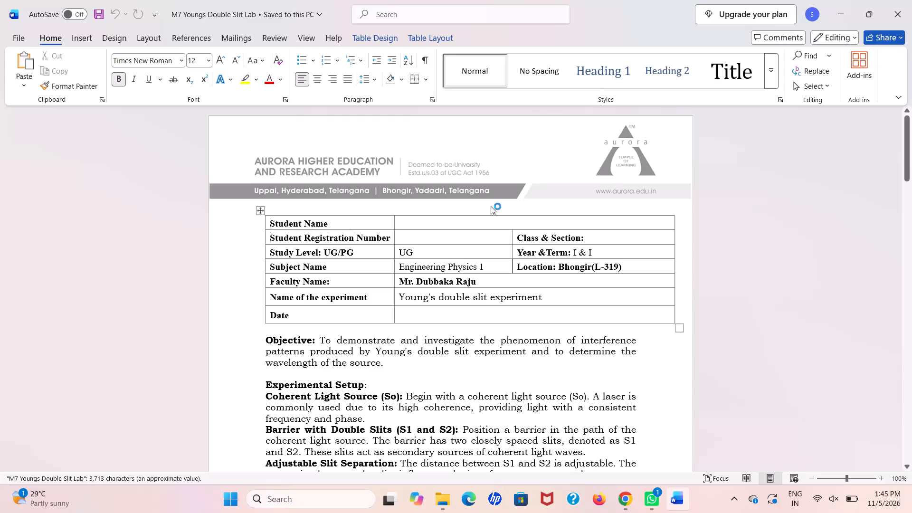
# Open the Wave Interference (colorado.edu) hyperlink below the simulation picture, above the Procedure section of the lab document.
pyautogui.scroll(-3, 491, 206)
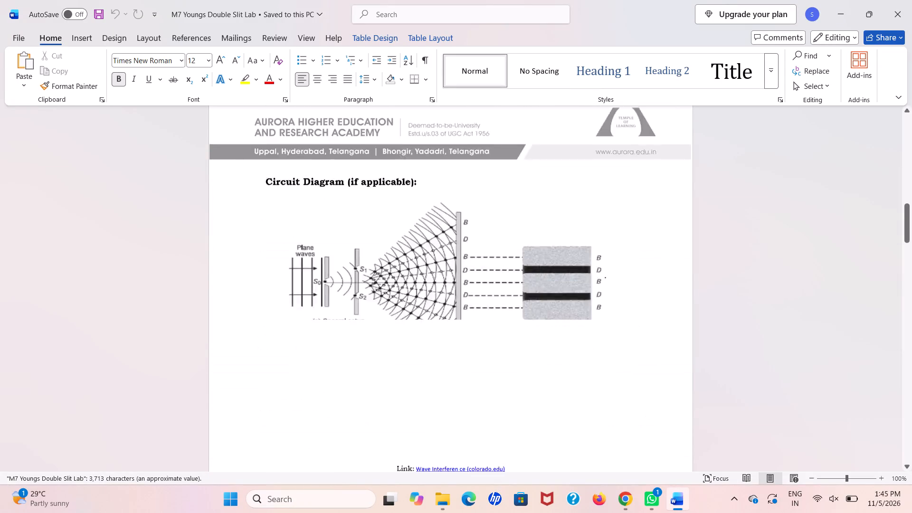
pyautogui.scroll(-2, 491, 206)
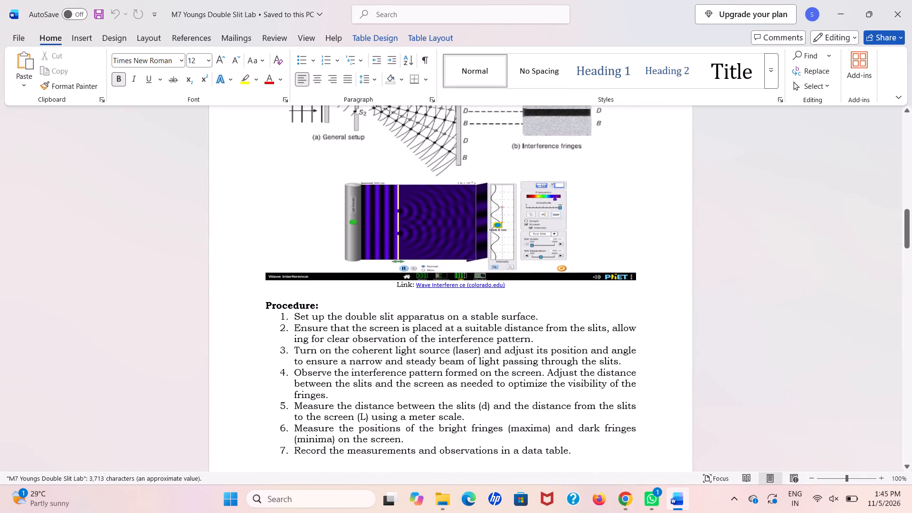
pyautogui.click(464, 286)
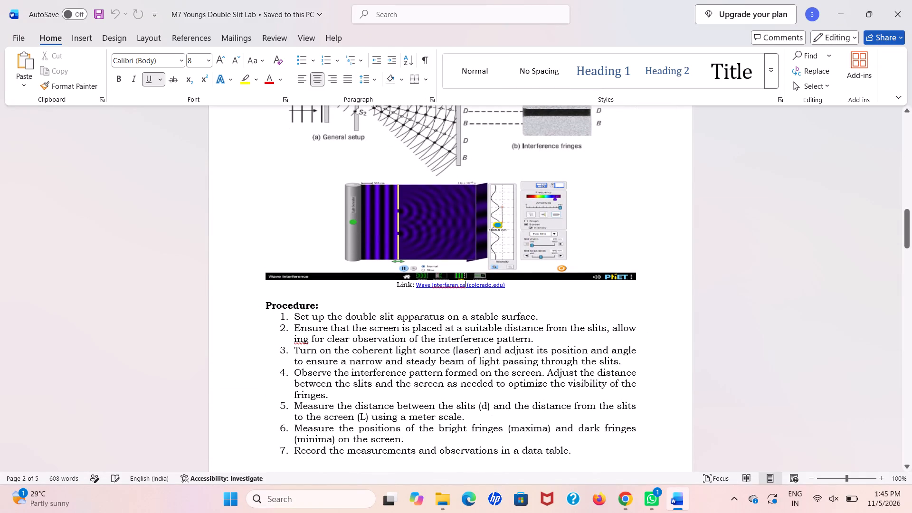
pyautogui.click(464, 286)
pyautogui.click(464, 286)
pyautogui.rightClick(464, 286)
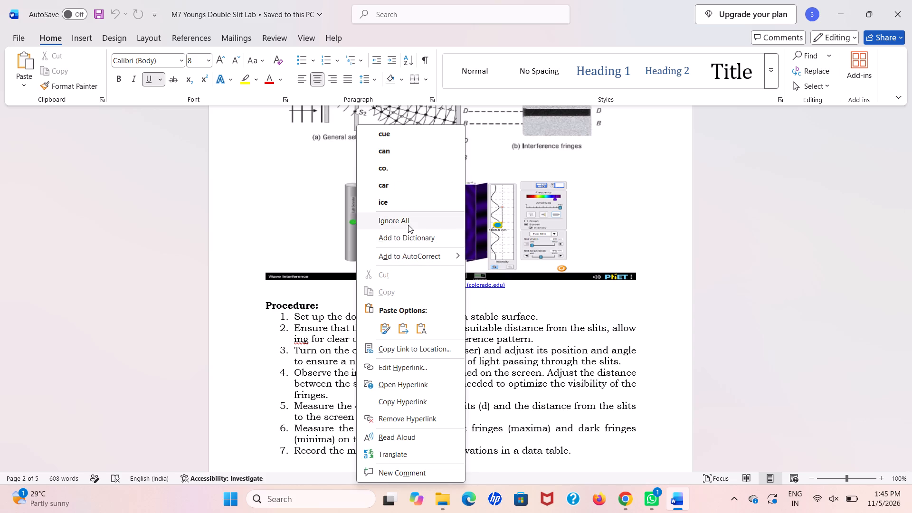
pyautogui.scroll(1, 408, 225)
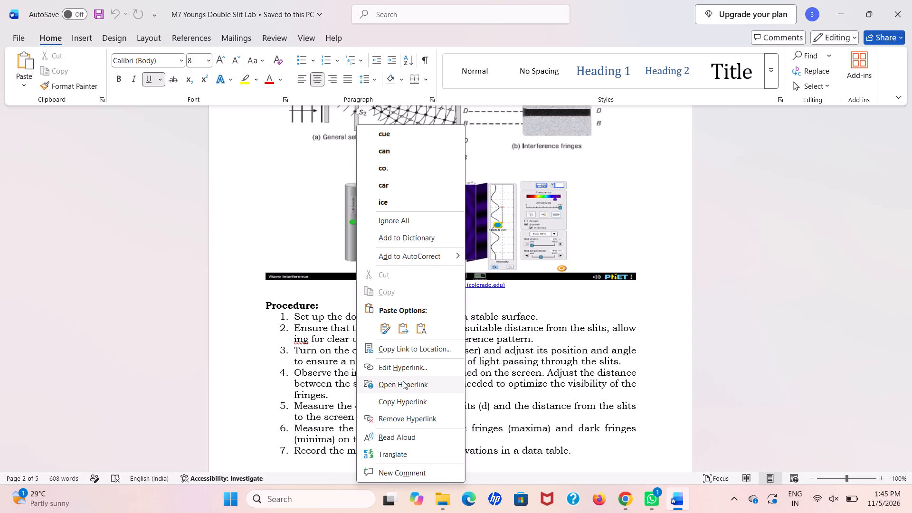
pyautogui.click(403, 381)
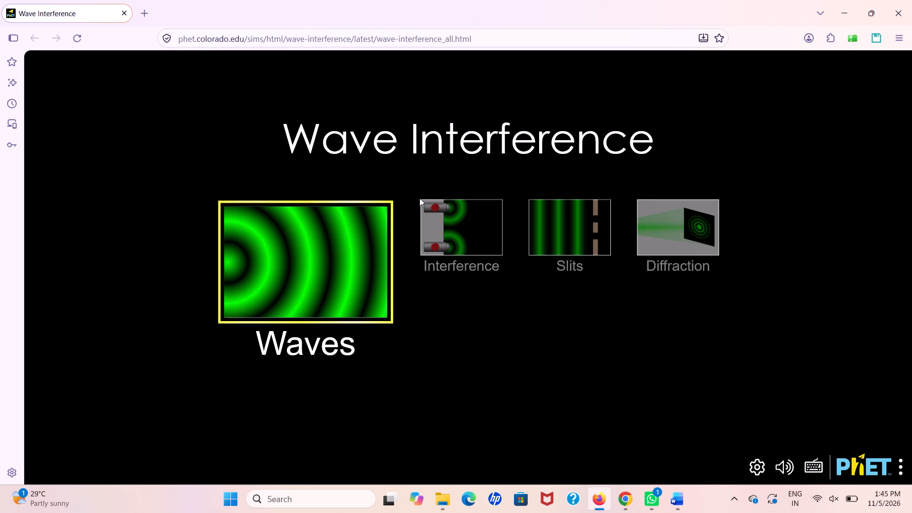
# Open the Slits screen of the Wave Interference simulation.
pyautogui.click(598, 211)
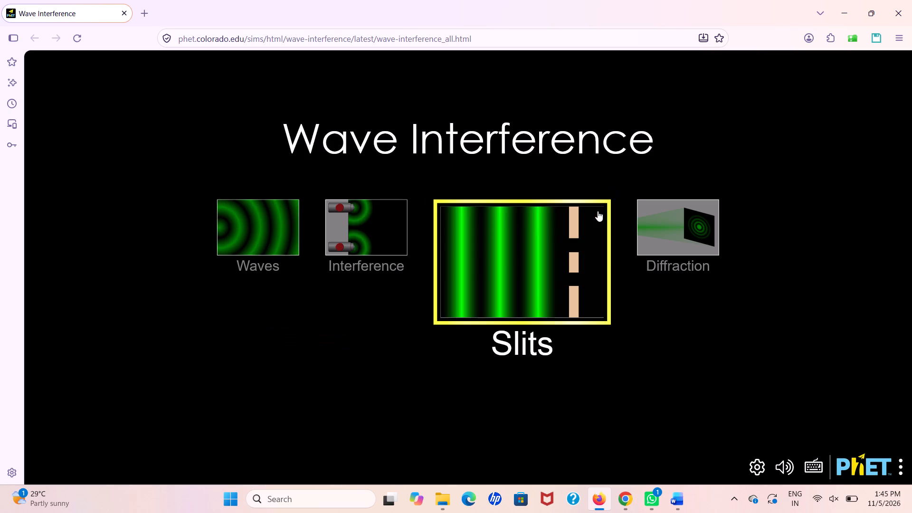
pyautogui.scroll(-2, 510, 352)
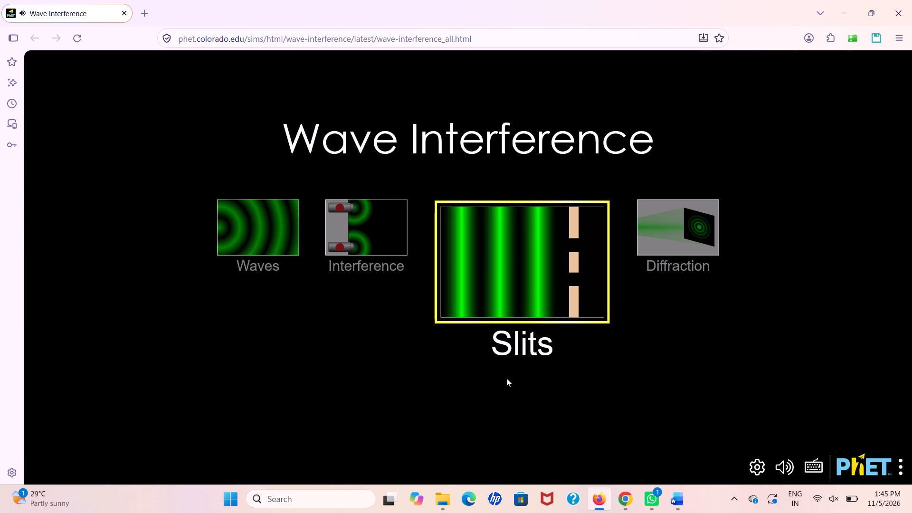
pyautogui.doubleClick(497, 289)
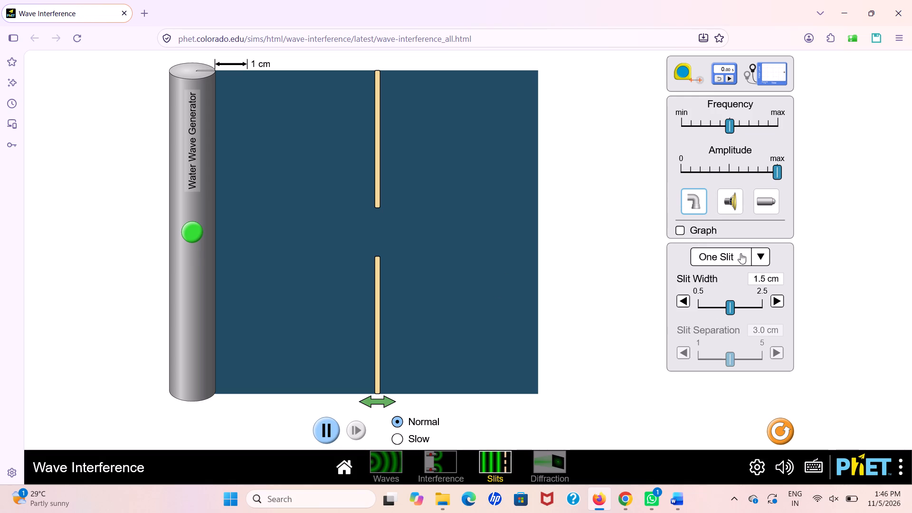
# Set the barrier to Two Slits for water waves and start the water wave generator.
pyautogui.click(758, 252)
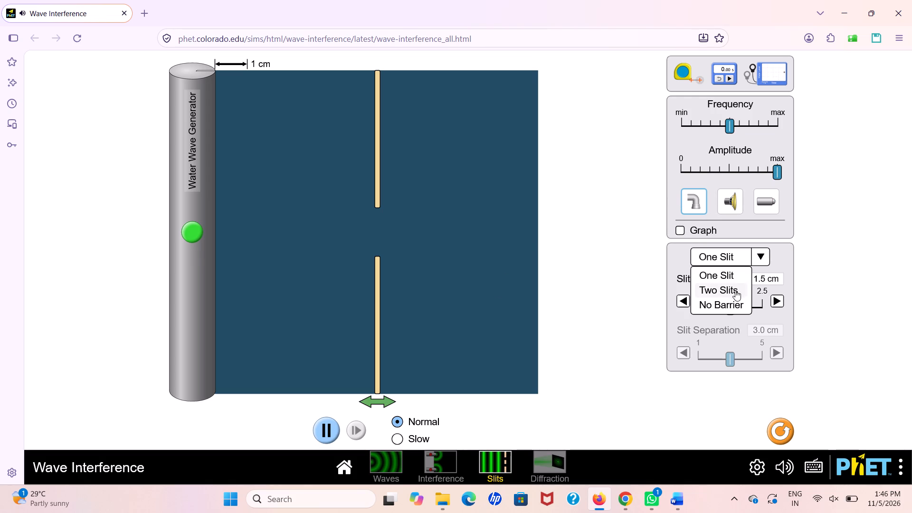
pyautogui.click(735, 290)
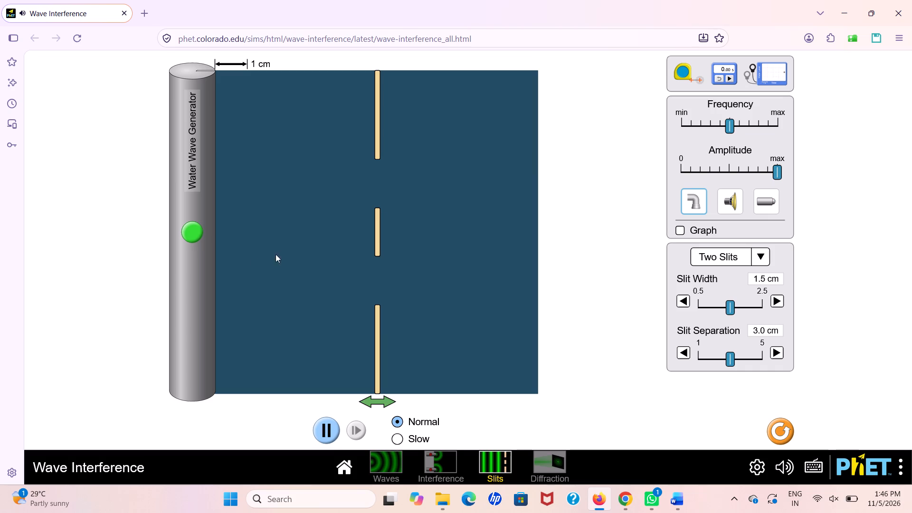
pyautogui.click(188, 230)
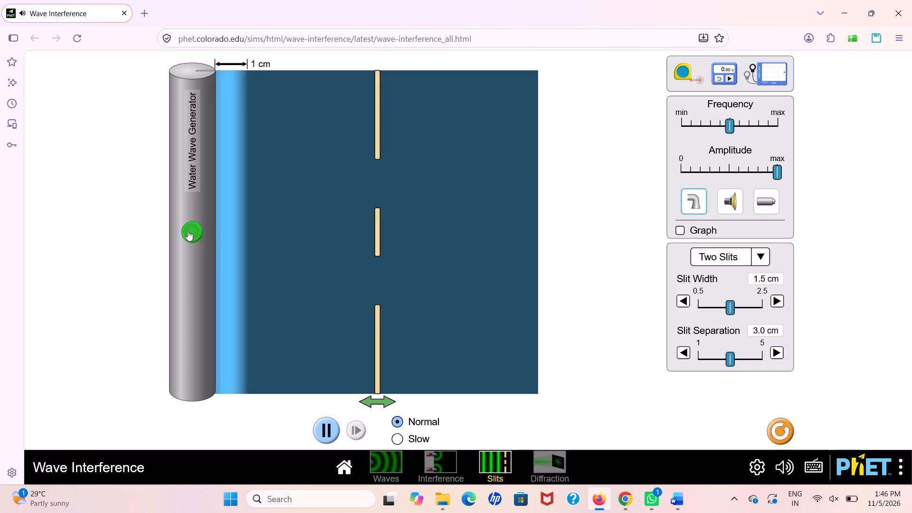
# Switch the wave source to light, set the barrier to Two Slits, and turn on the light generator.
pyautogui.click(765, 199)
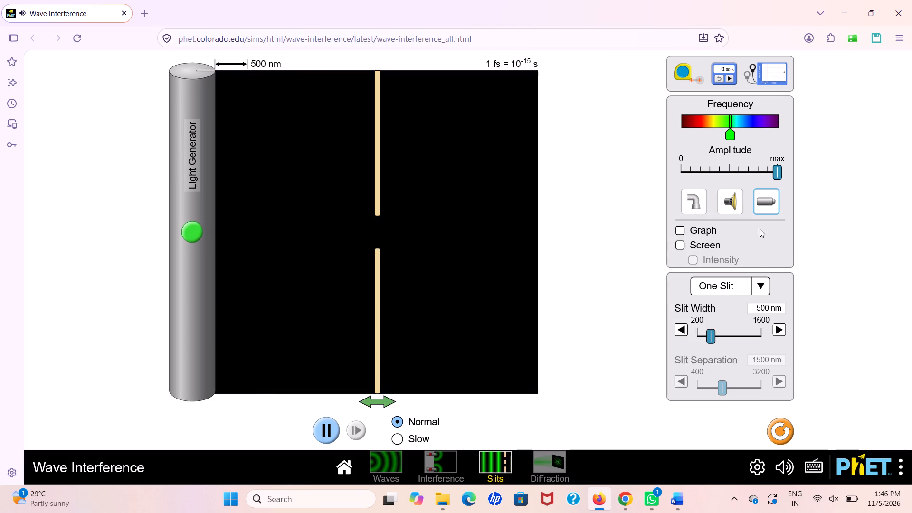
pyautogui.click(759, 280)
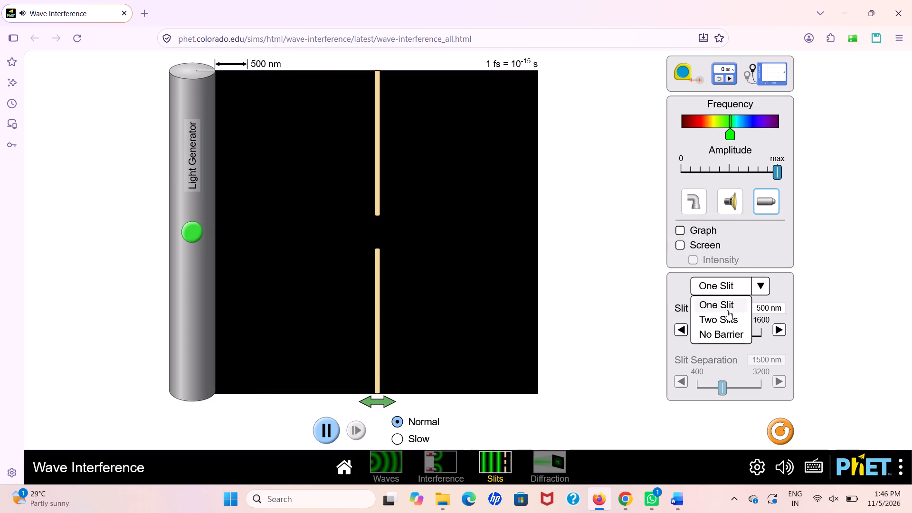
pyautogui.click(722, 318)
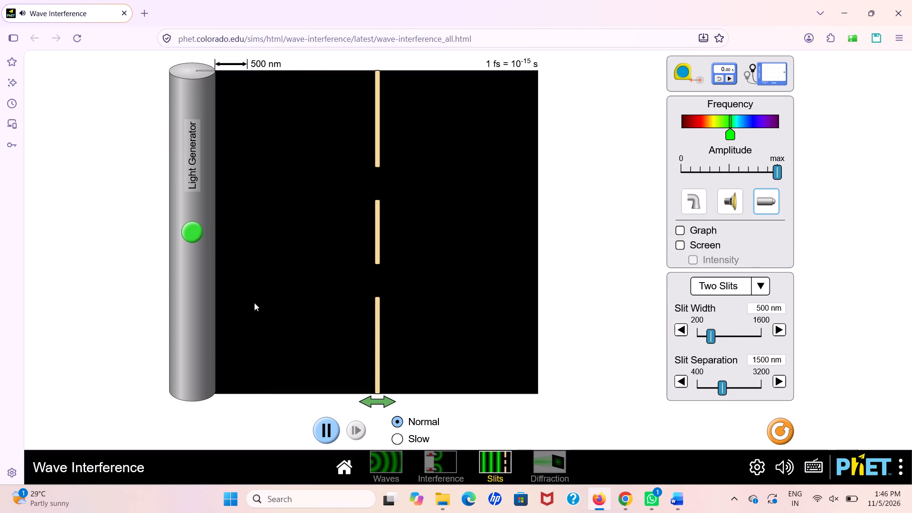
pyautogui.click(184, 228)
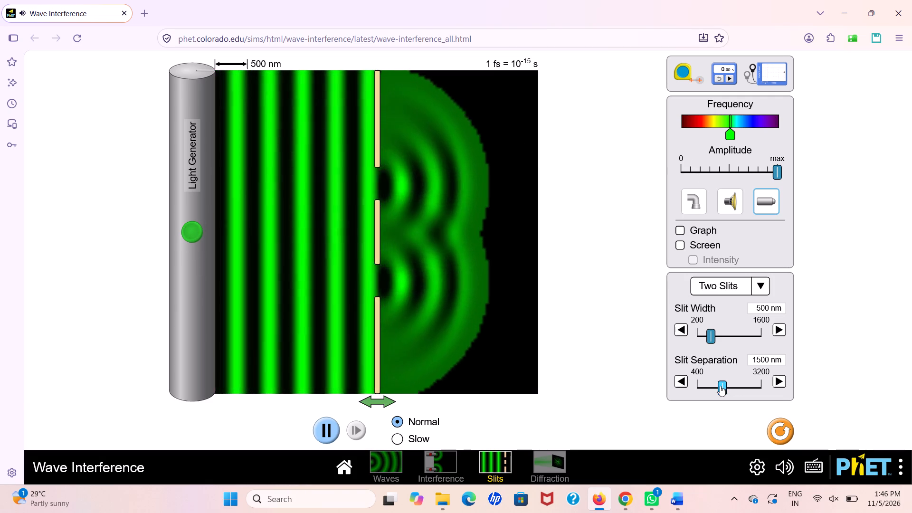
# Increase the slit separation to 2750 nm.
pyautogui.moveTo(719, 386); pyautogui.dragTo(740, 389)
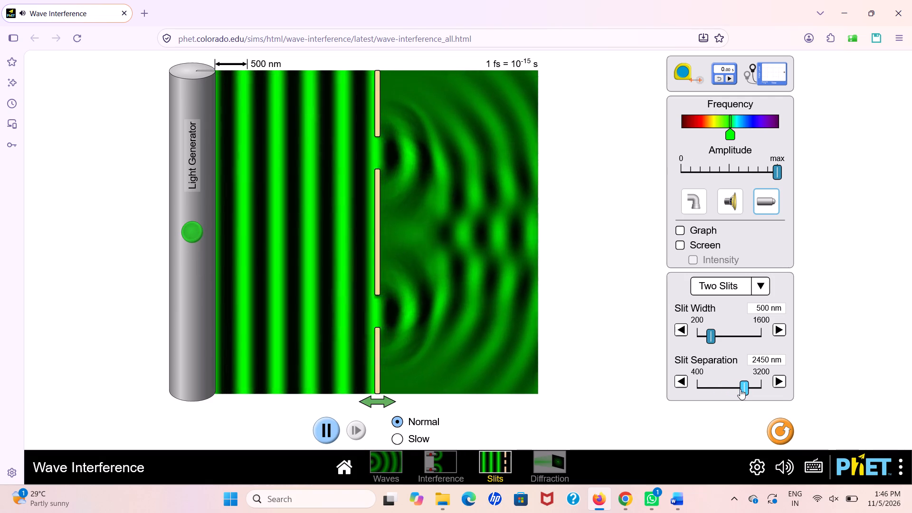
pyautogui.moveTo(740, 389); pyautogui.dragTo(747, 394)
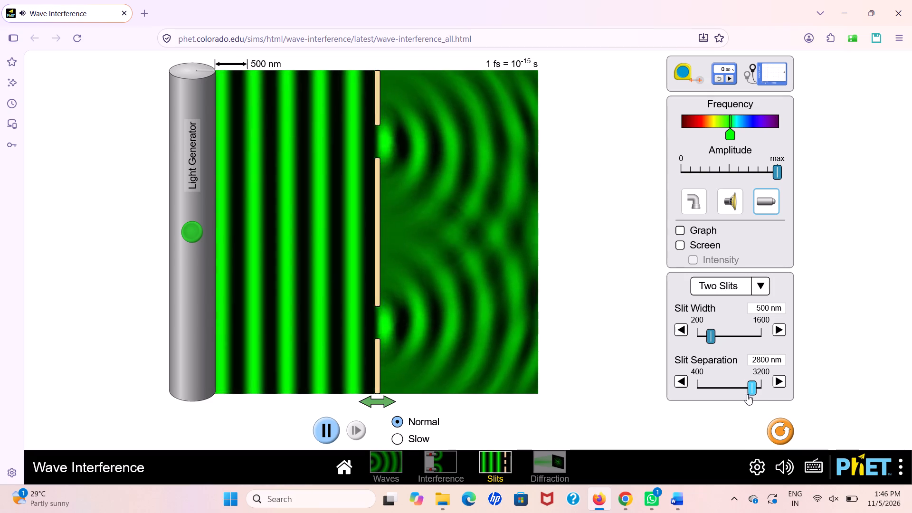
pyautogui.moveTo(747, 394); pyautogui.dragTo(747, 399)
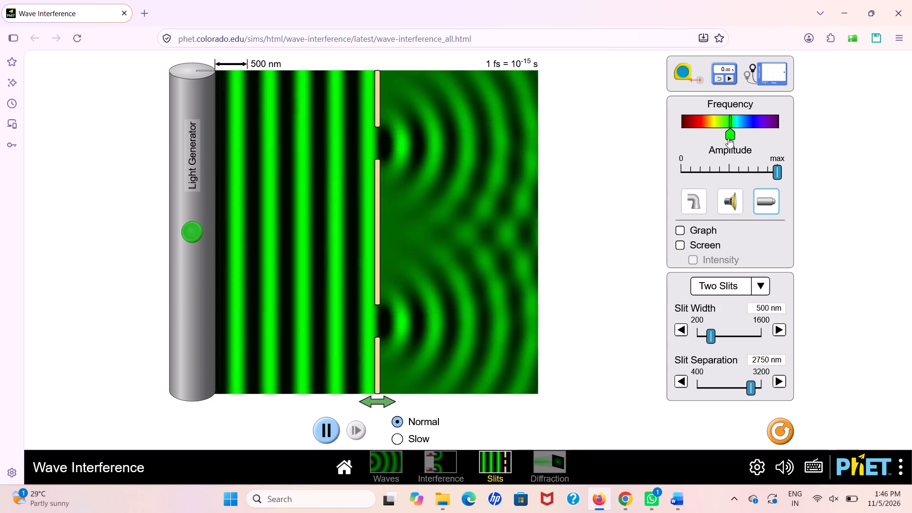
# Measure the distance from the slit barrier to the far edge of the wave area with the tape measure, and put the tape back.
pyautogui.moveTo(685, 67); pyautogui.dragTo(373, 221)
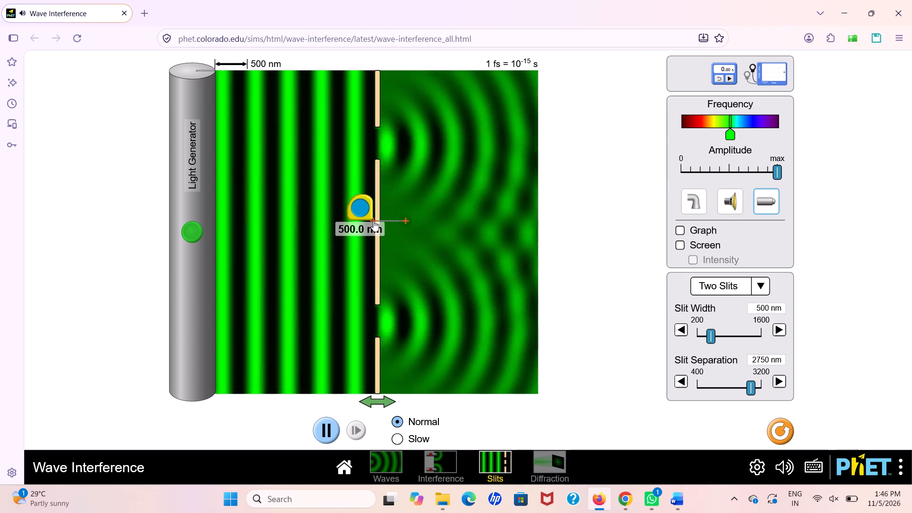
pyautogui.moveTo(373, 221); pyautogui.dragTo(378, 221)
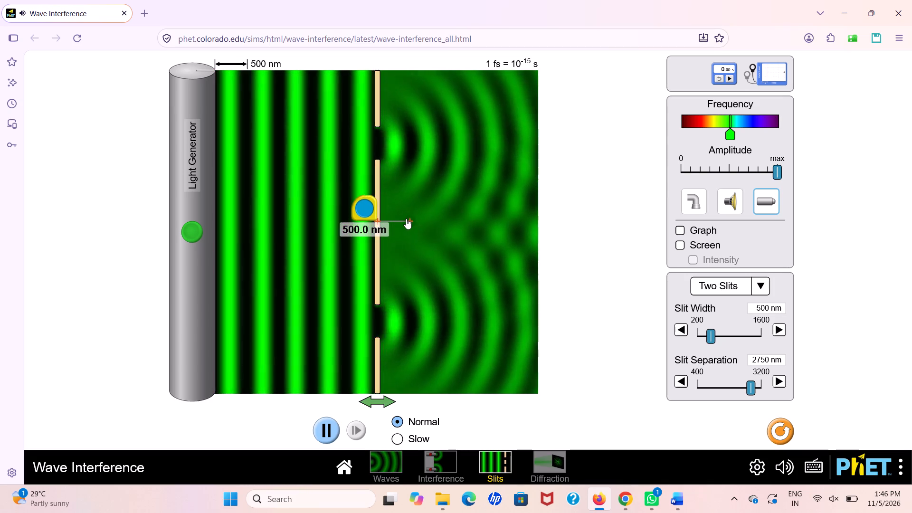
pyautogui.moveTo(406, 218); pyautogui.dragTo(522, 217)
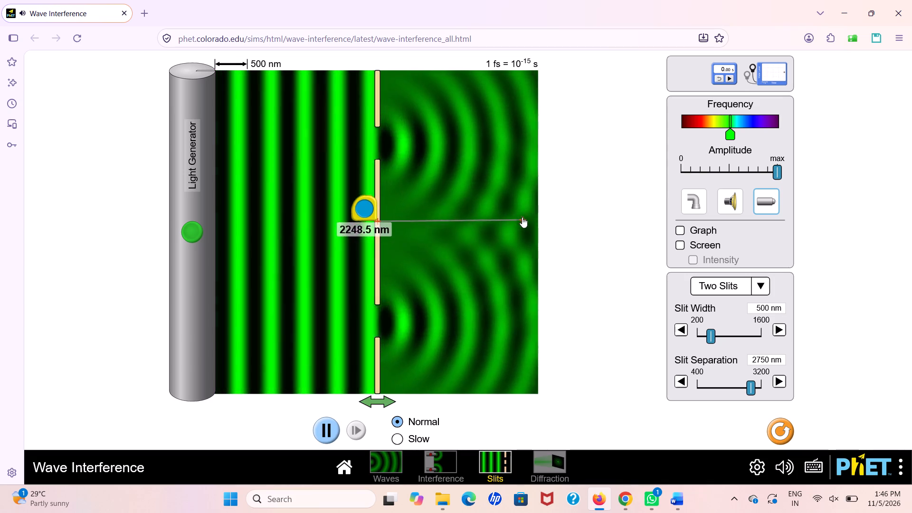
pyautogui.moveTo(522, 217); pyautogui.dragTo(534, 220)
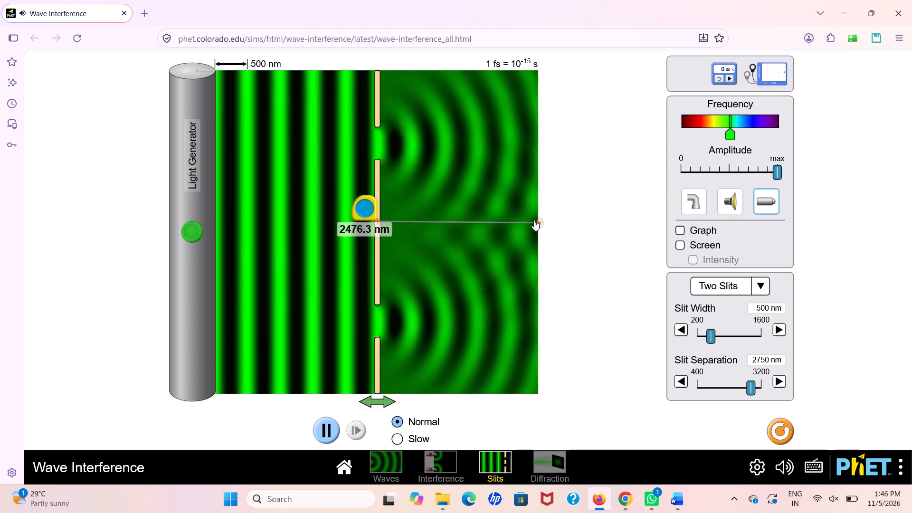
pyautogui.moveTo(534, 136); pyautogui.dragTo(546, 258)
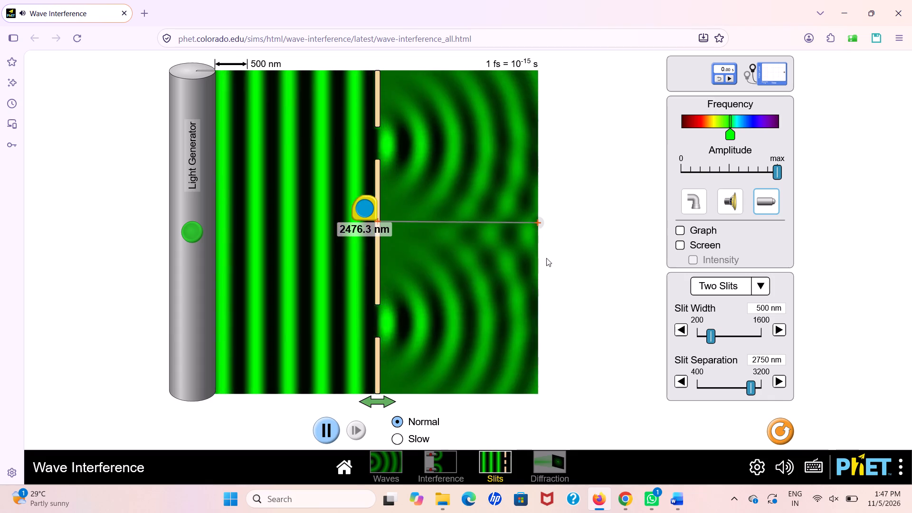
pyautogui.moveTo(546, 258); pyautogui.dragTo(547, 278)
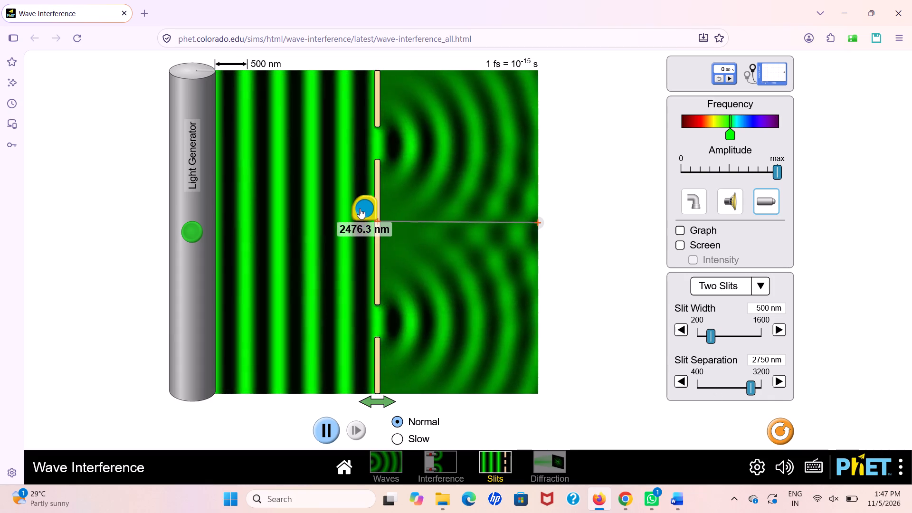
pyautogui.moveTo(360, 209); pyautogui.dragTo(522, 197)
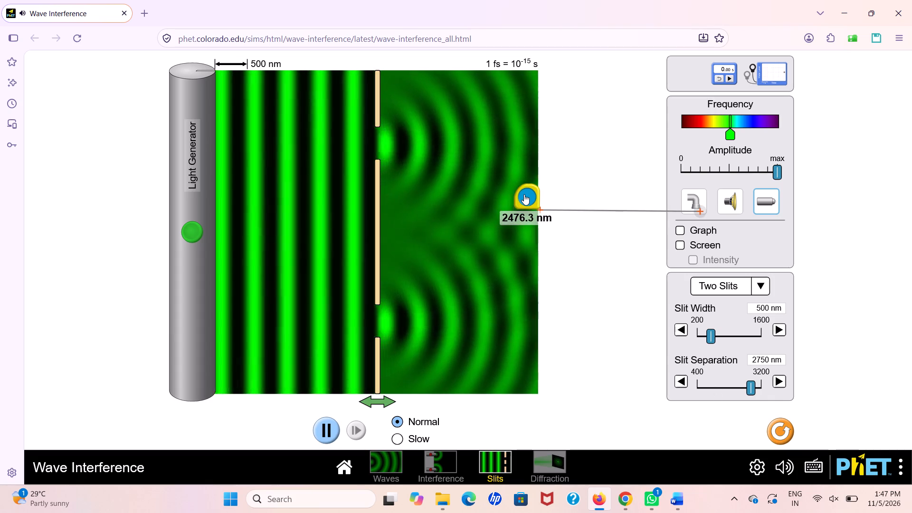
pyautogui.moveTo(523, 195); pyautogui.dragTo(680, 67)
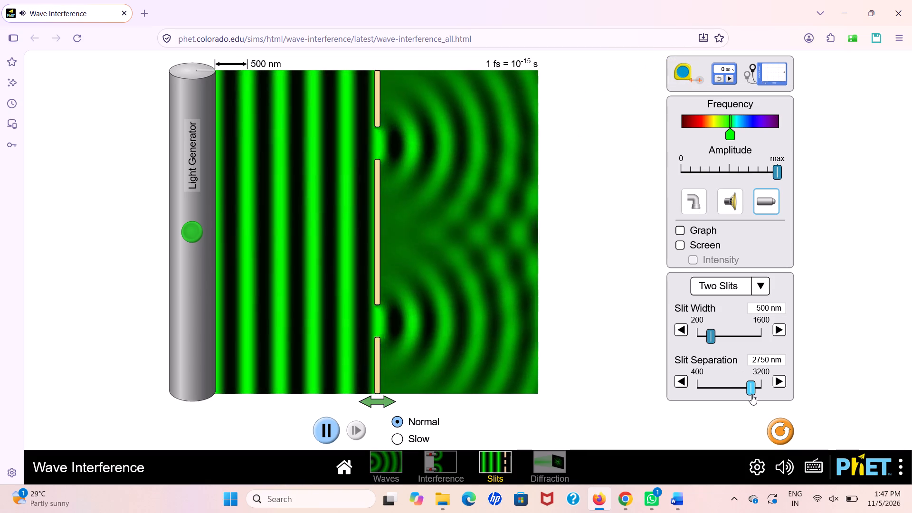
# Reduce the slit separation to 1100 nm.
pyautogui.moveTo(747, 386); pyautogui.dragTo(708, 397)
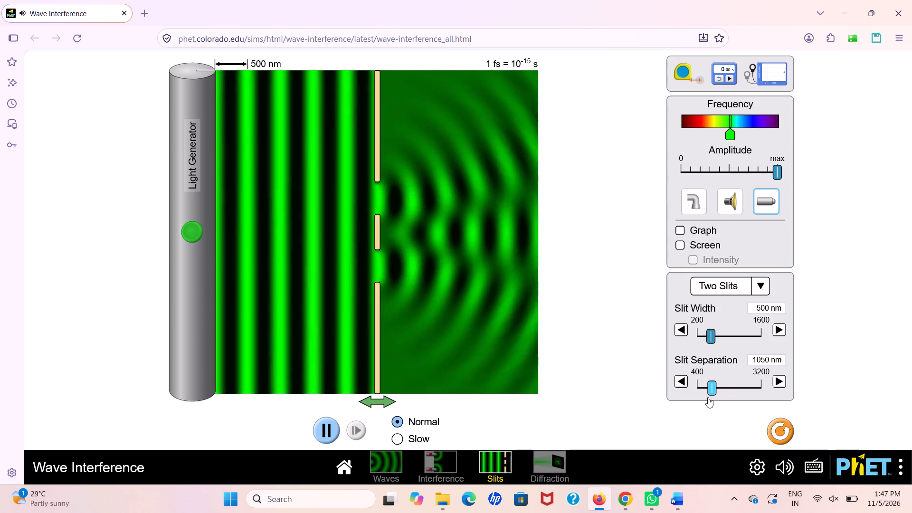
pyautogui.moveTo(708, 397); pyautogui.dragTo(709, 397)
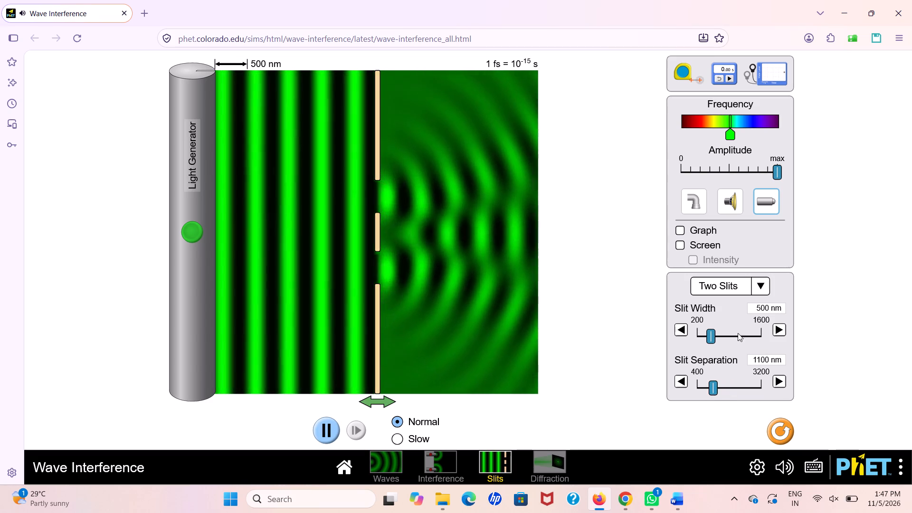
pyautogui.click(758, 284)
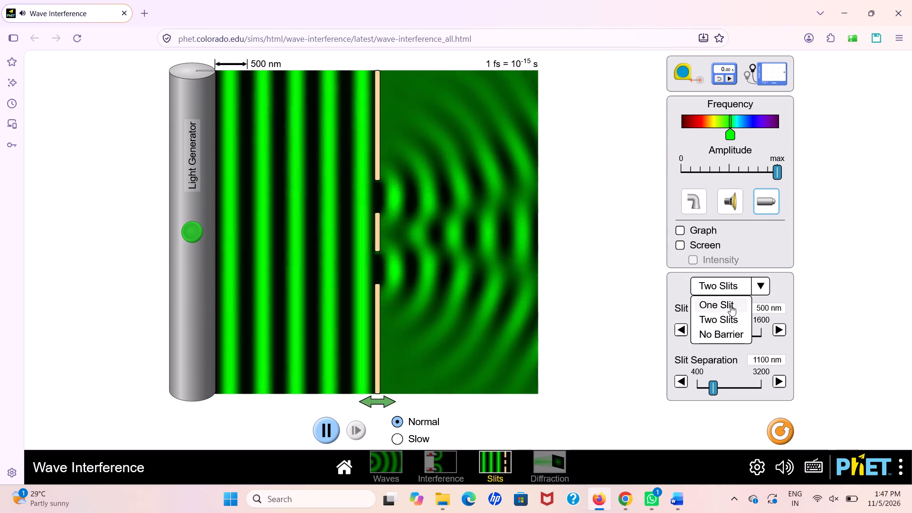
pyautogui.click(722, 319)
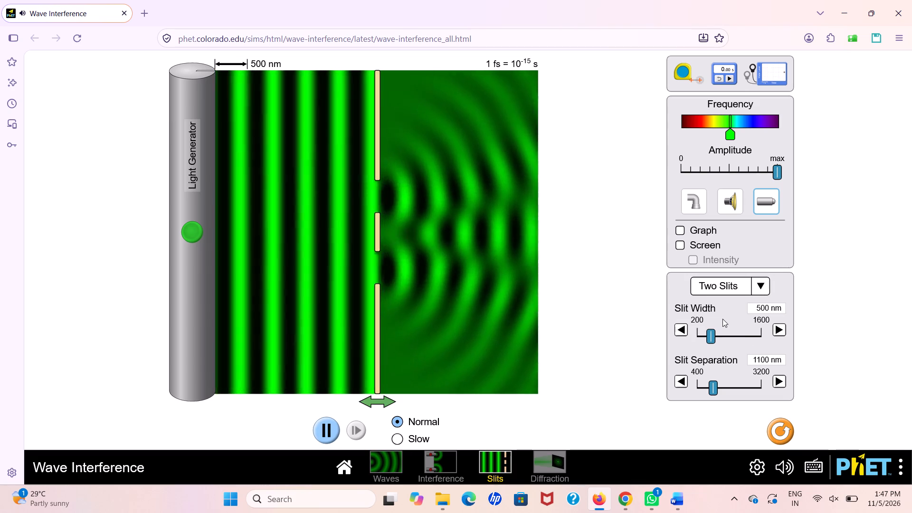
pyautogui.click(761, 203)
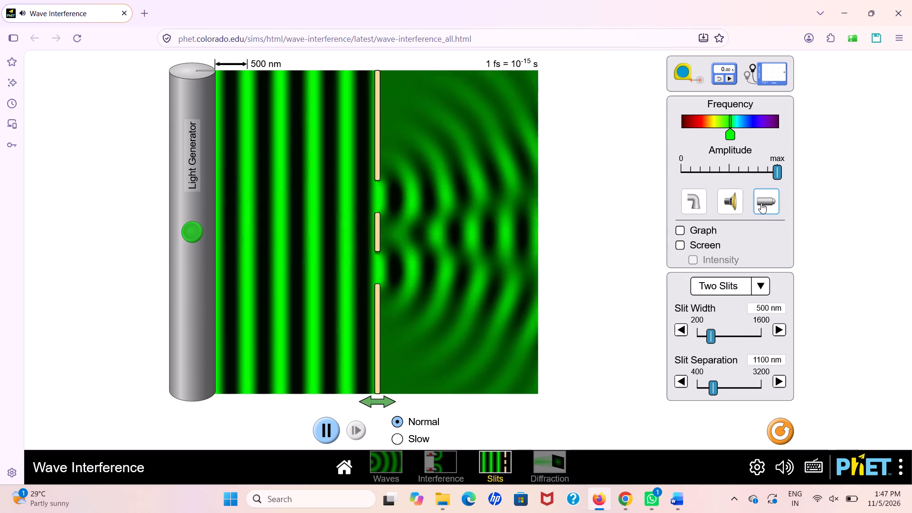
# Show the screen at the far end of the light wave area.
pyautogui.click(682, 247)
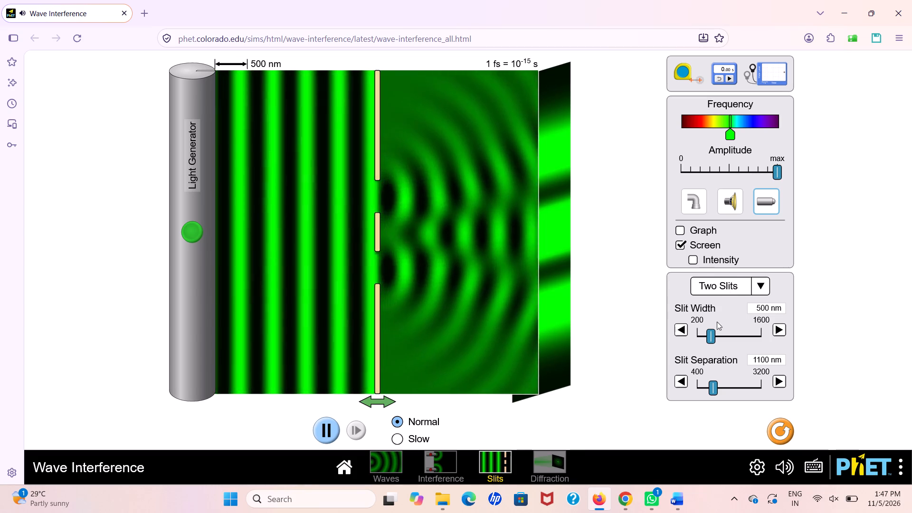
# Set the slit separation to 2550 nm for the two-slit light pattern.
pyautogui.moveTo(713, 383); pyautogui.dragTo(742, 385)
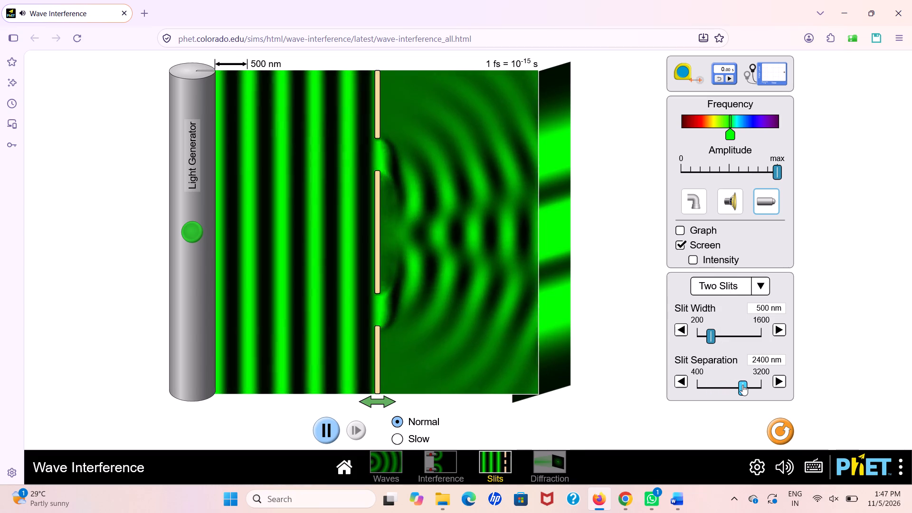
pyautogui.moveTo(742, 385); pyautogui.dragTo(746, 386)
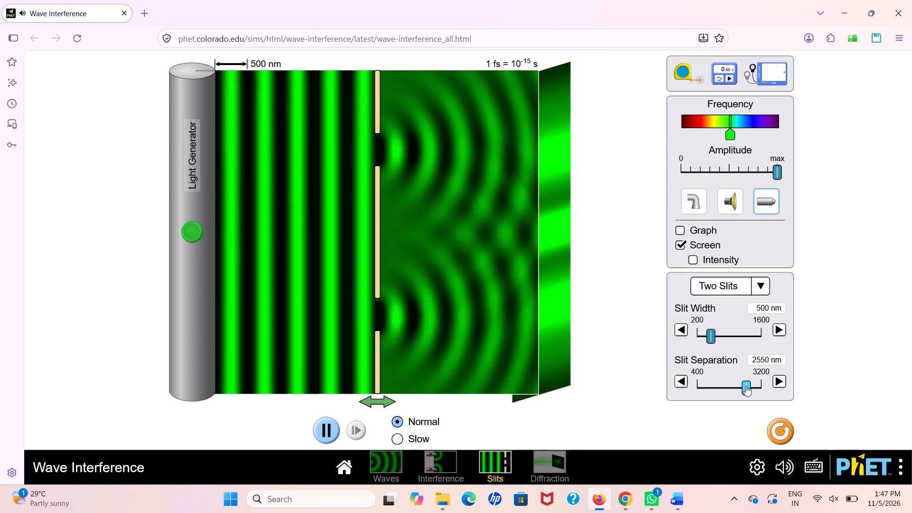
# Set the slit separation to 2700 nm for the two-slit light pattern.
pyautogui.moveTo(746, 386); pyautogui.dragTo(740, 386)
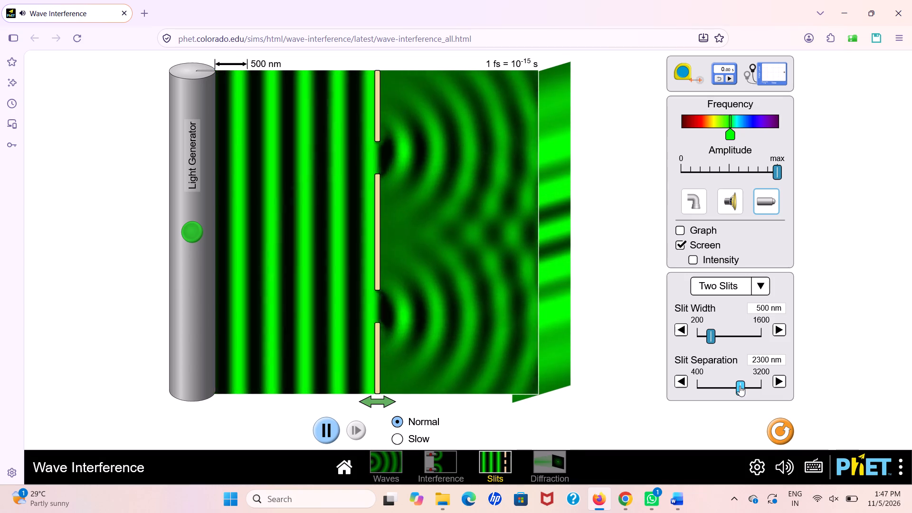
pyautogui.moveTo(740, 386); pyautogui.dragTo(746, 386)
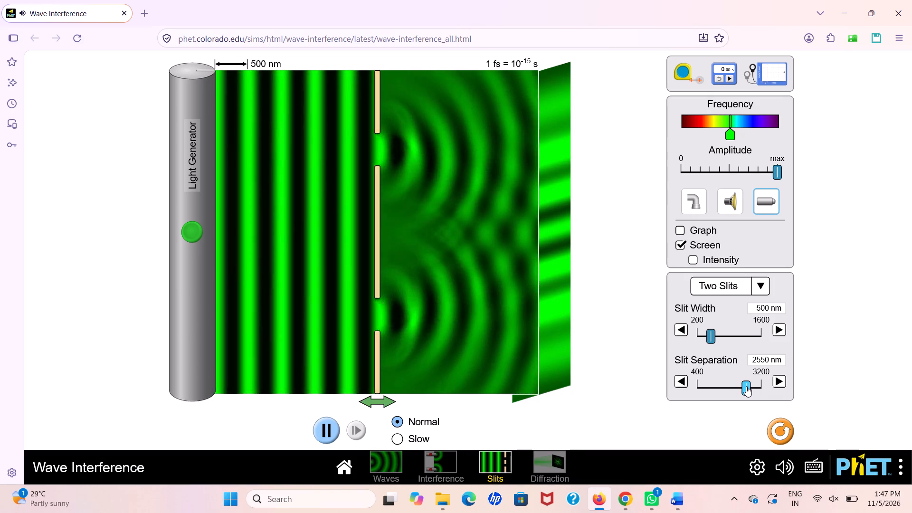
pyautogui.moveTo(746, 386); pyautogui.dragTo(749, 396)
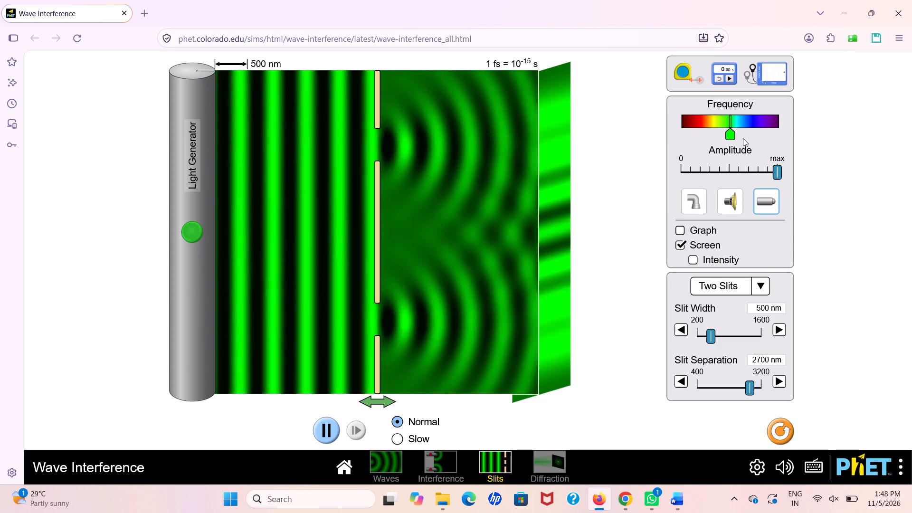
# Measure the distance from the slit barrier to the screen with the tape measure.
pyautogui.moveTo(680, 73); pyautogui.dragTo(376, 218)
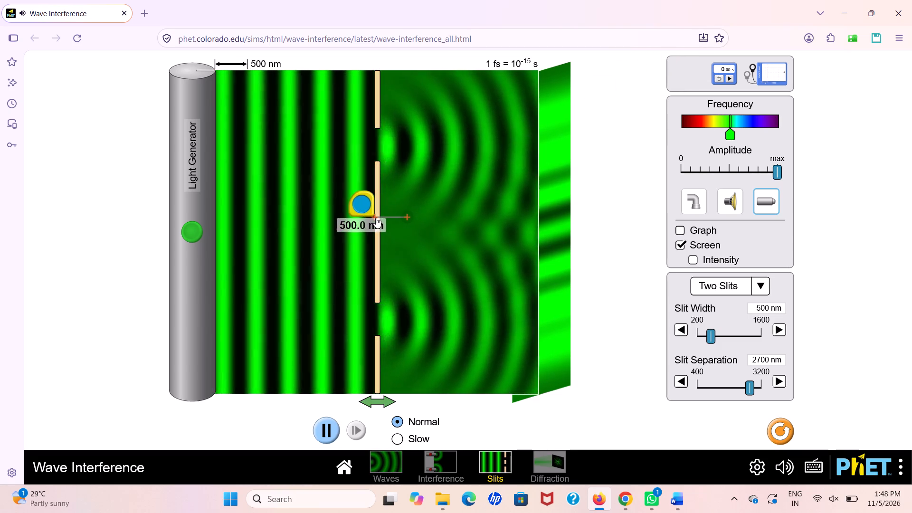
pyautogui.moveTo(376, 218); pyautogui.dragTo(376, 218)
pyautogui.moveTo(407, 215); pyautogui.dragTo(445, 218)
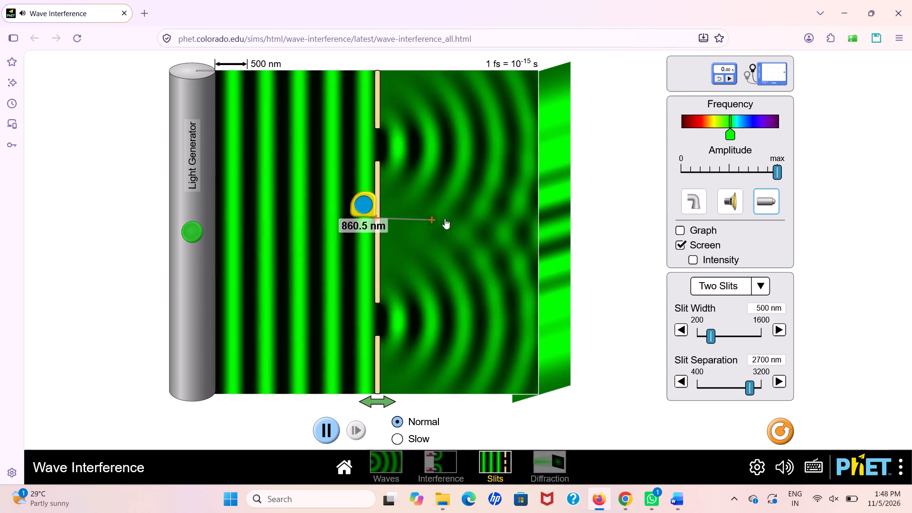
pyautogui.moveTo(445, 218); pyautogui.dragTo(535, 223)
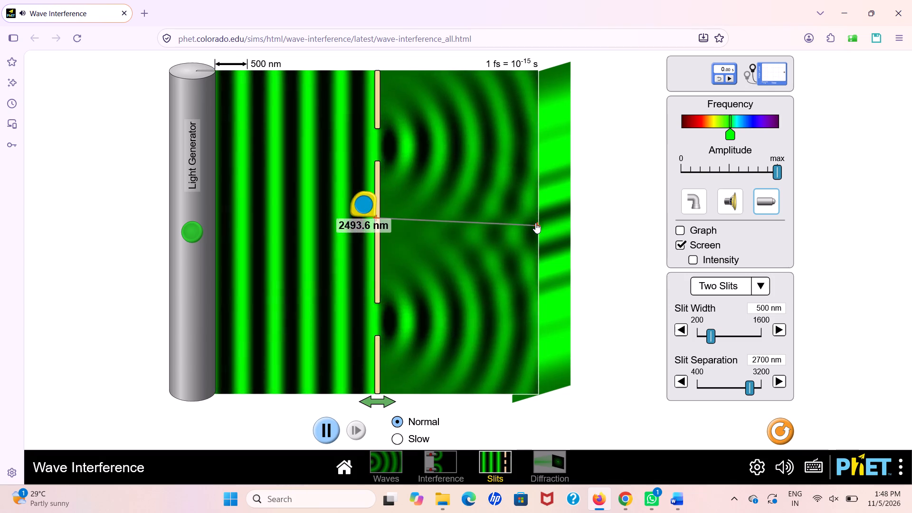
pyautogui.moveTo(535, 223); pyautogui.dragTo(537, 220)
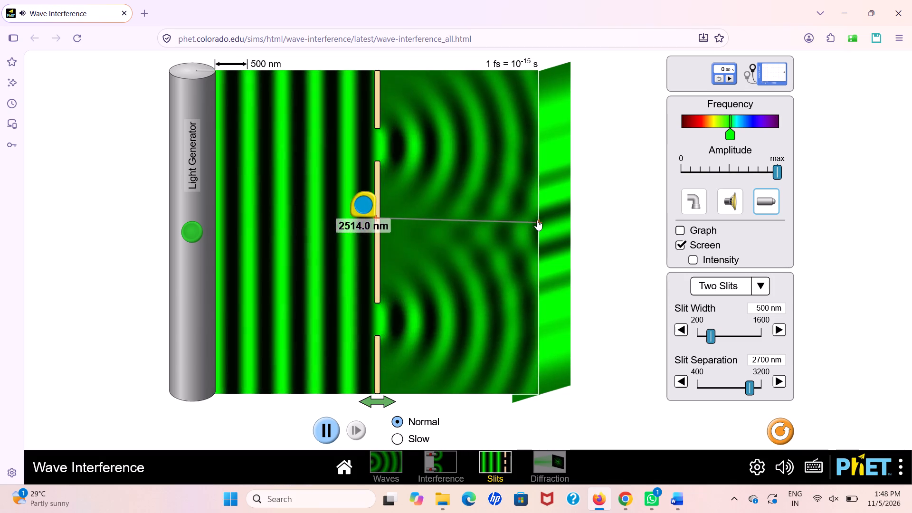
pyautogui.moveTo(537, 220); pyautogui.dragTo(536, 218)
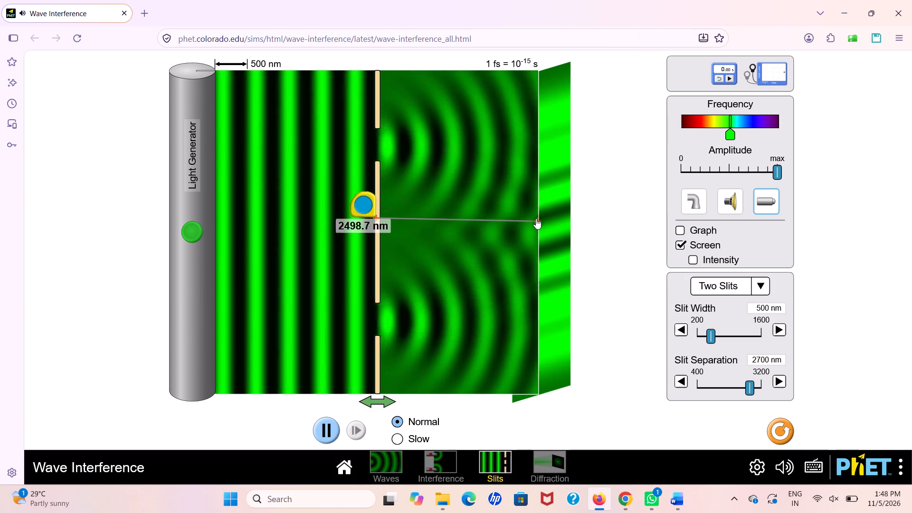
# Check the Data and Observations section of the Young's double slit lab document in Word, then return to the simulation in Firefox.
pyautogui.click(678, 494)
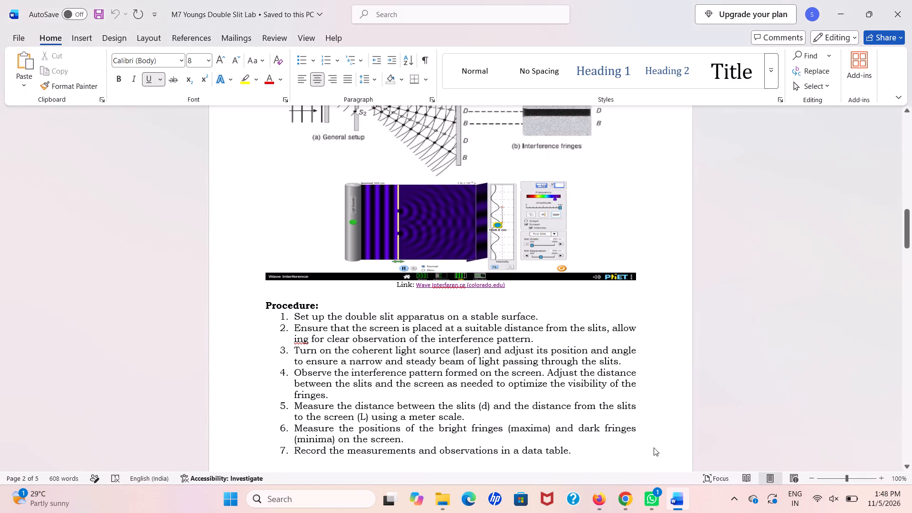
pyautogui.scroll(-4, 456, 296)
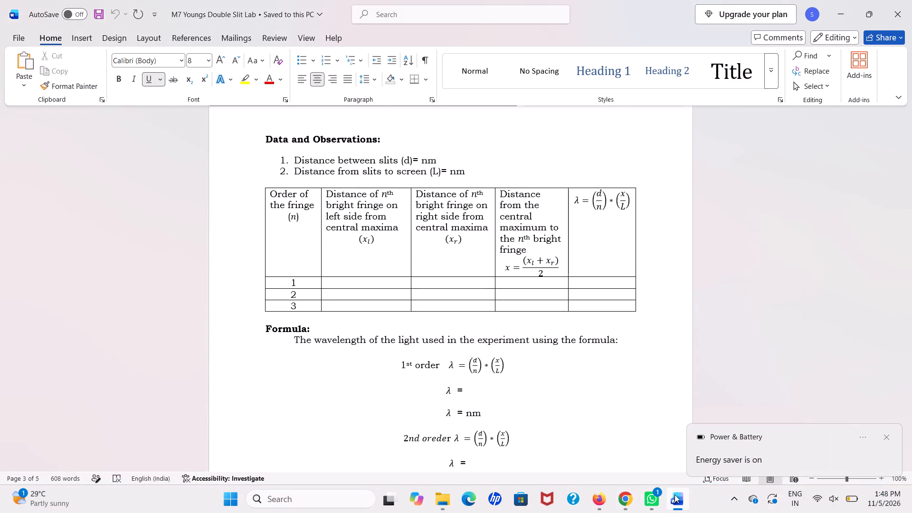
pyautogui.click(598, 503)
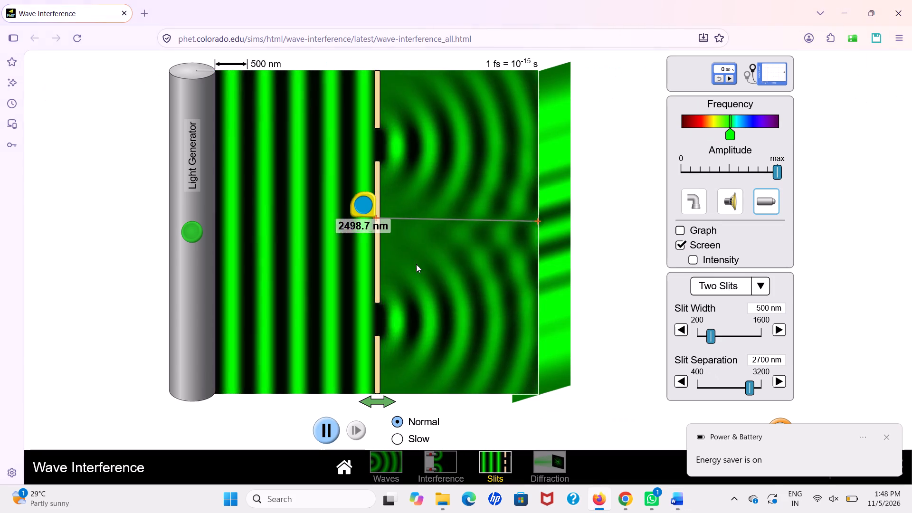
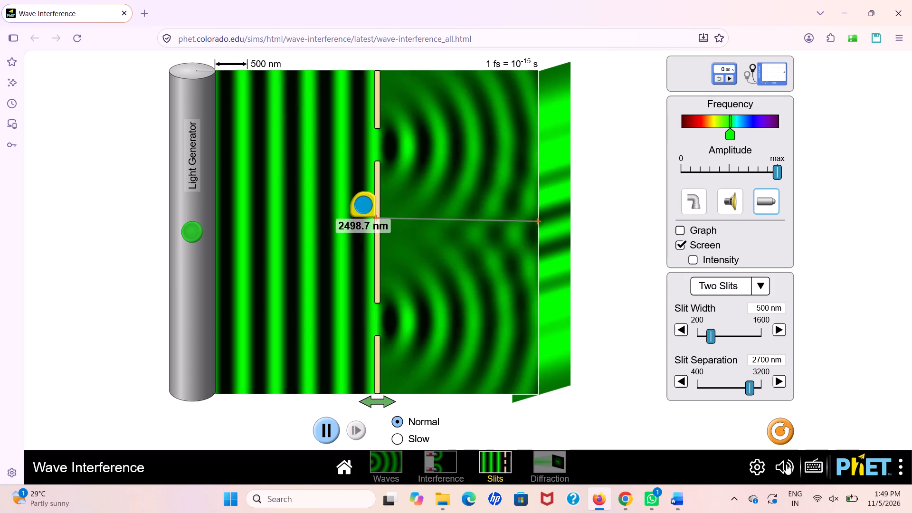
# In the Word lab document, enter 2700 nm as the distance between slits (d) under Data and Observations.
pyautogui.click(681, 510)
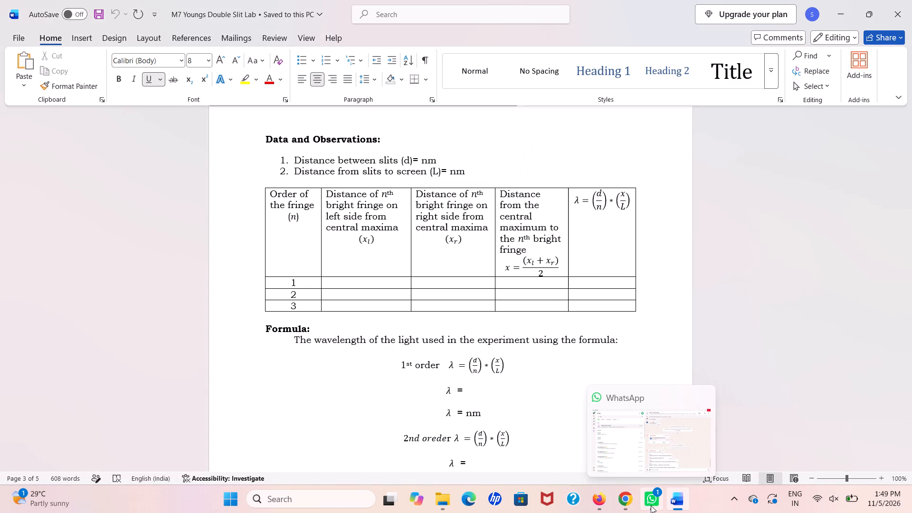
pyautogui.click(602, 498)
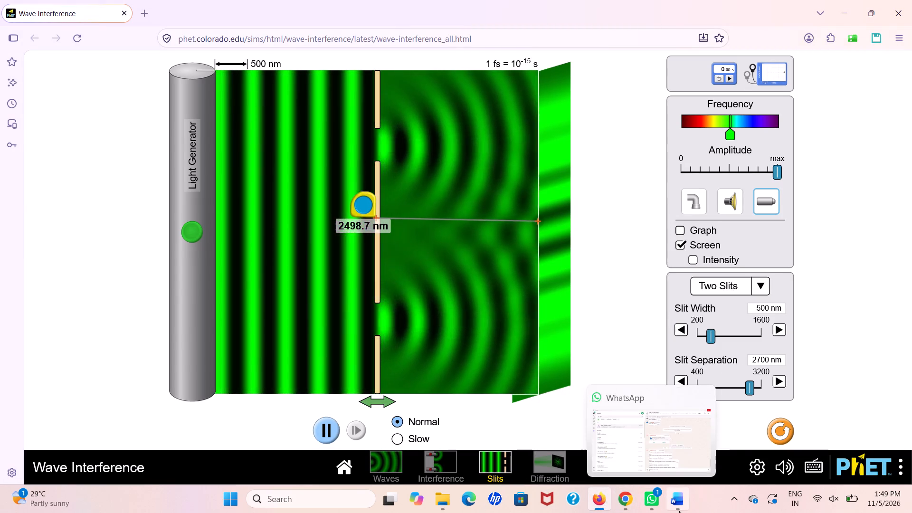
pyautogui.click(679, 511)
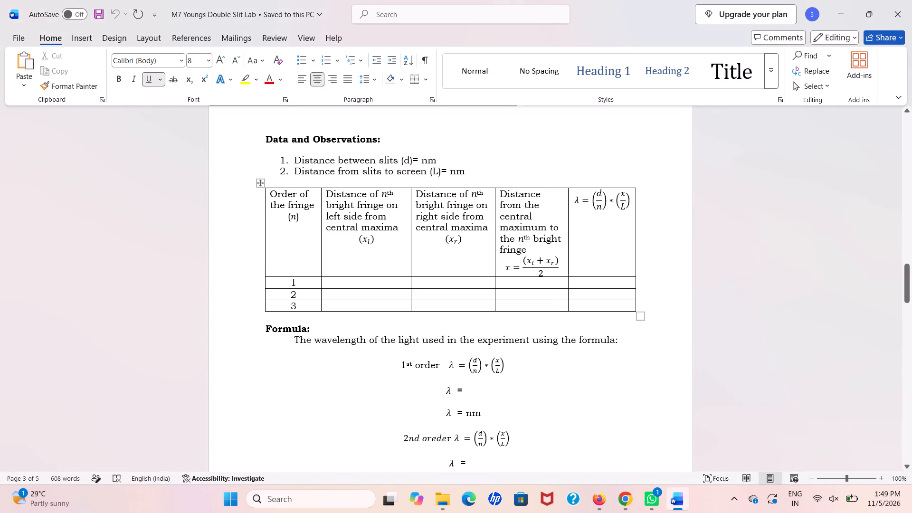
pyautogui.click(419, 161)
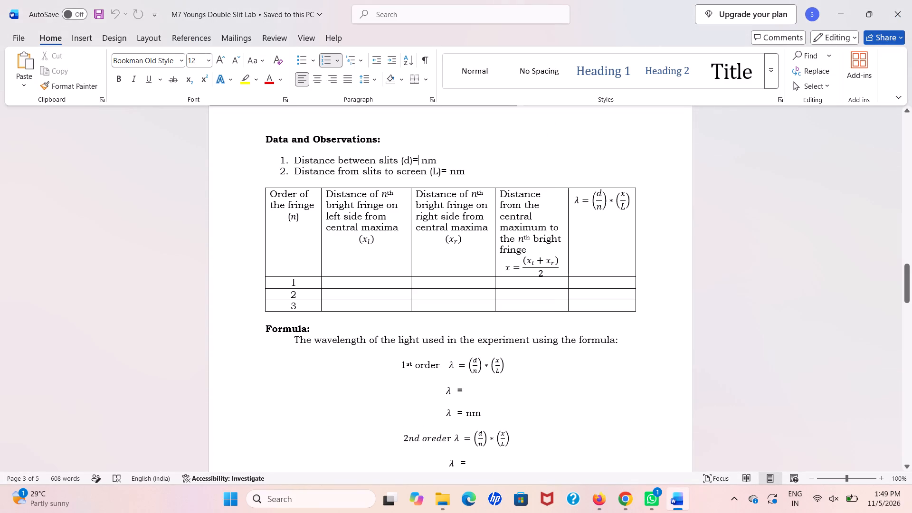
pyautogui.write('2700')
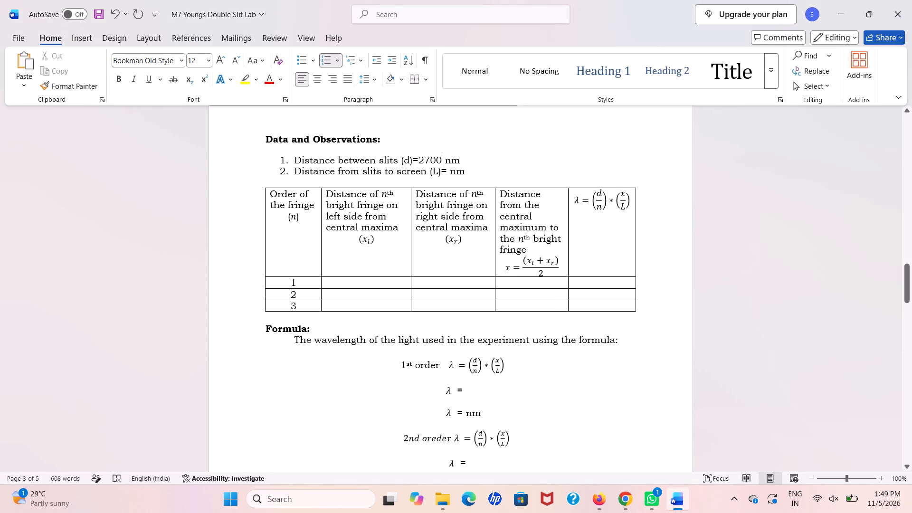
# Enter the tape-measure reading of 2498.7 nm as the distance from slits to screen (L), checking it in the Firefox simulation.
pyautogui.click(447, 169)
pyautogui.click(602, 507)
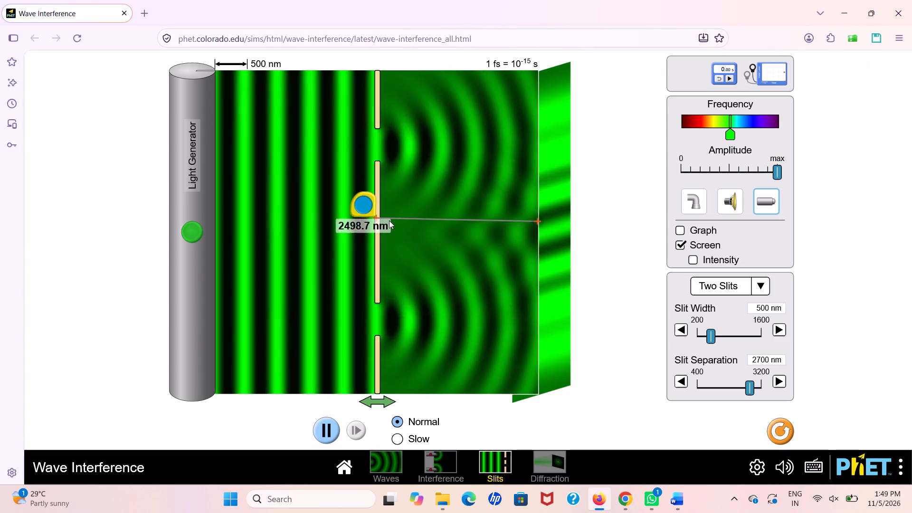
pyautogui.click(677, 499)
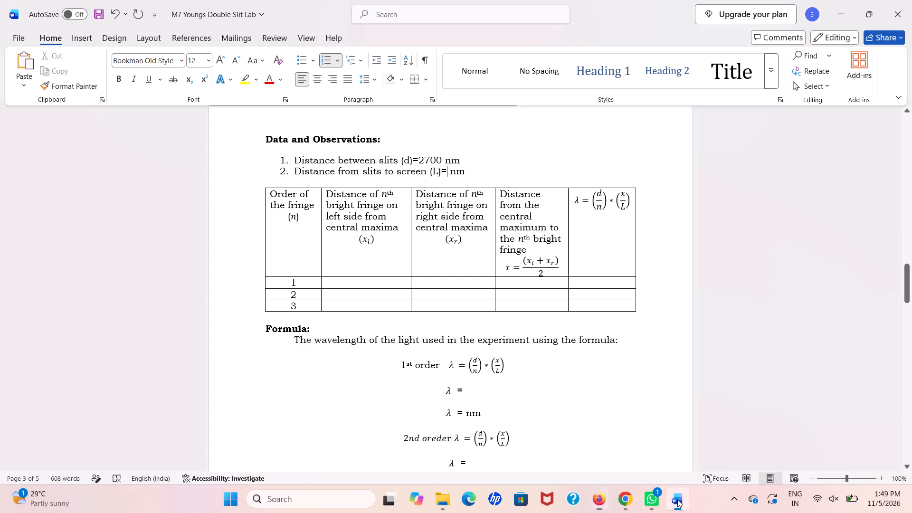
pyautogui.write('24')
pyautogui.write('98')
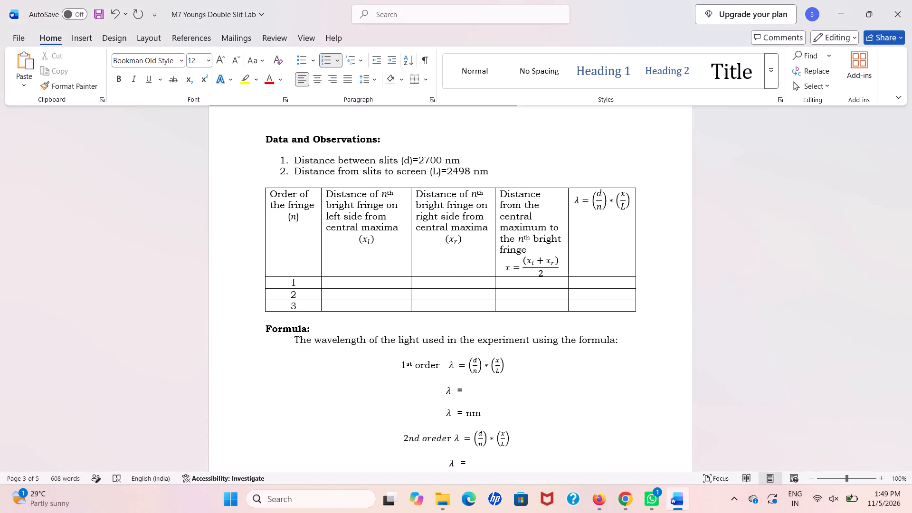
pyautogui.write('.7')
# Place the cursor in the first-order fringe's left-side distance cell of the data table.
pyautogui.click(345, 279)
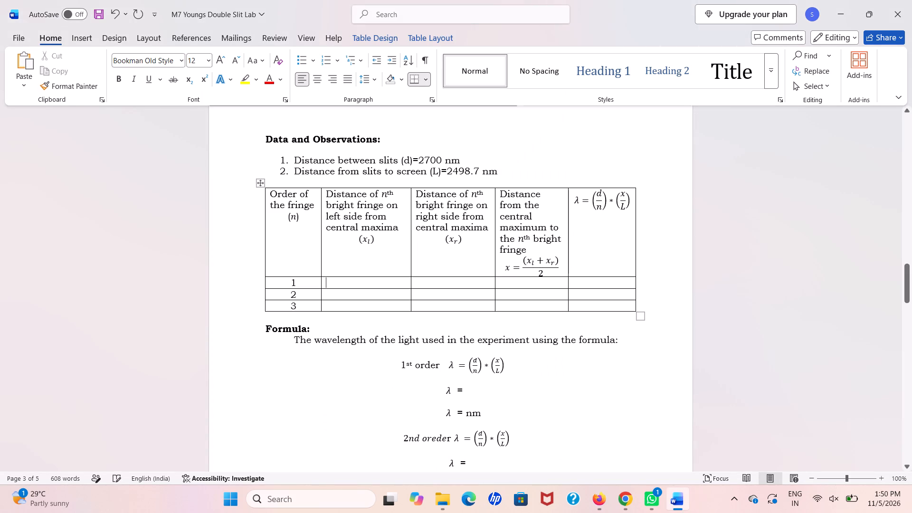
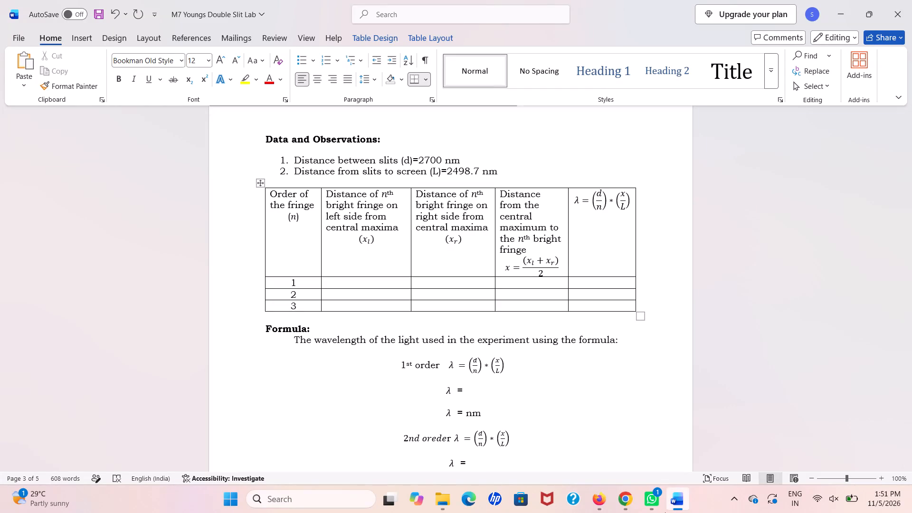
# In the Firefox simulation, stretch the tape measure along the screen from the central maximum to the first bright fringe above it.
pyautogui.click(599, 497)
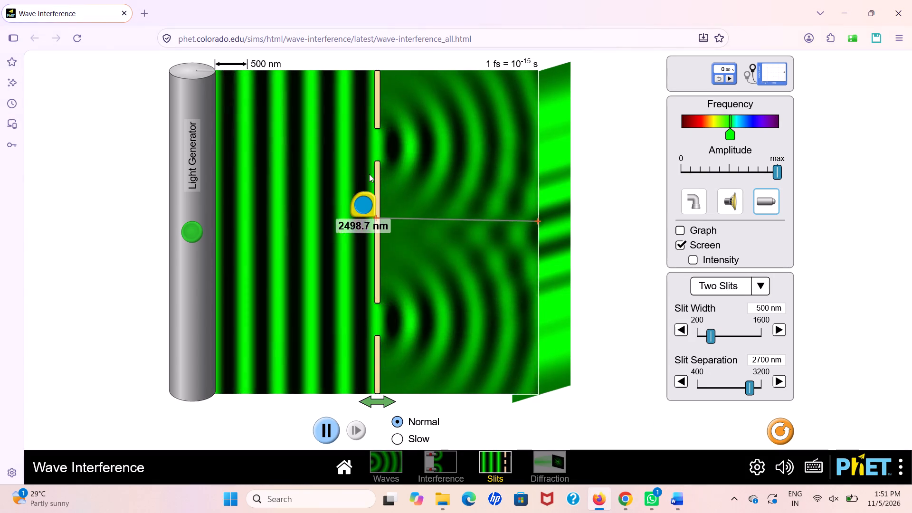
pyautogui.moveTo(364, 198); pyautogui.dragTo(538, 220)
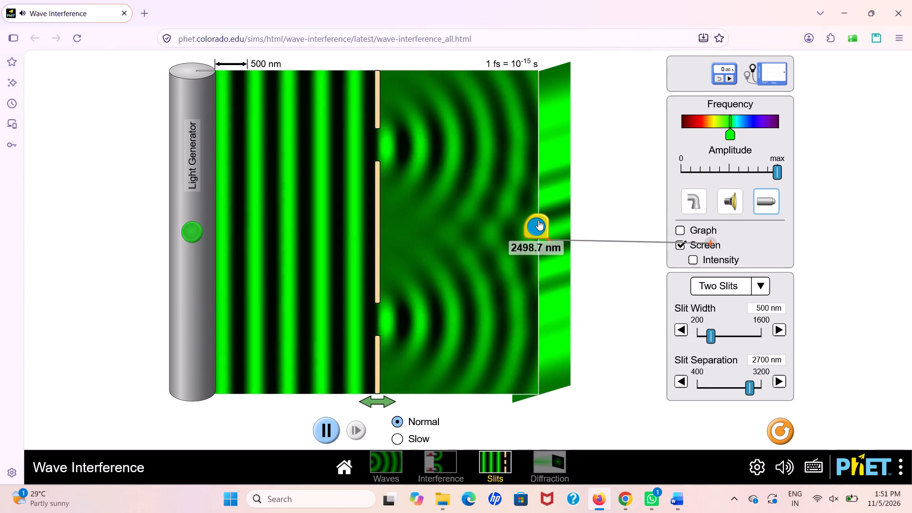
pyautogui.moveTo(538, 220); pyautogui.dragTo(537, 215)
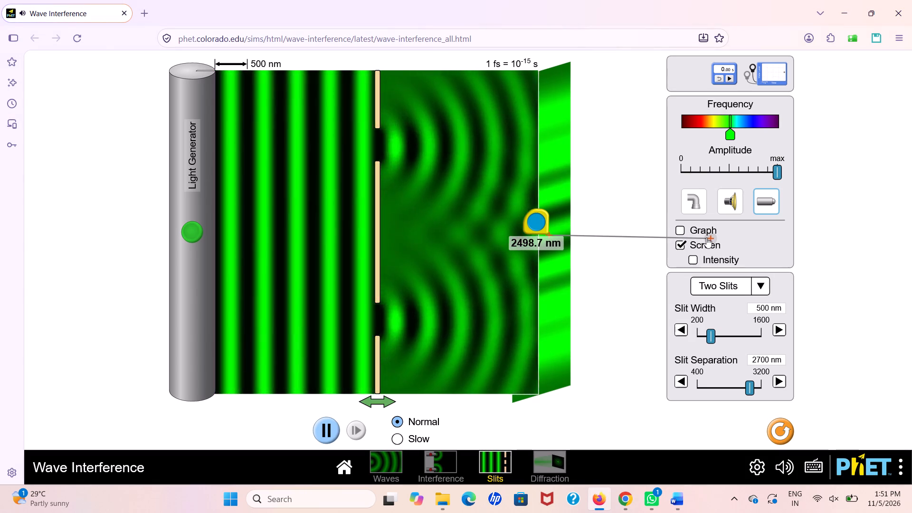
pyautogui.moveTo(706, 237); pyautogui.dragTo(540, 34)
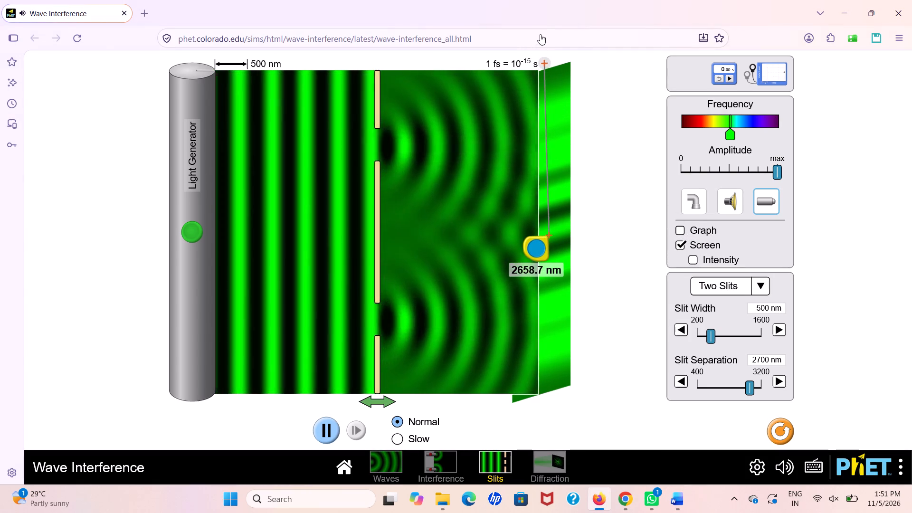
pyautogui.moveTo(540, 34); pyautogui.dragTo(547, 195)
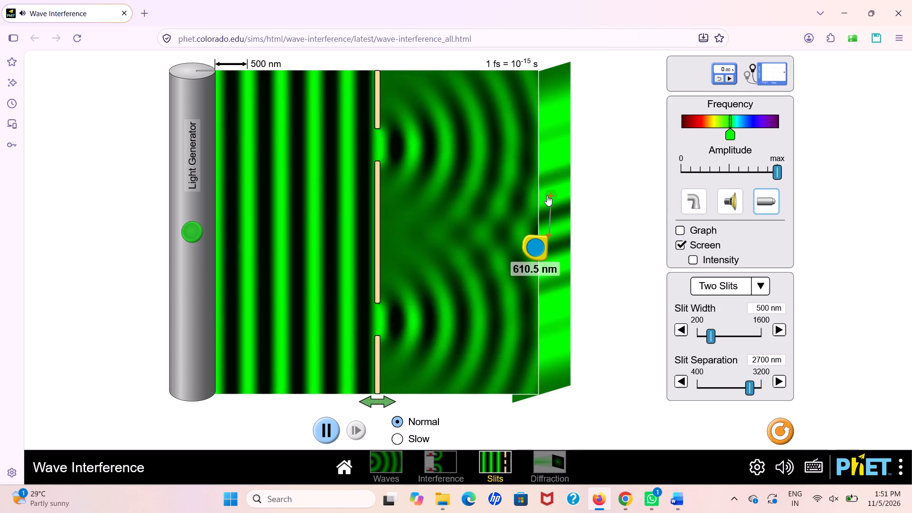
pyautogui.moveTo(547, 195); pyautogui.dragTo(544, 196)
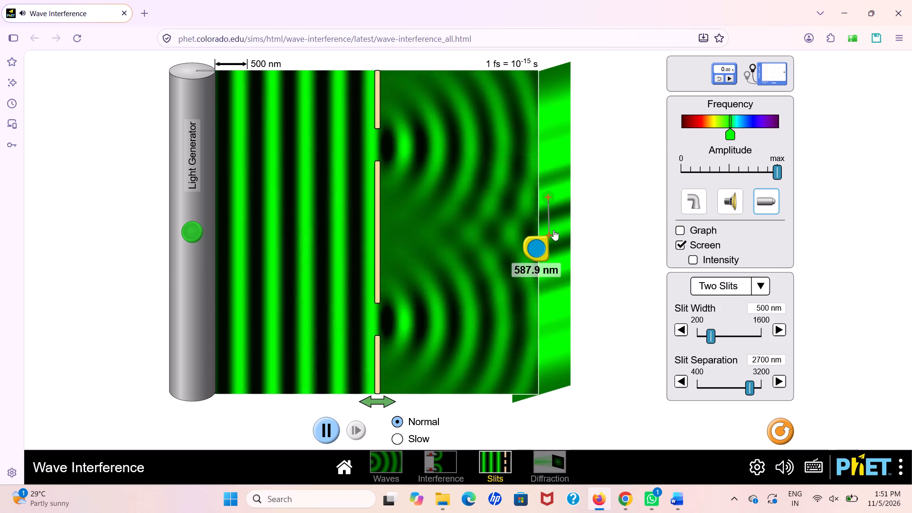
pyautogui.click(549, 234)
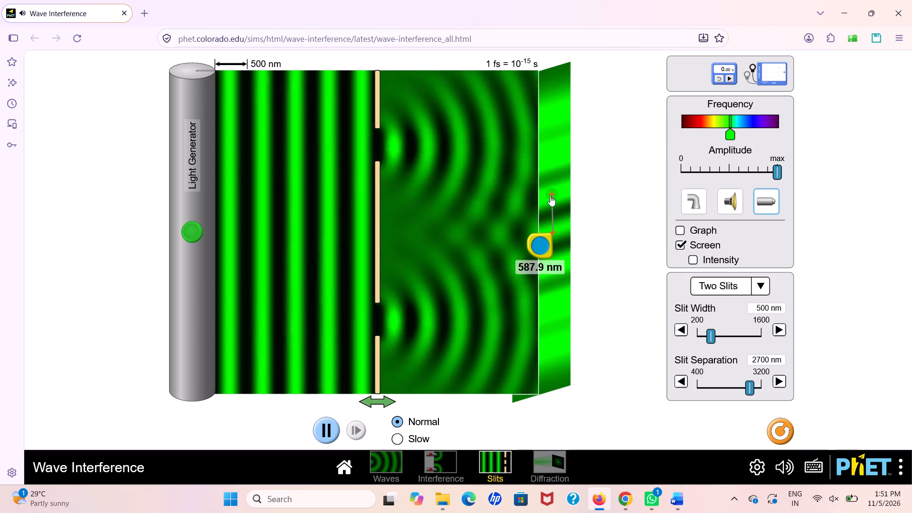
pyautogui.click(550, 193)
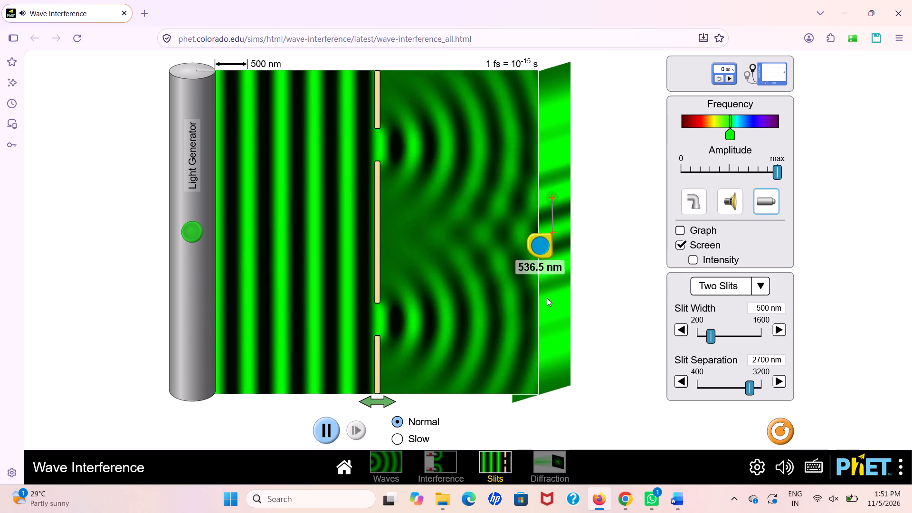
pyautogui.click(551, 229)
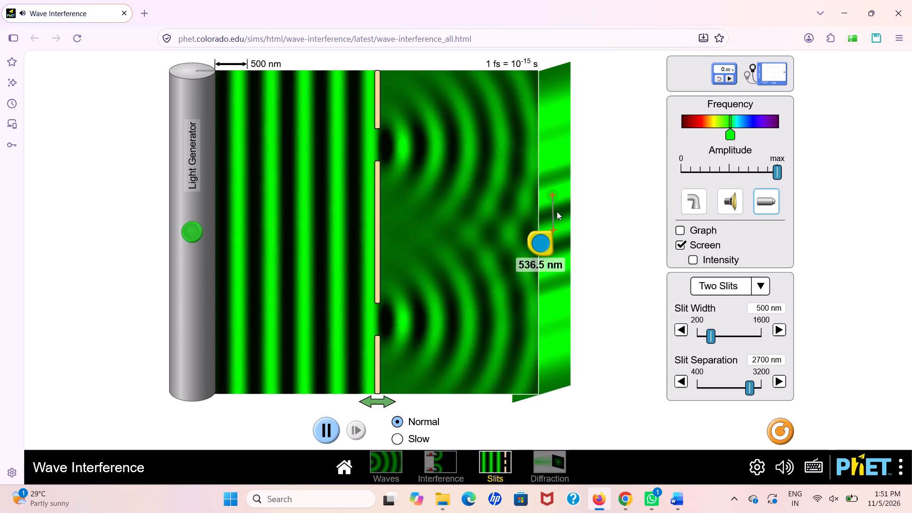
pyautogui.click(551, 195)
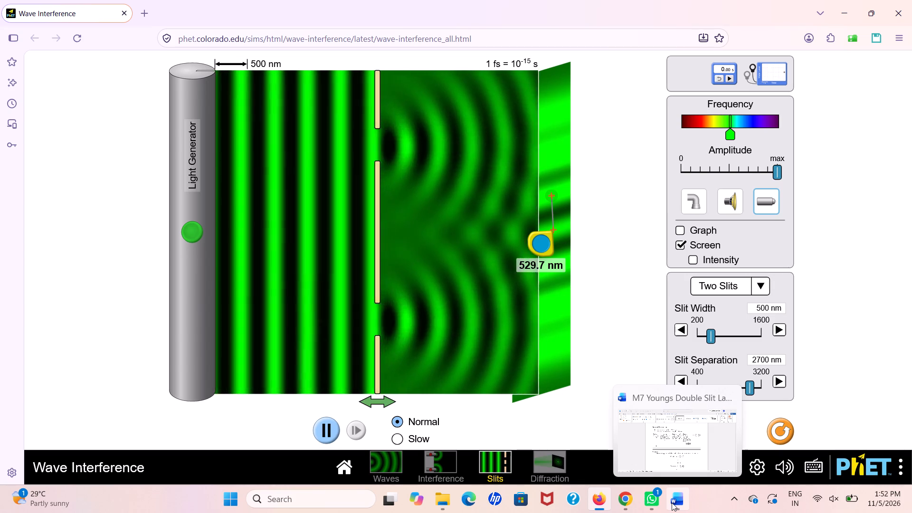
# In the Word lab document, enter 529.7 as the first-order fringe's left-side distance.
pyautogui.click(672, 503)
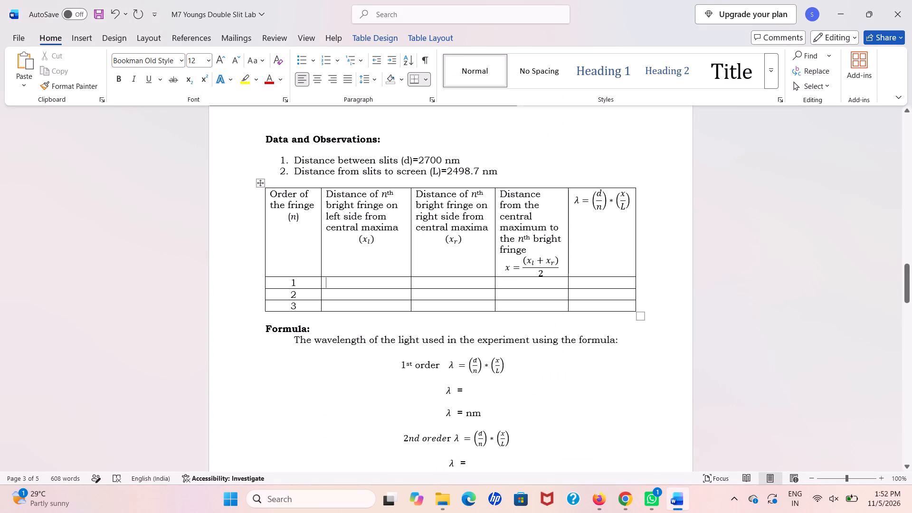
pyautogui.write('52')
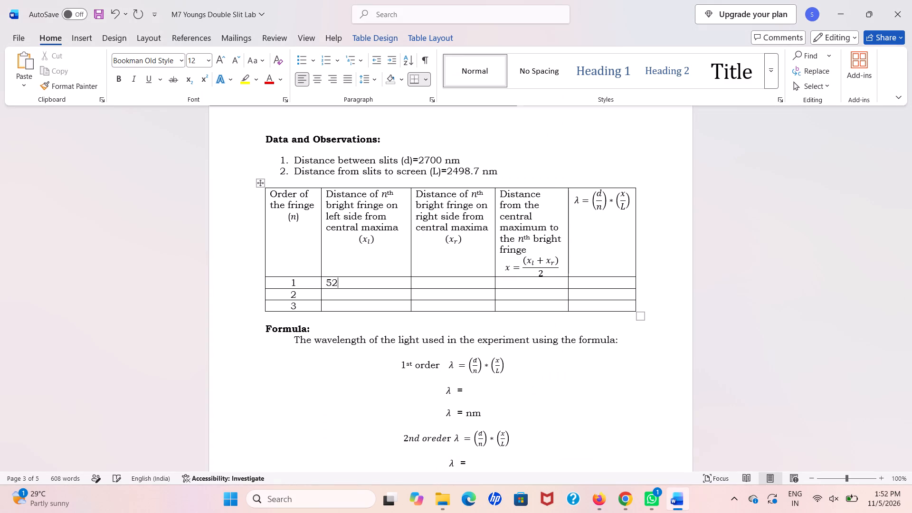
pyautogui.press('9')
pyautogui.write('.7')
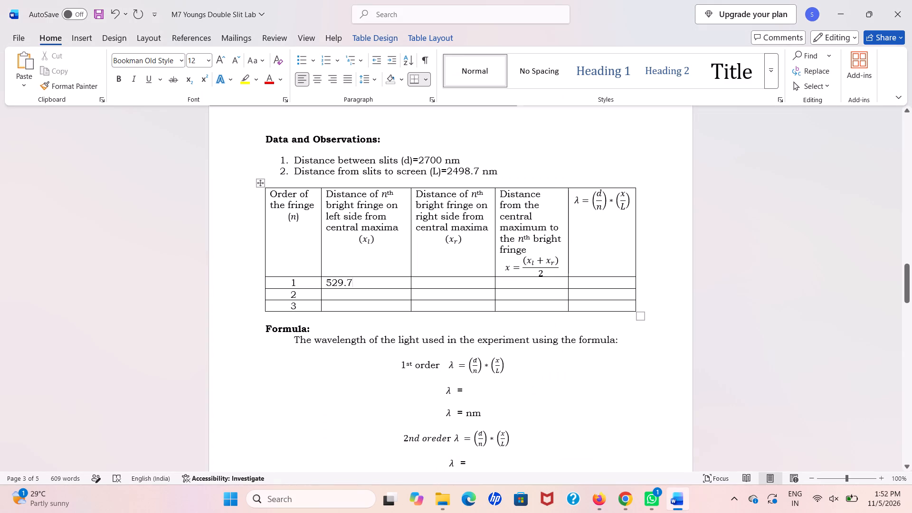
# Extend the tape to the second bright fringe above the centre in Firefox and enter 1131.9 as its left-side distance in Word.
pyautogui.click(331, 296)
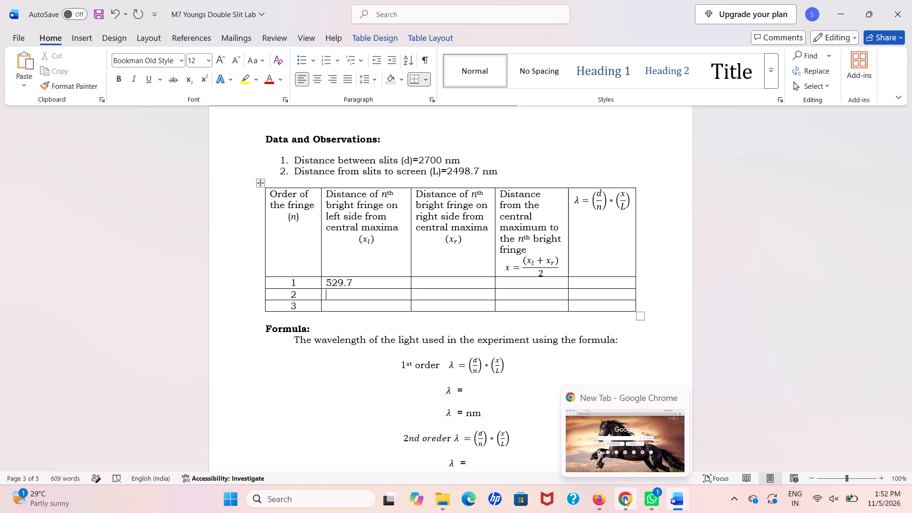
pyautogui.click(596, 503)
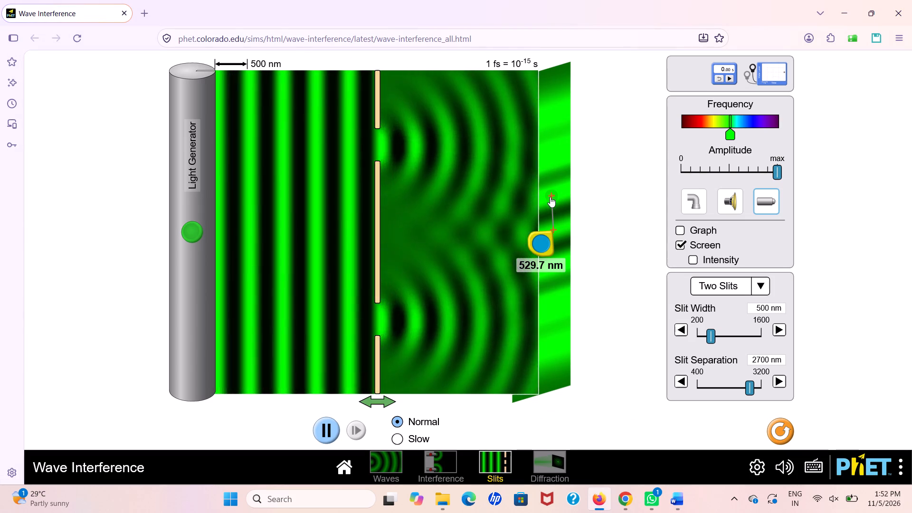
pyautogui.moveTo(550, 193); pyautogui.dragTo(550, 152)
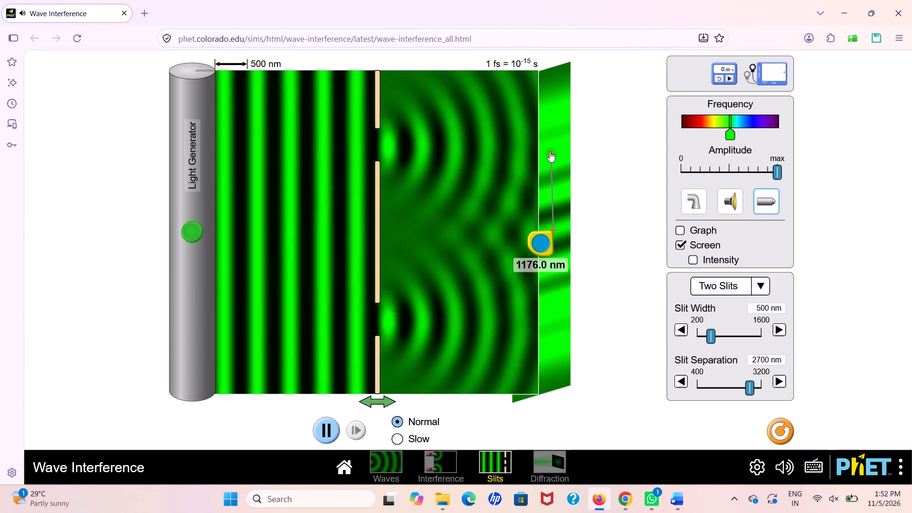
pyautogui.moveTo(550, 152); pyautogui.dragTo(550, 154)
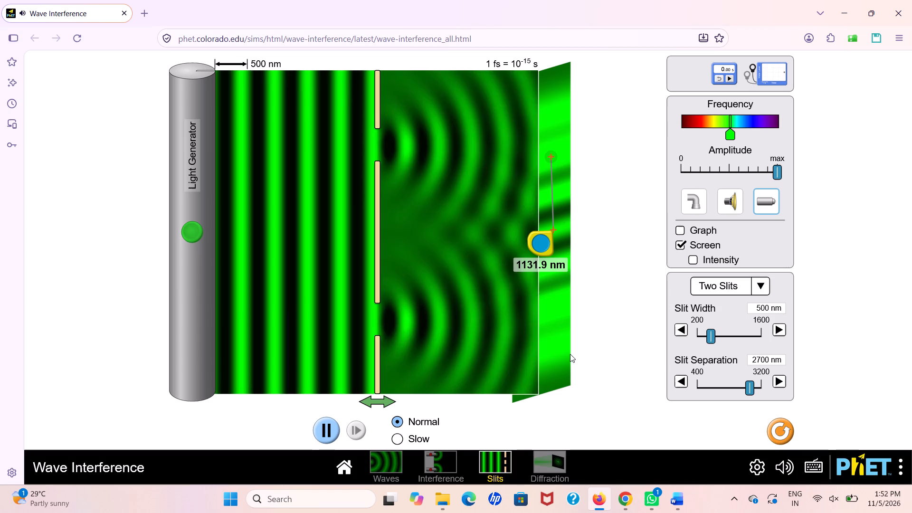
pyautogui.click(676, 499)
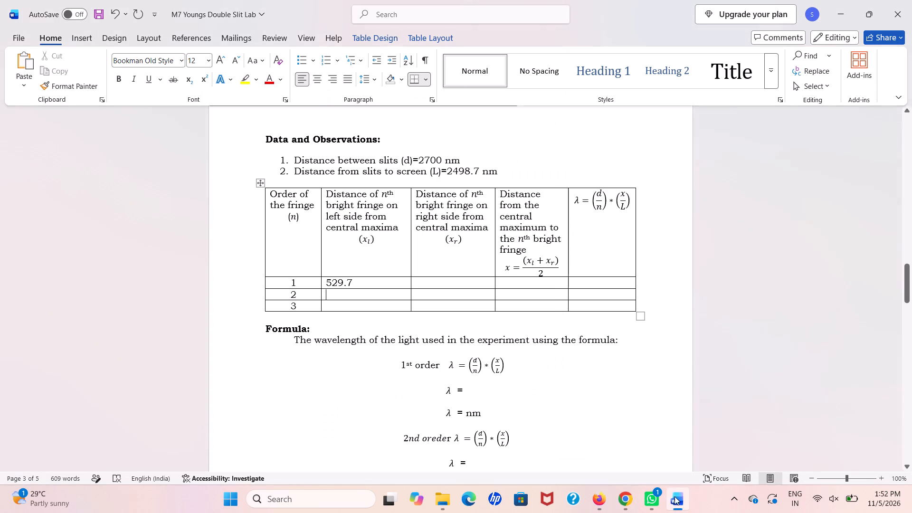
pyautogui.write('1131')
pyautogui.write('.9')
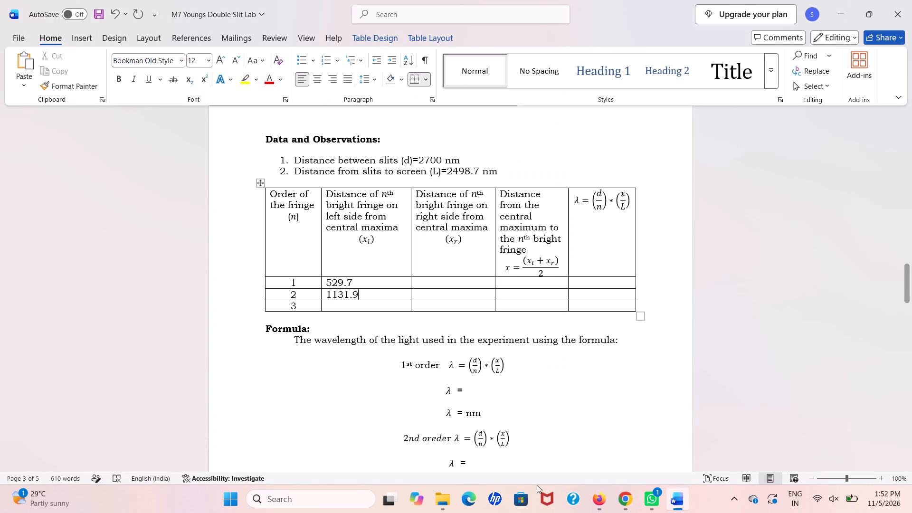
# Extend the tape to the third bright fringe above the centre in Firefox and enter 1763.2 as its left-side distance in Word.
pyautogui.click(596, 504)
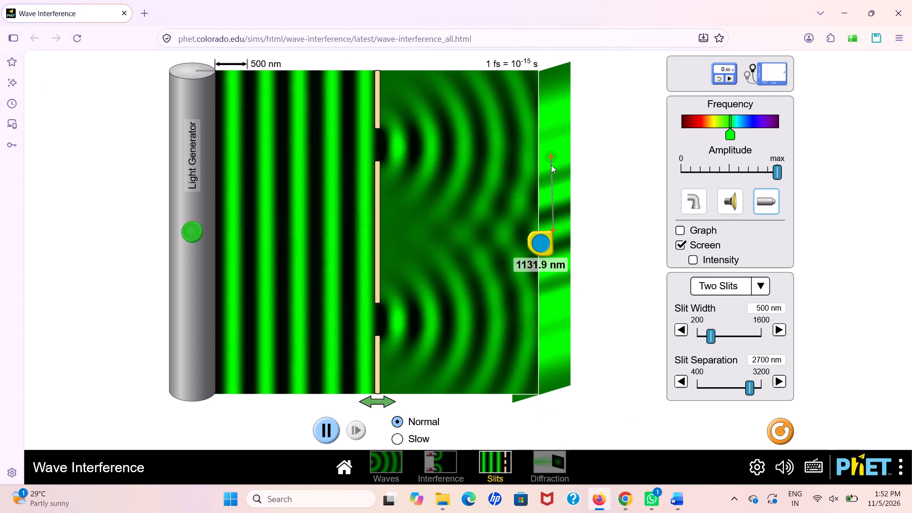
pyautogui.moveTo(551, 155); pyautogui.dragTo(551, 125)
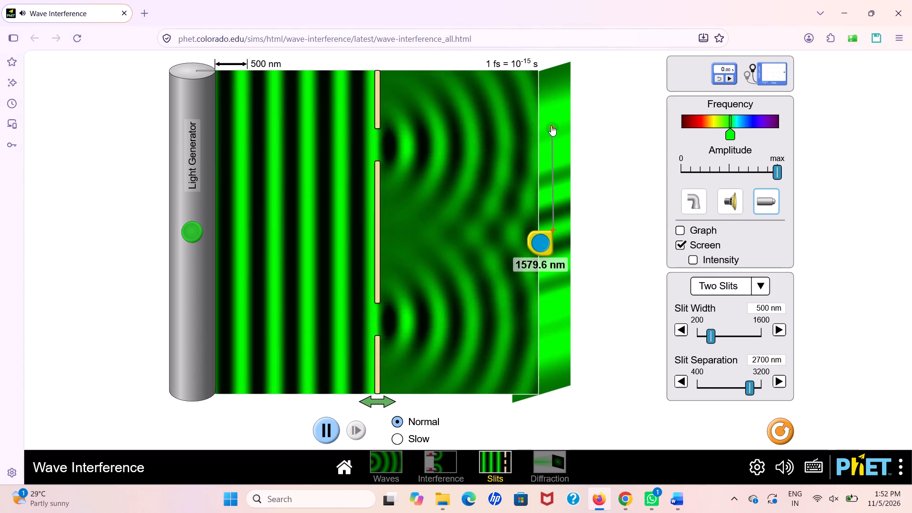
pyautogui.moveTo(551, 125); pyautogui.dragTo(554, 114)
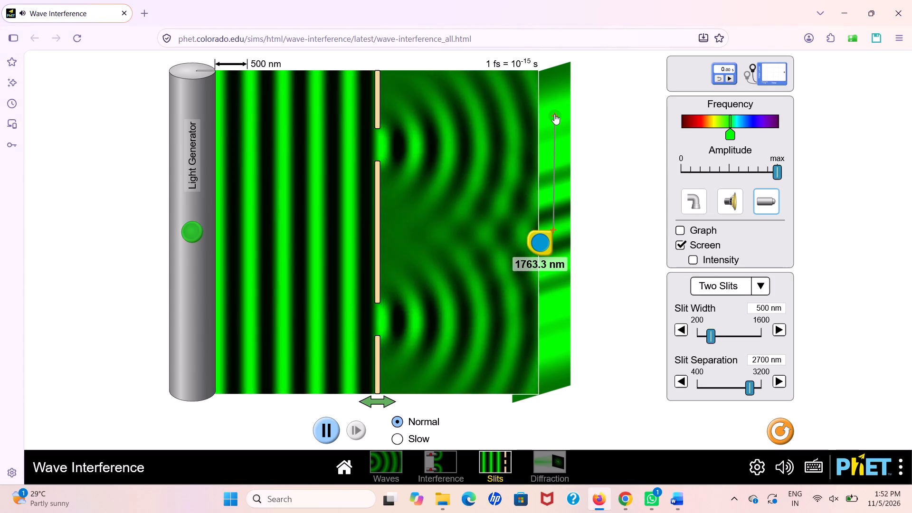
pyautogui.moveTo(554, 114); pyautogui.dragTo(554, 114)
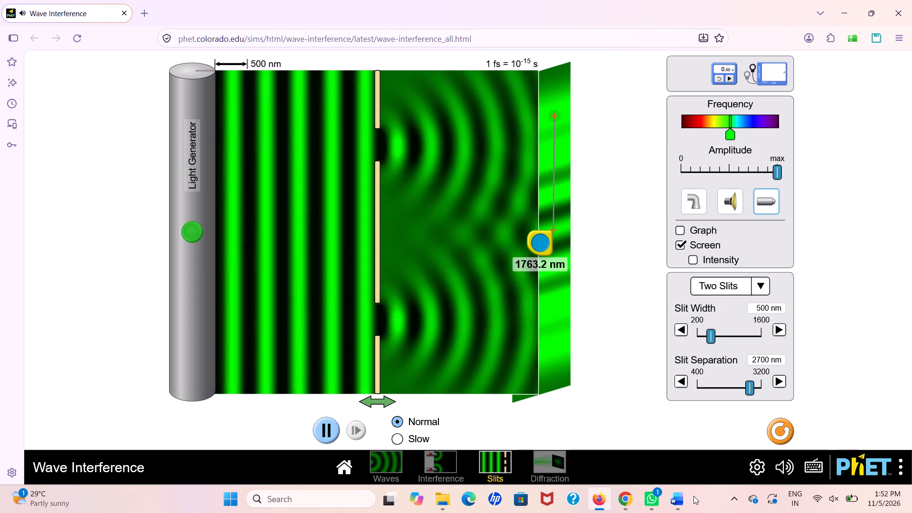
pyautogui.click(683, 498)
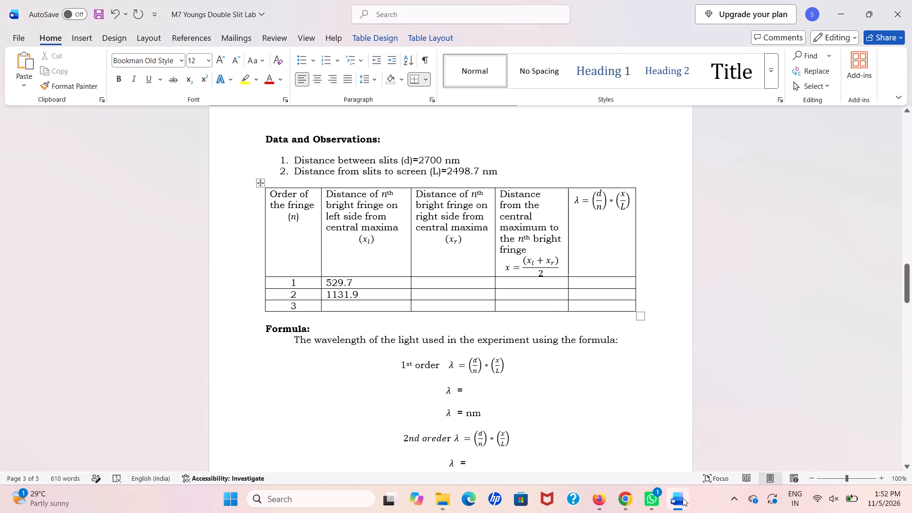
pyautogui.press('1')
pyautogui.press('BackSpace')
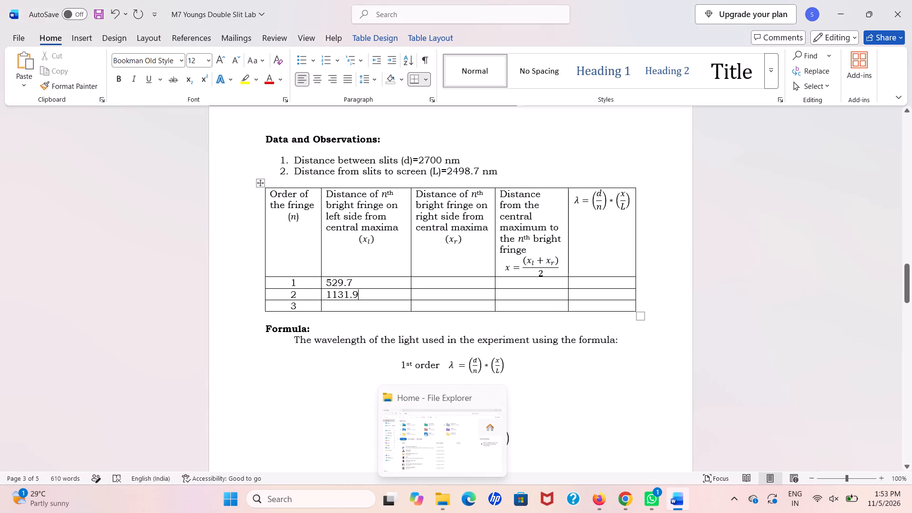
pyautogui.click(369, 311)
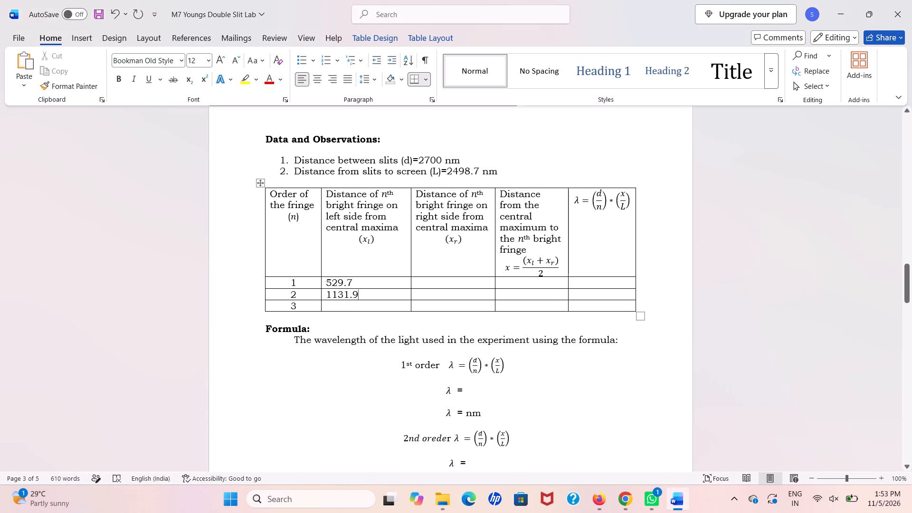
pyautogui.click(362, 304)
pyautogui.write('1763.2')
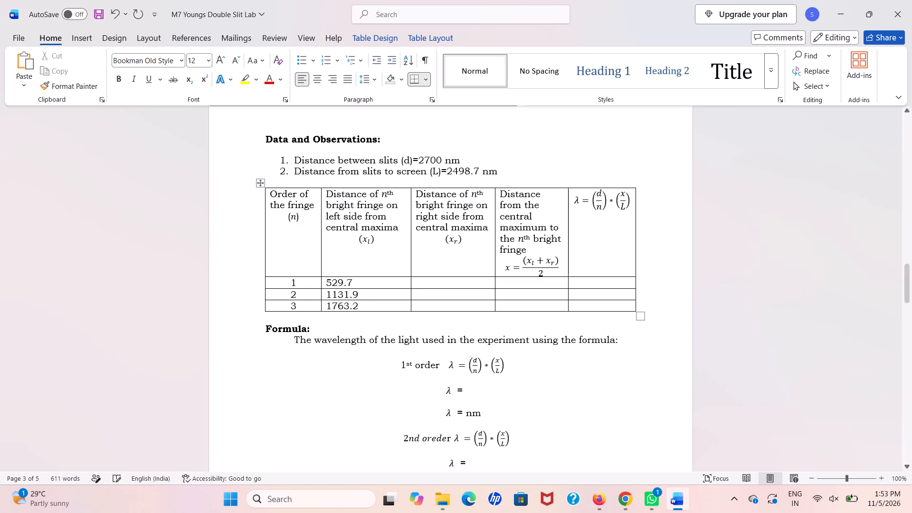
# In the Firefox simulation, move the tape's free end to the first bright fringe below the central maximum for the right-side distance.
pyautogui.click(598, 503)
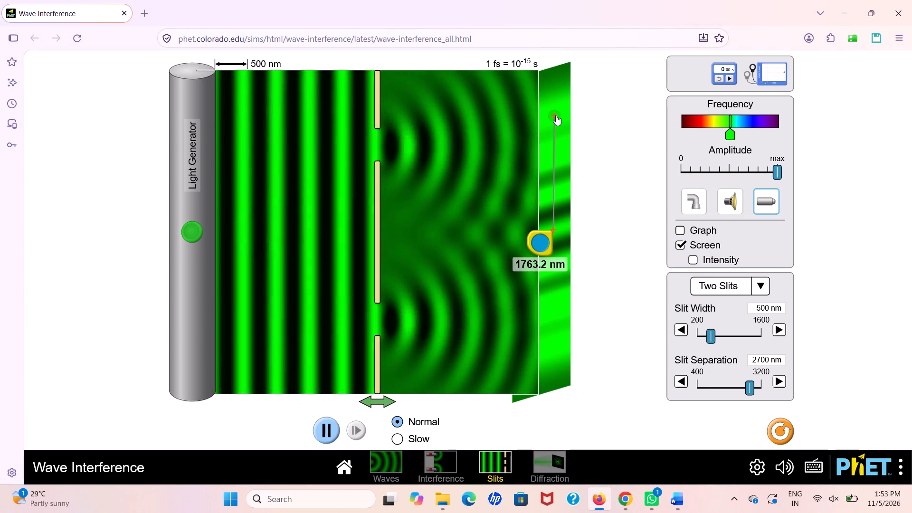
pyautogui.moveTo(555, 111); pyautogui.dragTo(549, 273)
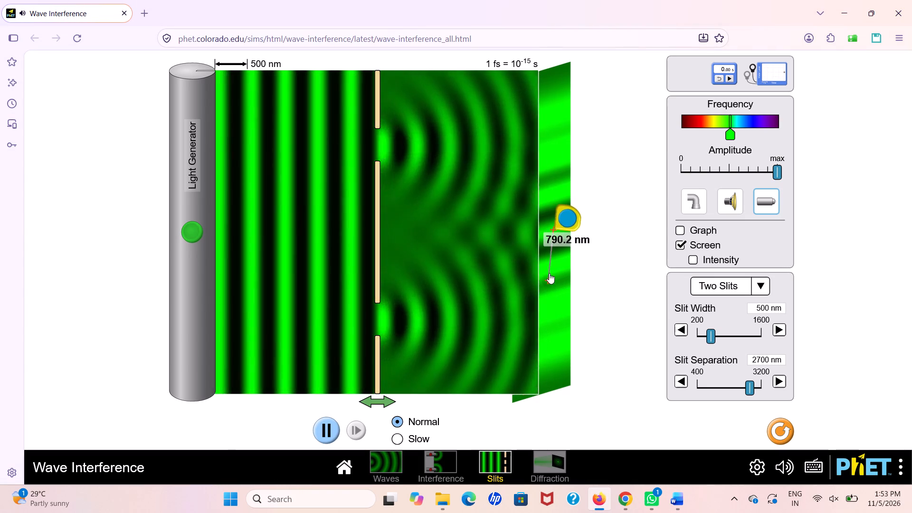
pyautogui.moveTo(549, 273); pyautogui.dragTo(555, 265)
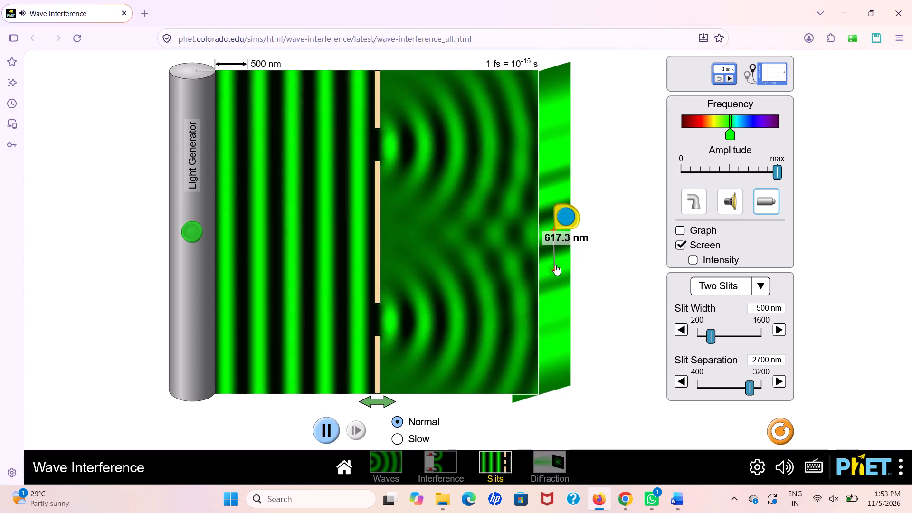
pyautogui.moveTo(555, 265); pyautogui.dragTo(557, 261)
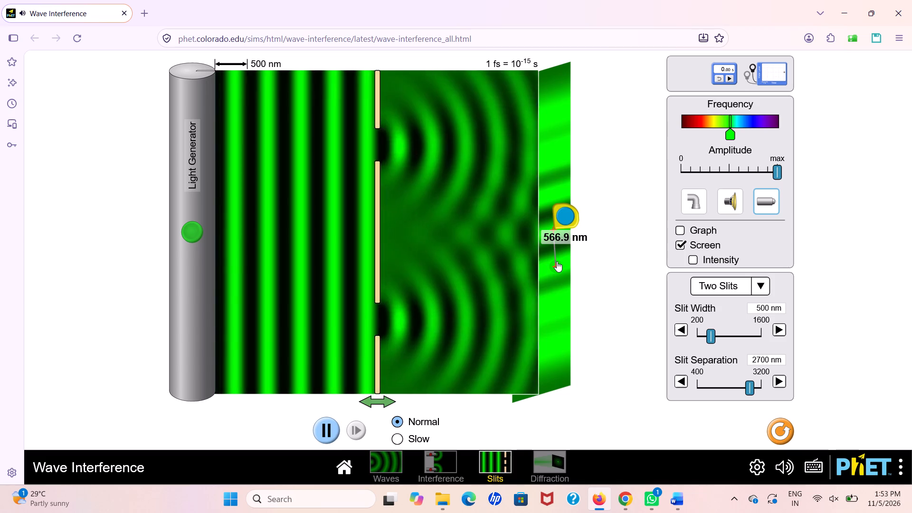
pyautogui.moveTo(557, 261); pyautogui.dragTo(554, 261)
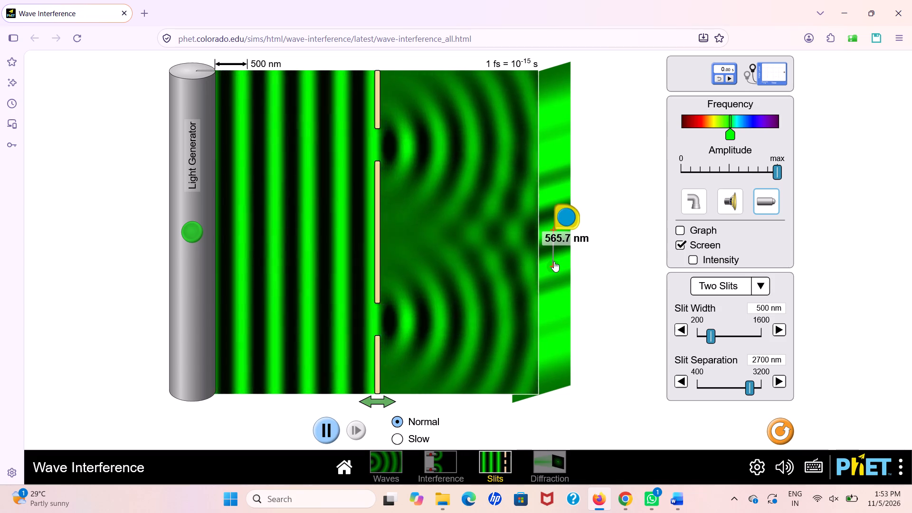
pyautogui.moveTo(554, 261); pyautogui.dragTo(555, 261)
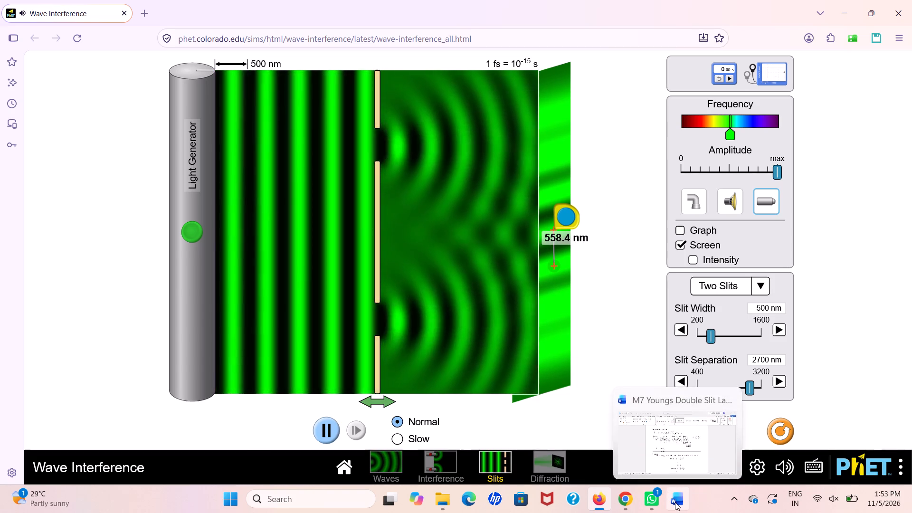
# In the Word lab document, enter 558.4 as the first-order fringe's right-side distance.
pyautogui.click(675, 502)
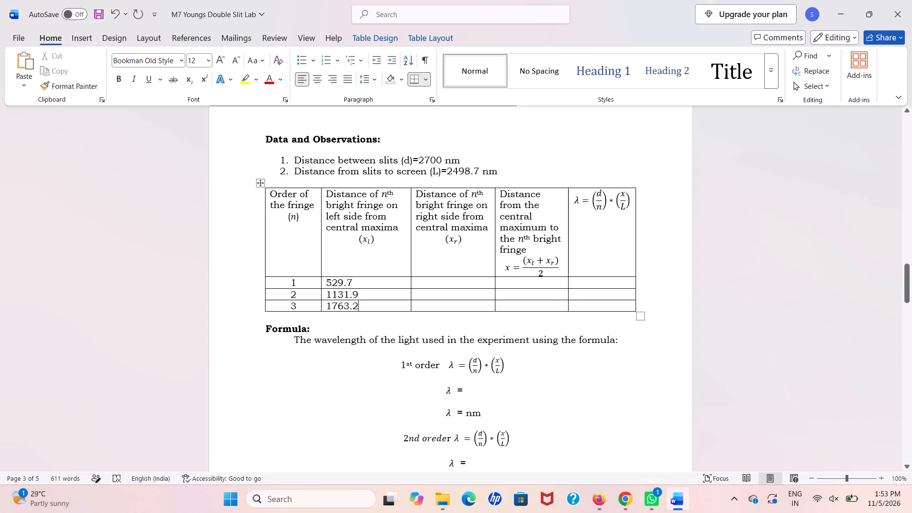
pyautogui.click(448, 282)
pyautogui.write('558.4')
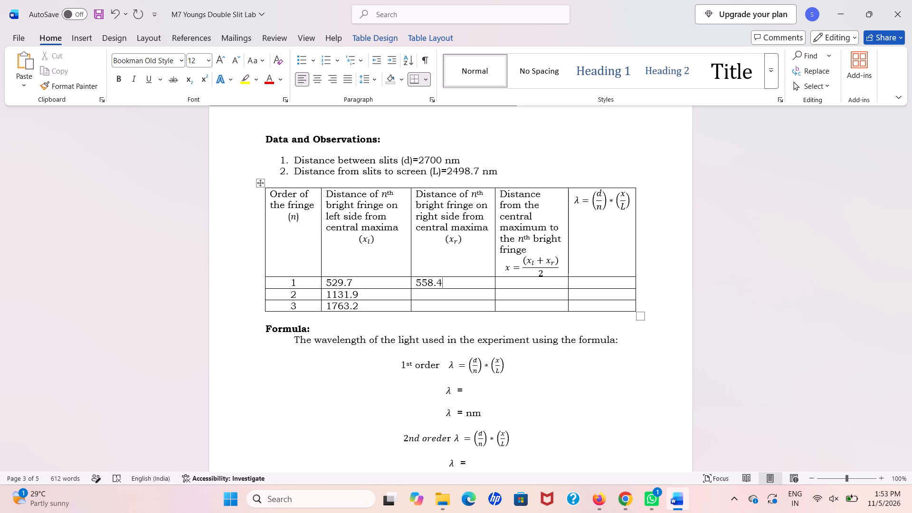
# Extend the tape to the second bright fringe below the centre in Firefox and enter 1153.6 as its right-side distance in Word.
pyautogui.click(601, 504)
pyautogui.click(594, 491)
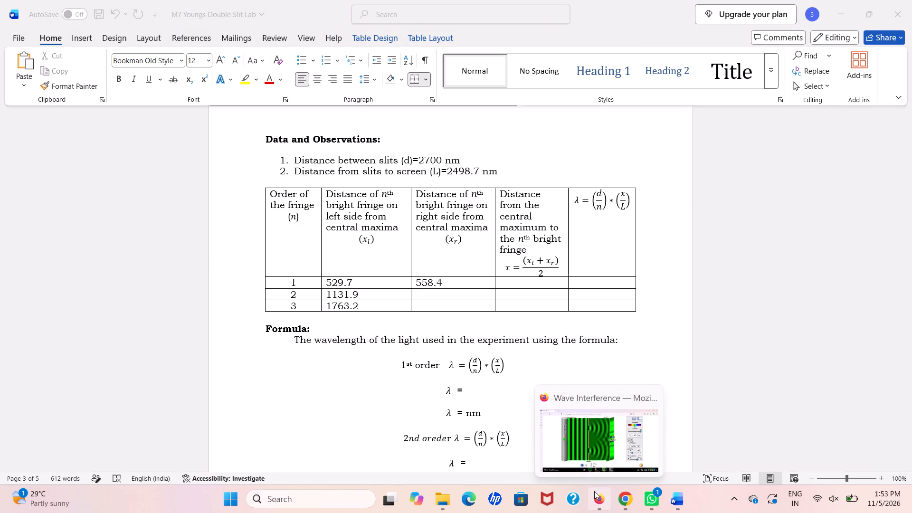
pyautogui.moveTo(555, 265); pyautogui.dragTo(556, 304)
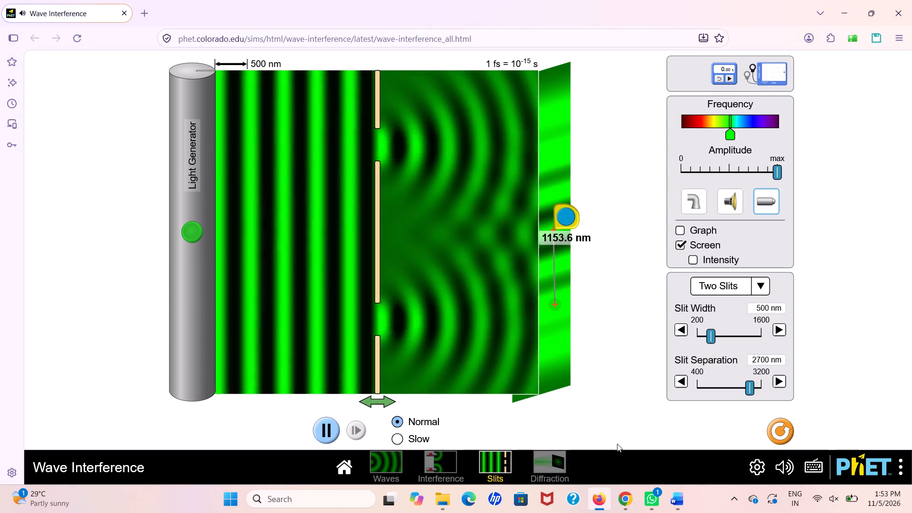
pyautogui.click(673, 505)
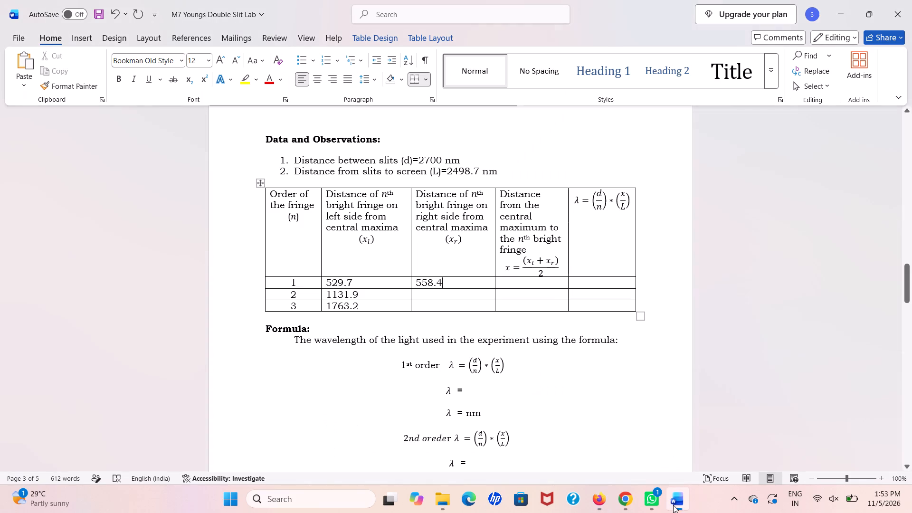
pyautogui.click(443, 297)
pyautogui.write('11')
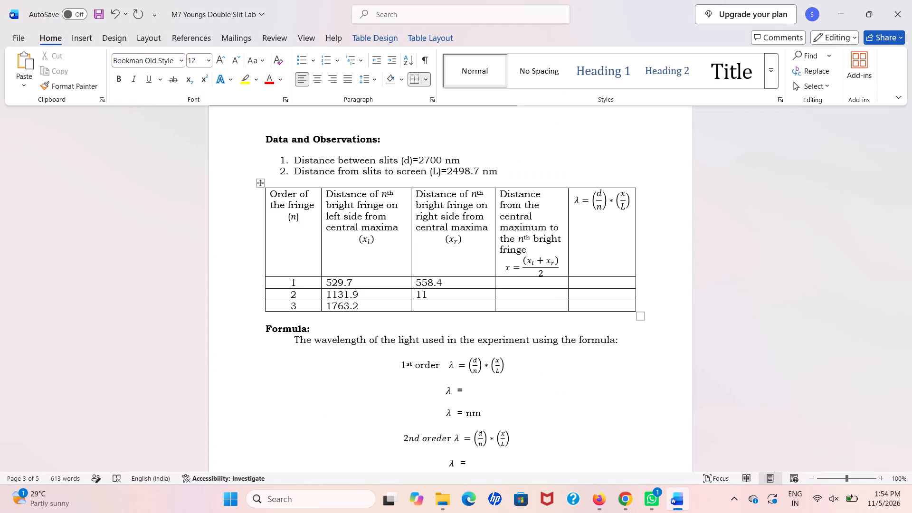
pyautogui.write('53')
pyautogui.write('.6')
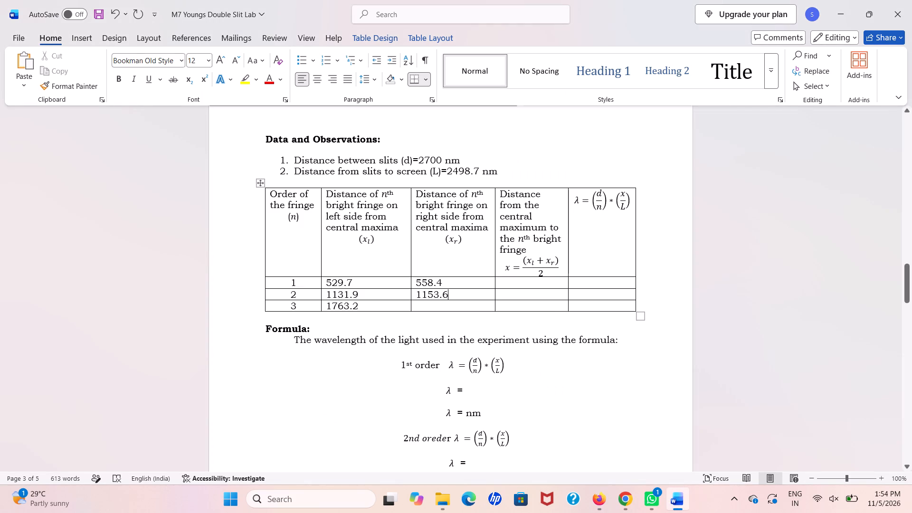
# Extend the tape to the third bright fringe below the centre in Firefox and enter 1778.0 as its right-side distance in Word.
pyautogui.click(431, 303)
pyautogui.hscroll(2, 494, 378)
pyautogui.hscroll(1, 373, 292)
pyautogui.hscroll(2, 485, 350)
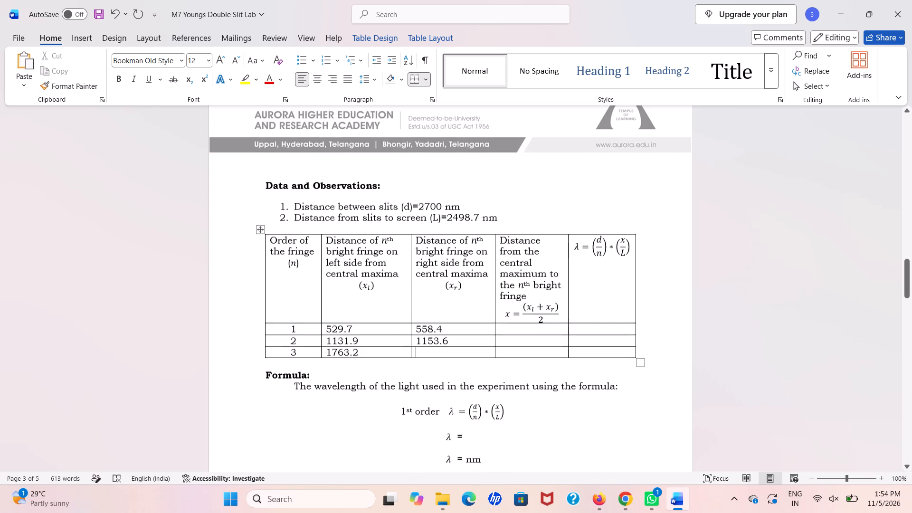
pyautogui.click(604, 495)
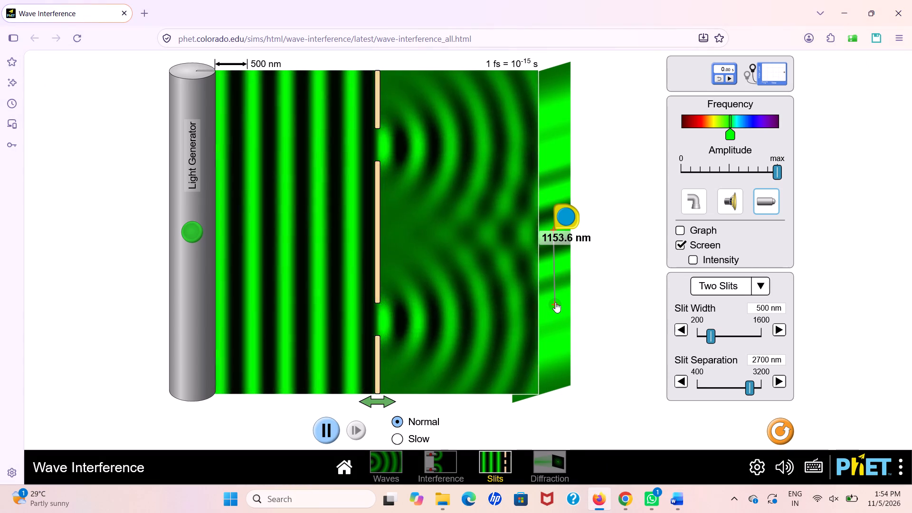
pyautogui.moveTo(555, 302); pyautogui.dragTo(556, 336)
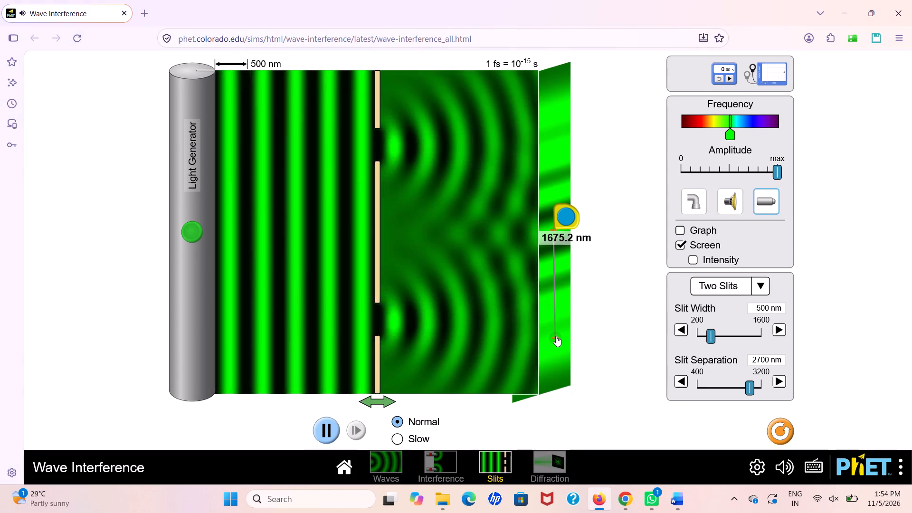
pyautogui.moveTo(556, 336); pyautogui.dragTo(555, 342)
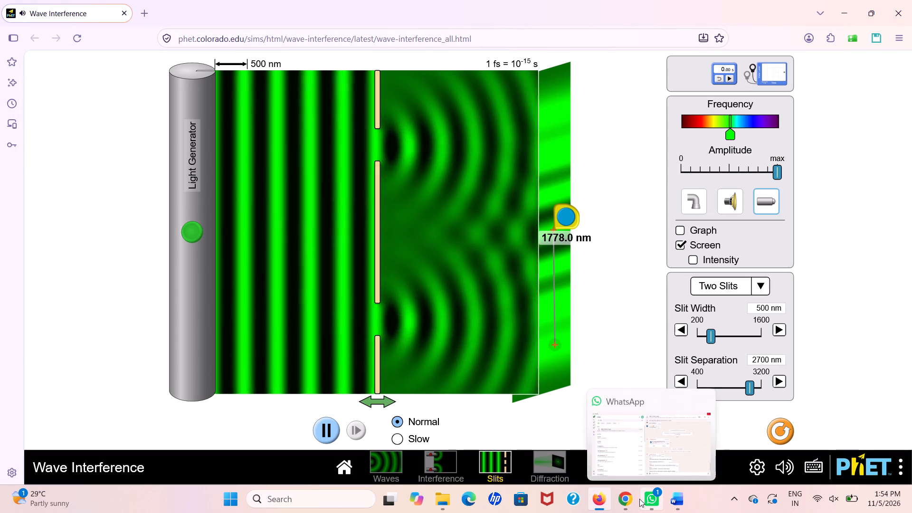
pyautogui.click(670, 503)
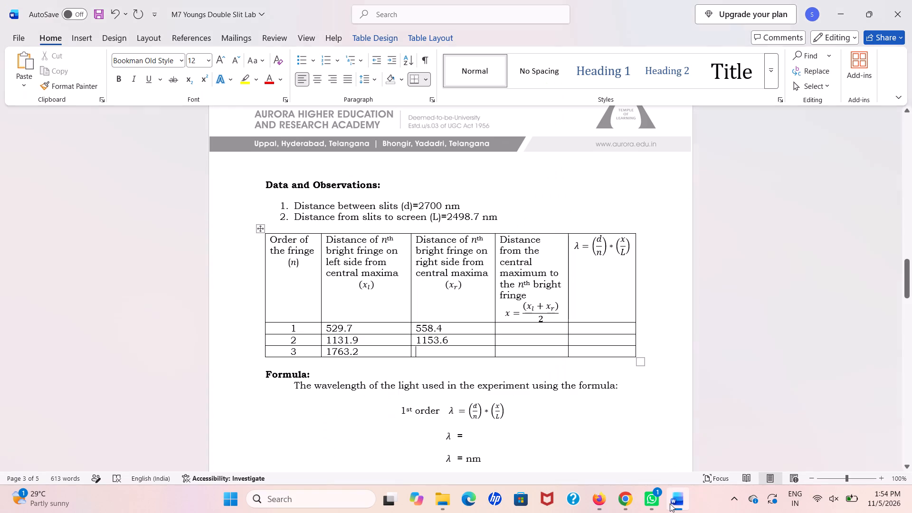
pyautogui.press('1')
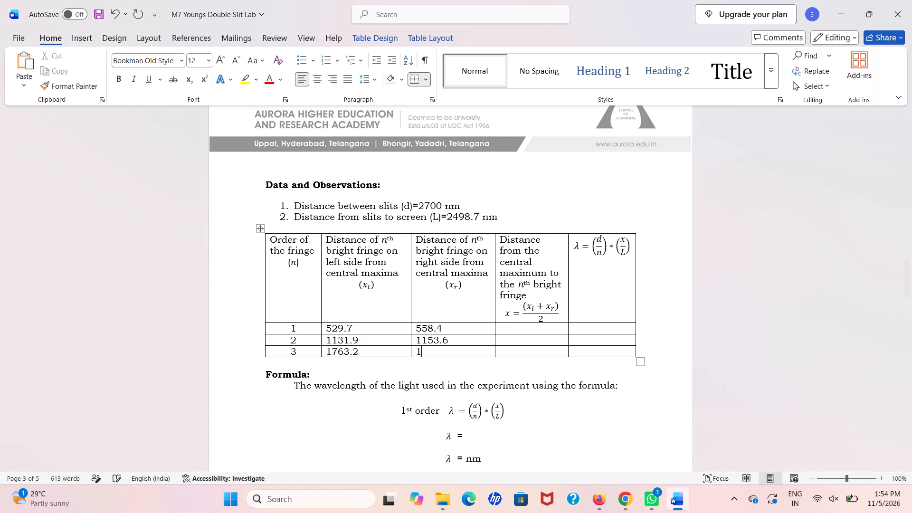
pyautogui.write('778.0')
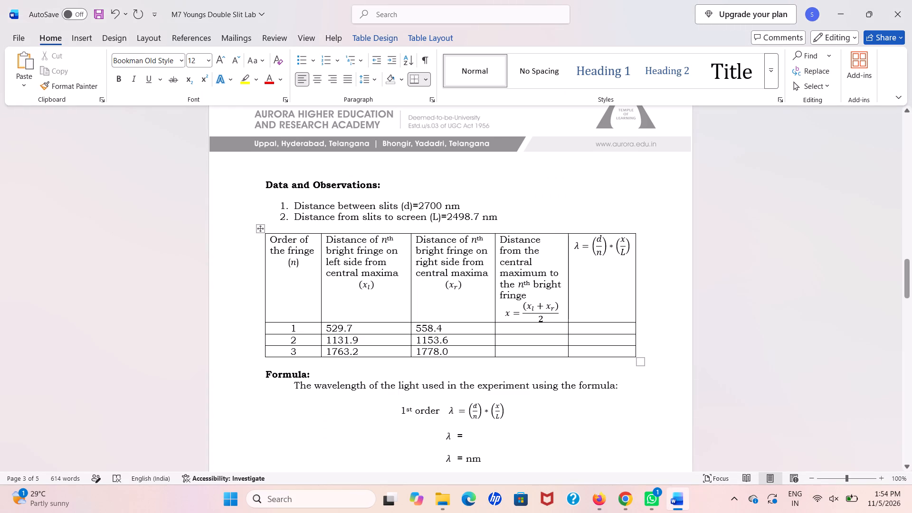
# Place the cursor in the first-order row's cell for the averaged distance x from the central maximum.
pyautogui.click(520, 332)
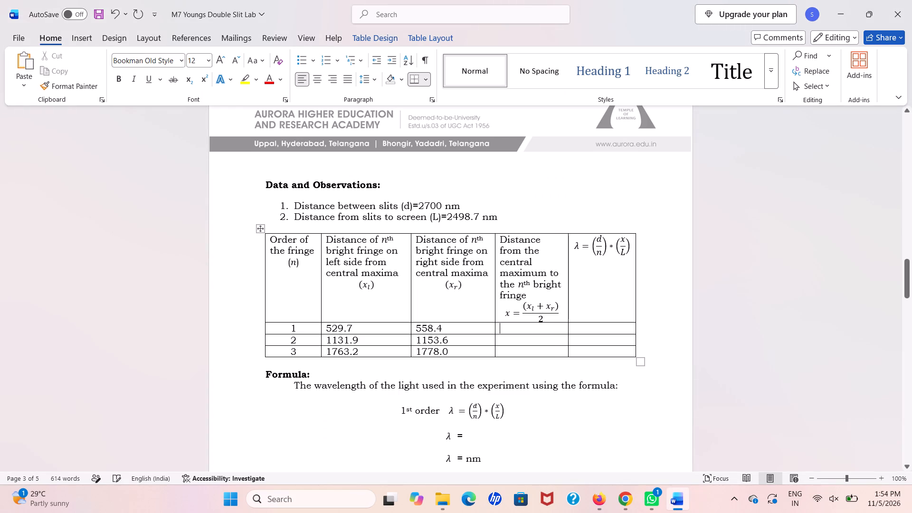
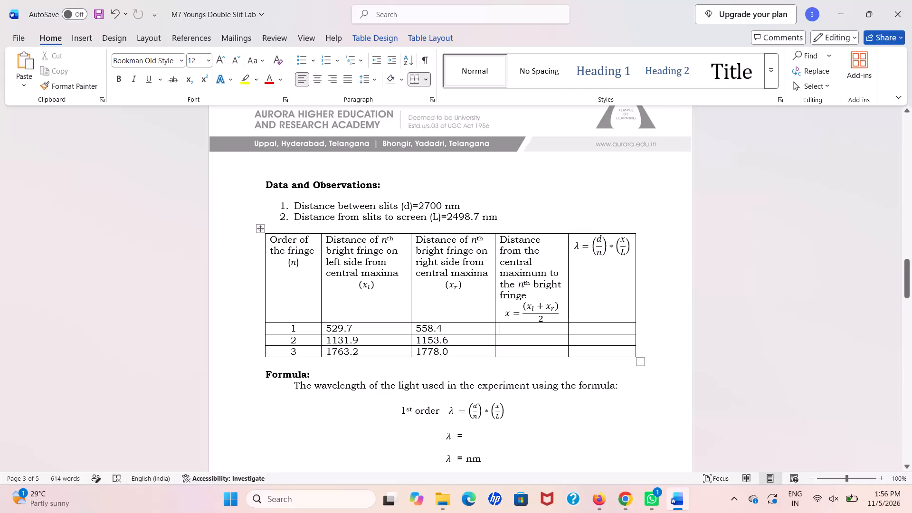
# Enter 554.0 as the first-order fringe's averaged distance x from the central maximum.
pyautogui.click(516, 325)
pyautogui.write('554')
pyautogui.press('.')
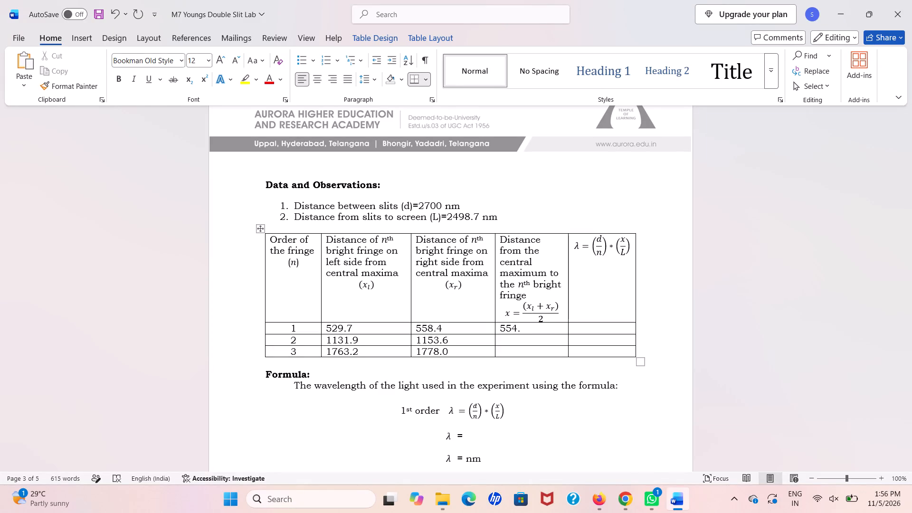
pyautogui.press('0')
# Enter 1142.7 as the second-order fringe's averaged distance x from the central maximum.
pyautogui.click(512, 339)
pyautogui.write('11')
pyautogui.write('42')
pyautogui.press('.')
pyautogui.press('7')
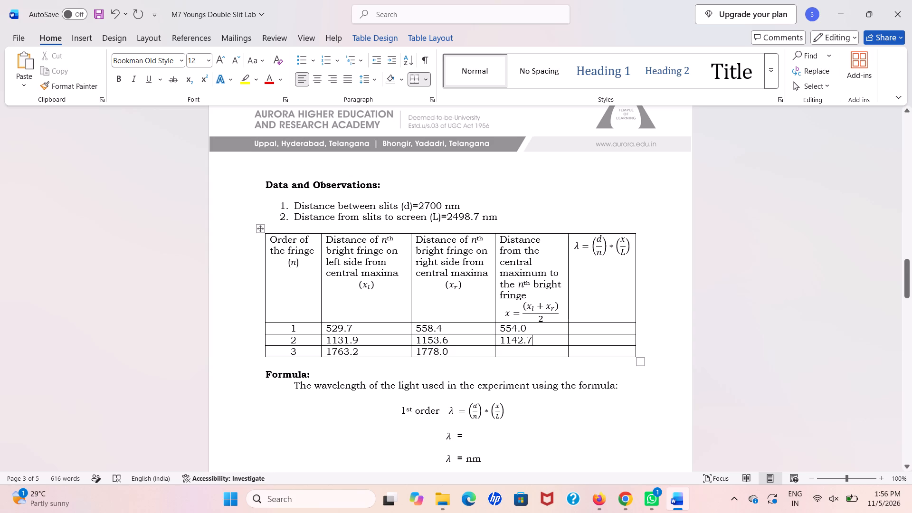
# Enter 1770.6 as the third-order fringe's averaged distance x from the central maximum.
pyautogui.click(522, 351)
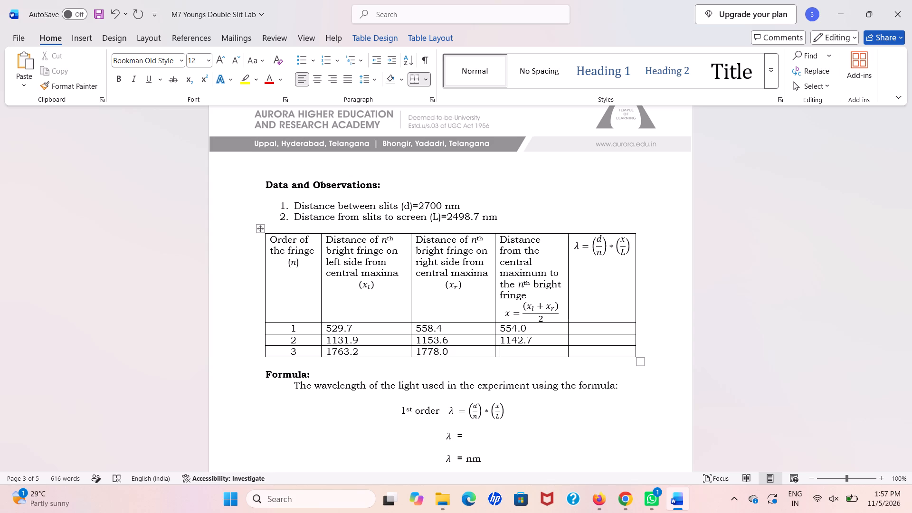
pyautogui.write('11')
pyautogui.press('BackSpace')
pyautogui.write('77')
pyautogui.press('0')
pyautogui.press('.')
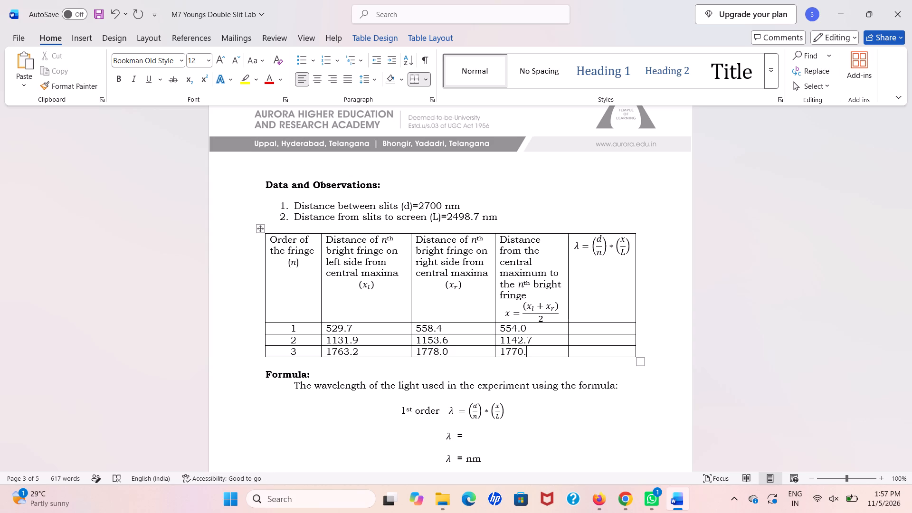
pyautogui.press('6')
# In the Formula section, begin the blank first-order λ substitution line with the d/n factor (2700/1).
pyautogui.scroll(-1, 522, 351)
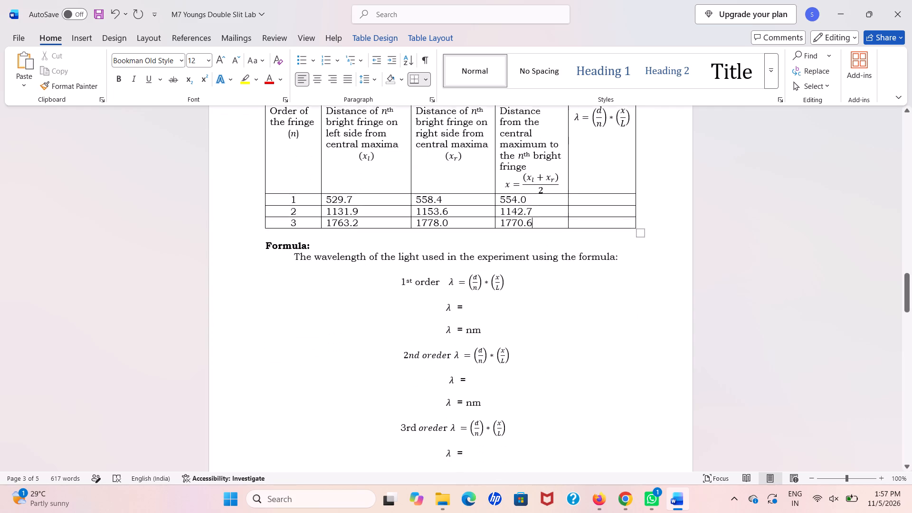
pyautogui.scroll(-1, 522, 351)
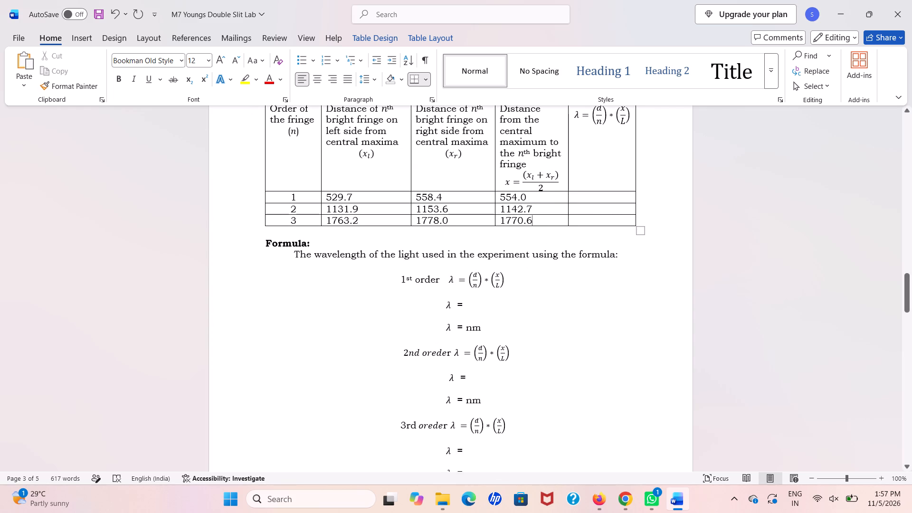
pyautogui.click(474, 304)
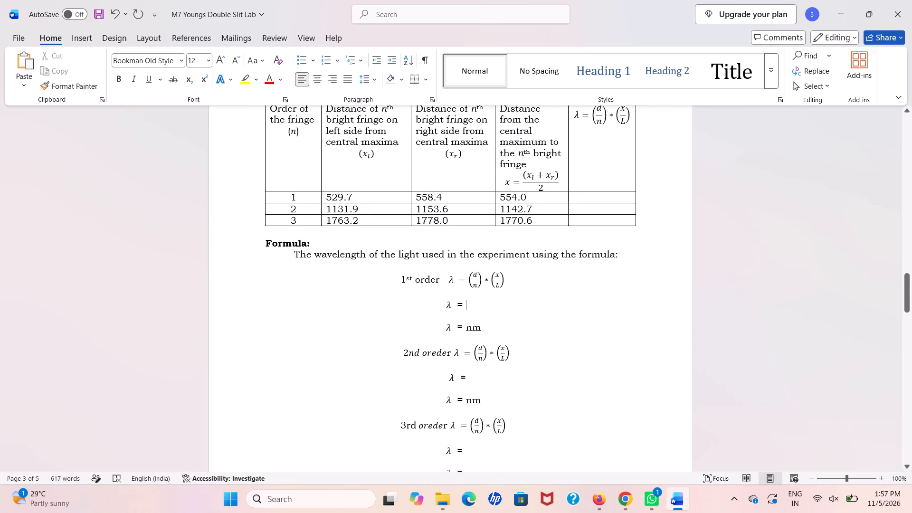
pyautogui.hotkey('shift', '(')
pyautogui.scroll(1, 508, 190)
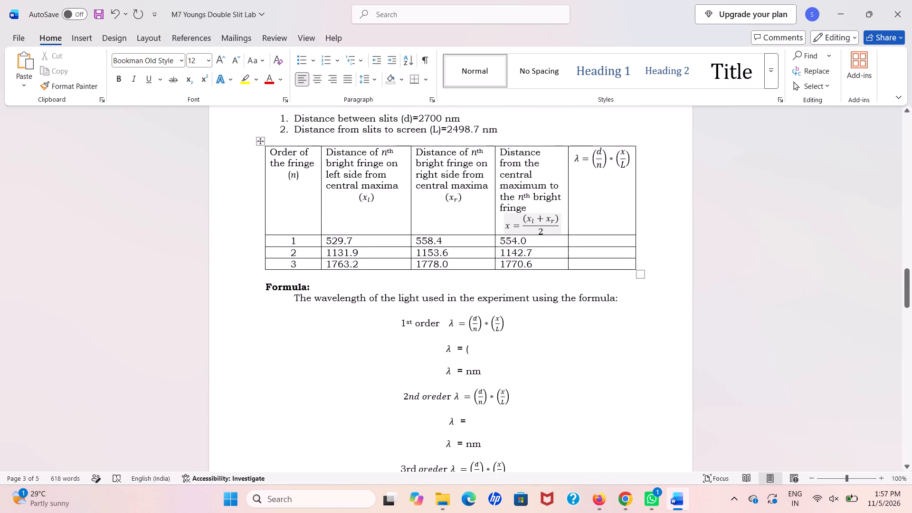
pyautogui.scroll(2, 508, 190)
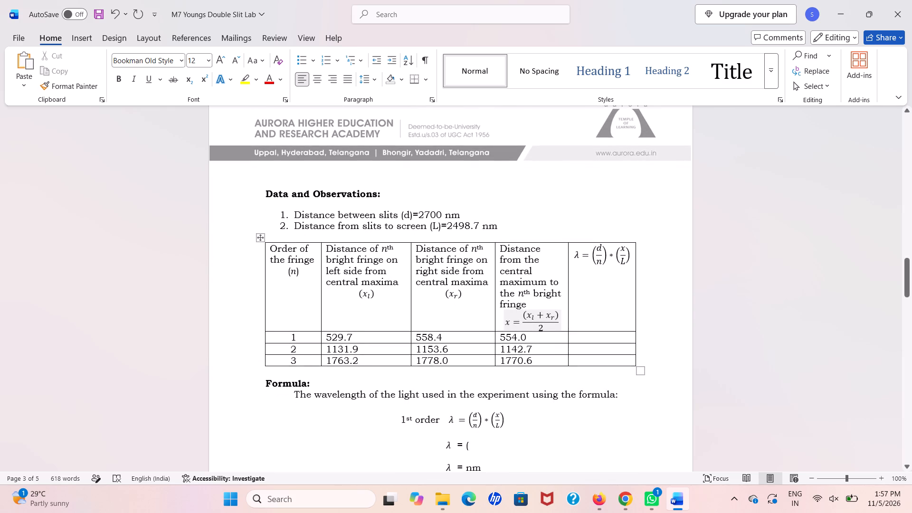
pyautogui.scroll(-1, 508, 190)
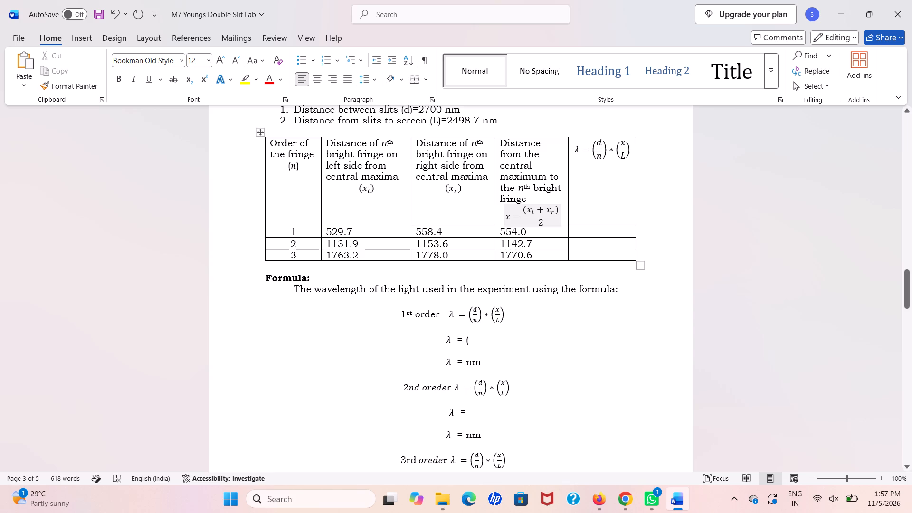
pyautogui.press('2')
pyautogui.write('700')
pyautogui.hscroll(1, 508, 190)
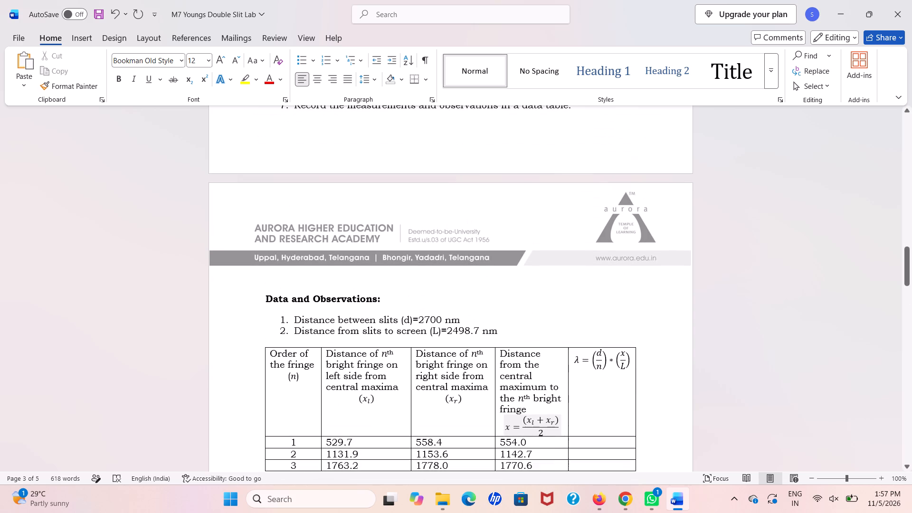
pyautogui.hscroll(1, 508, 190)
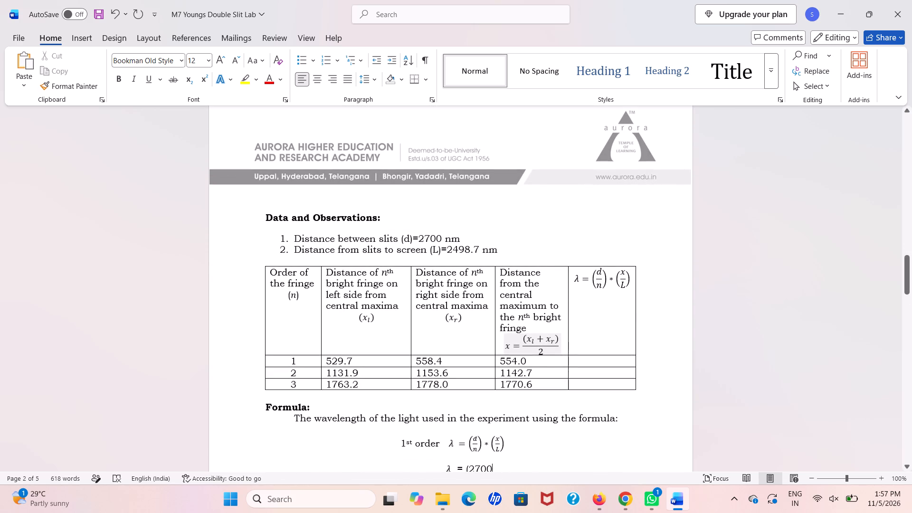
pyautogui.hscroll(3, 508, 190)
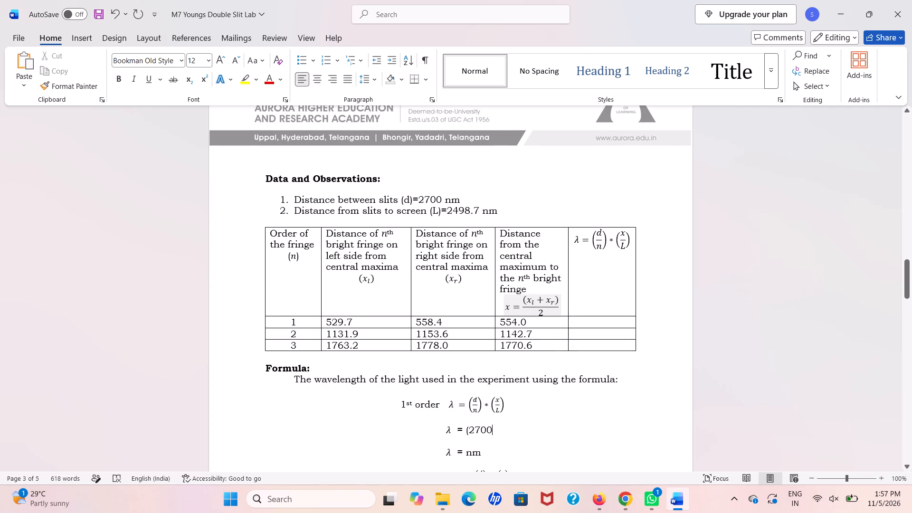
pyautogui.hscroll(1, 508, 190)
pyautogui.press('/')
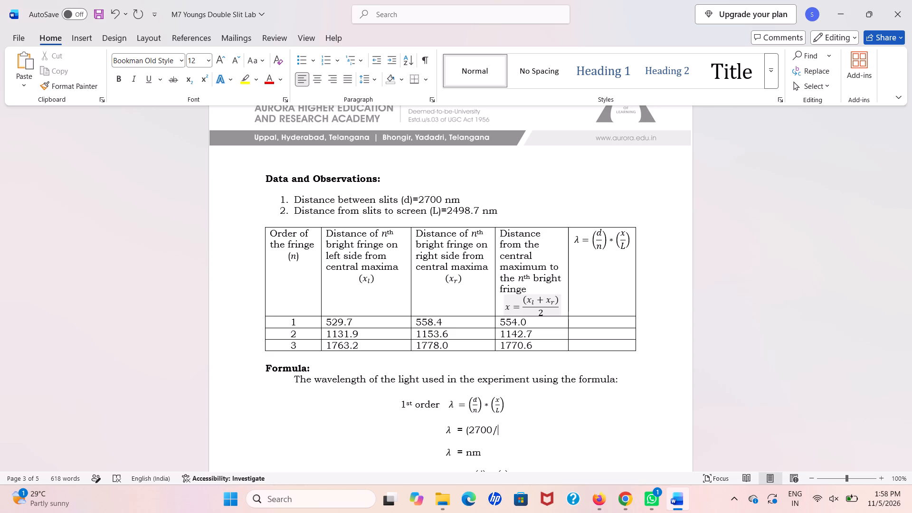
pyautogui.press('1')
pyautogui.hotkey('shift', ')')
# Complete the first-order λ substitution by multiplying 2700/1 by the x/L factor (554.0/2498.7).
pyautogui.hotkey('shift', '*')
pyautogui.hotkey('shift', '(')
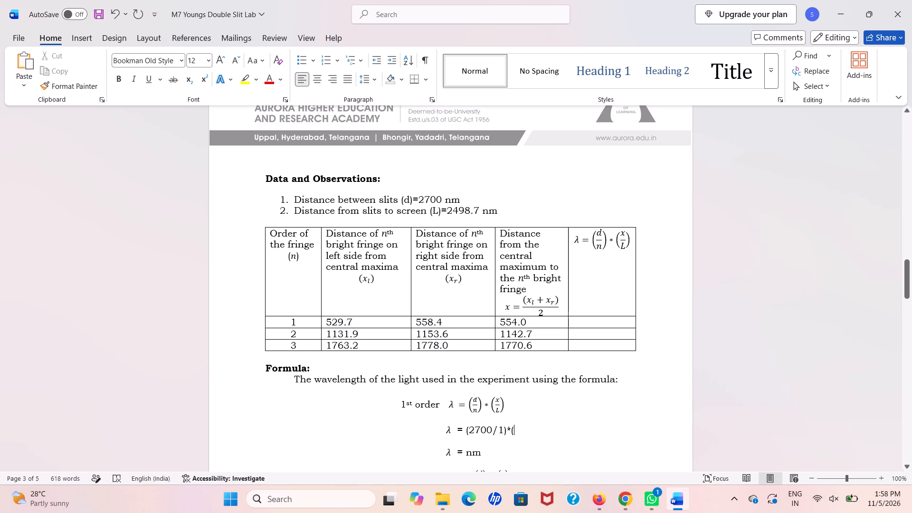
pyautogui.press('5')
pyautogui.write('54')
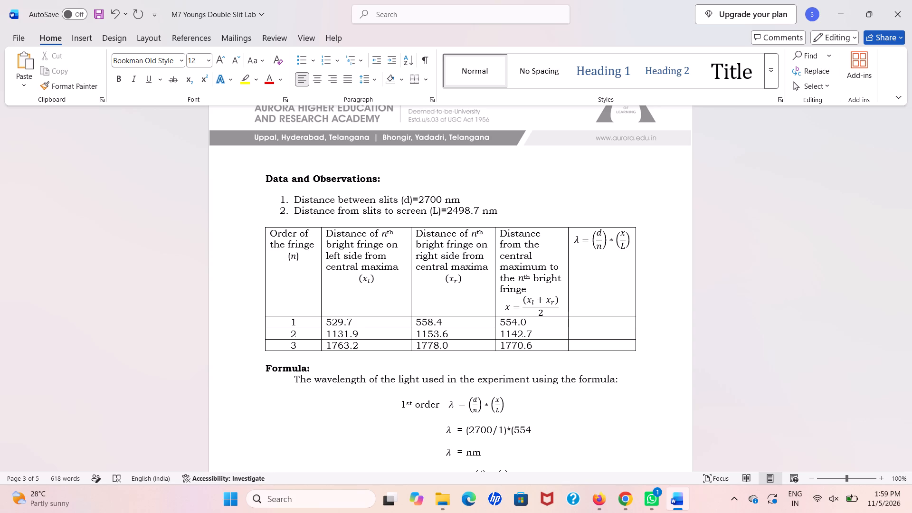
pyautogui.write('.0')
pyautogui.press('/')
pyautogui.write('24')
pyautogui.write('98')
pyautogui.write('.7')
pyautogui.hotkey('shift', ')')
# Enter 598.6 as the first-order wavelength in nm on the λ result line.
pyautogui.scroll(-1, 545, 426)
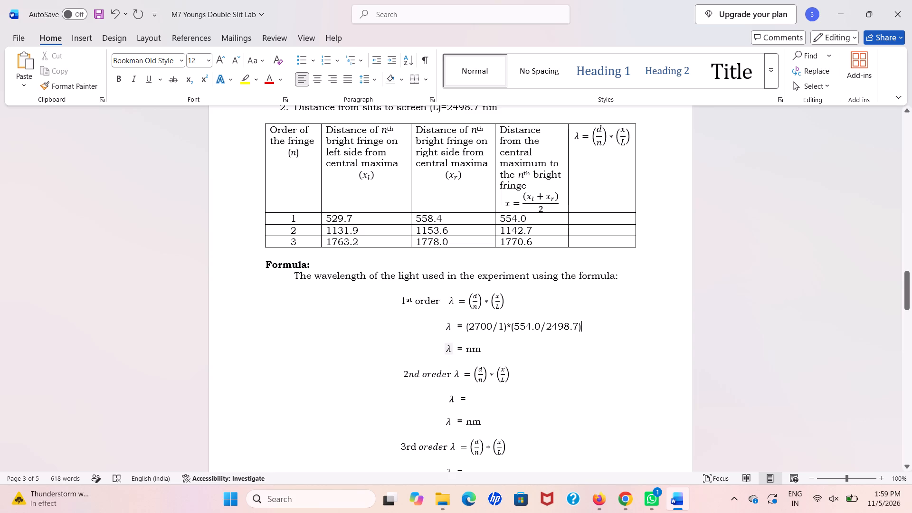
pyautogui.click(464, 350)
pyautogui.press('5')
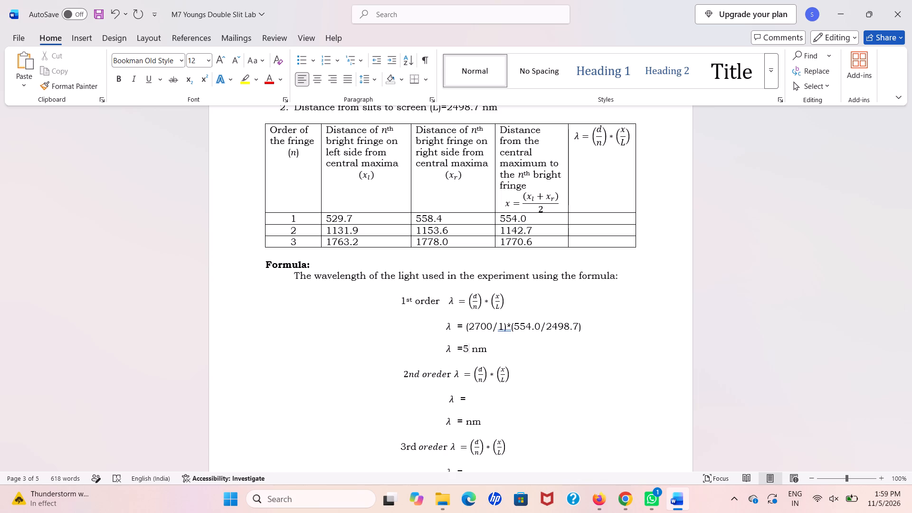
pyautogui.write('98')
pyautogui.write('.6')
# Copy the first-order substitution (2700/1)*(554.0/2498.7) into the blank second-order λ line.
pyautogui.click(477, 402)
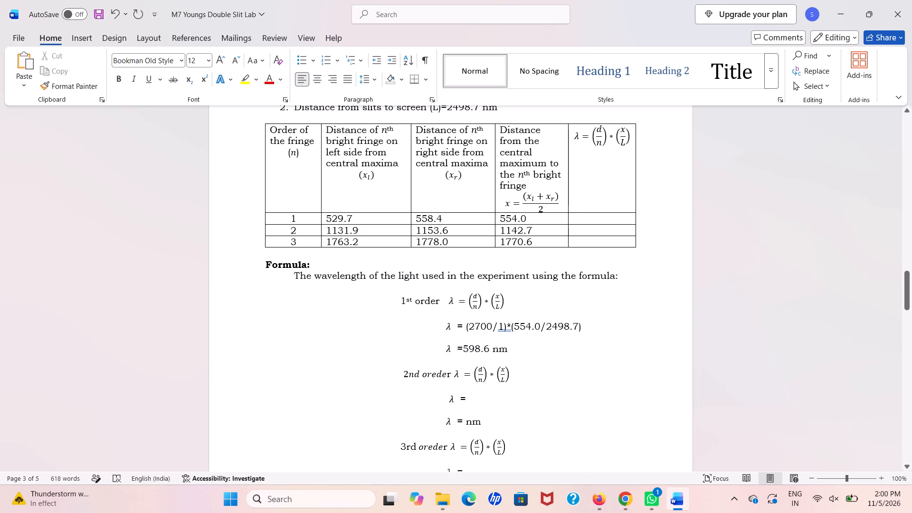
pyautogui.hotkey('shift', '(')
pyautogui.moveTo(464, 325); pyautogui.dragTo(577, 342)
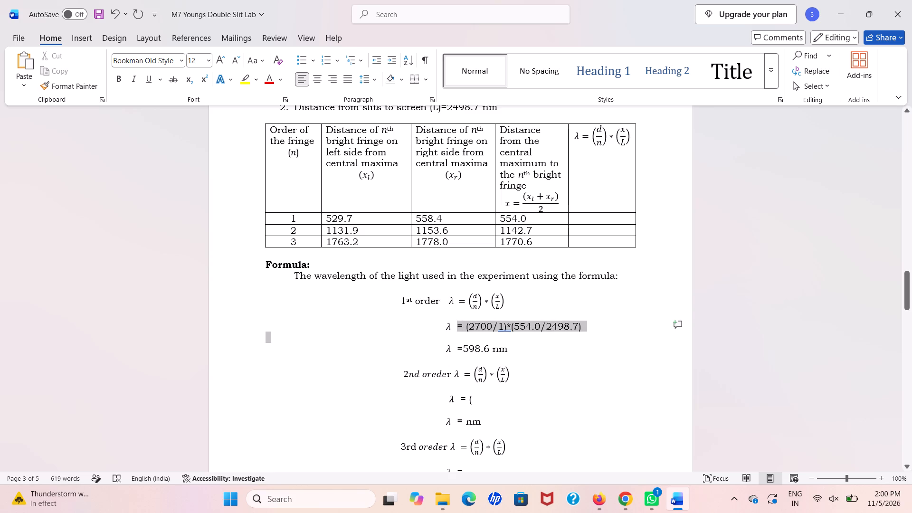
pyautogui.moveTo(577, 342); pyautogui.dragTo(494, 326)
pyautogui.click(494, 326)
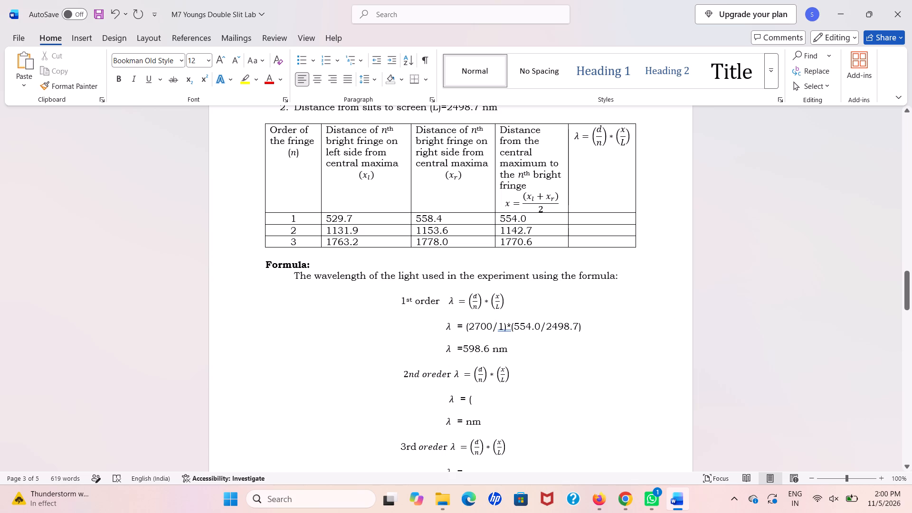
pyautogui.moveTo(465, 327); pyautogui.dragTo(584, 326)
pyautogui.hotkey('ctrl', 'c')
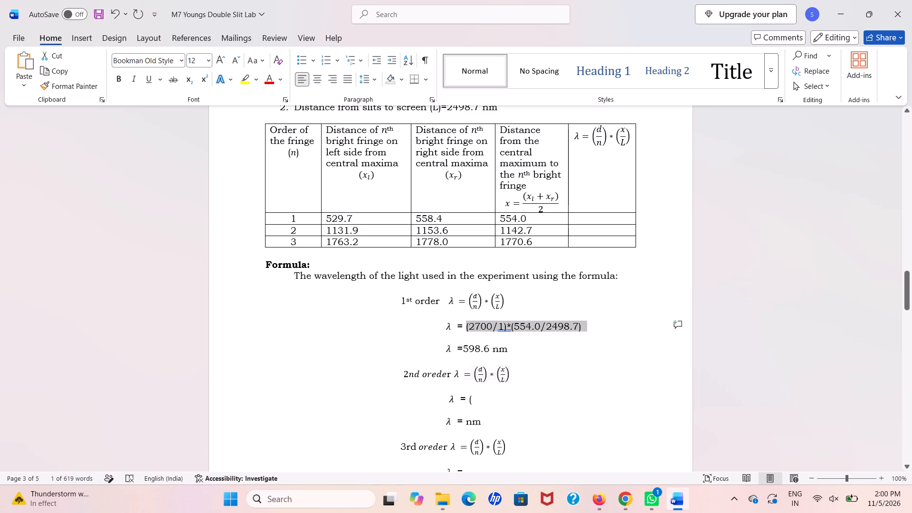
pyautogui.click(483, 392)
pyautogui.click(479, 403)
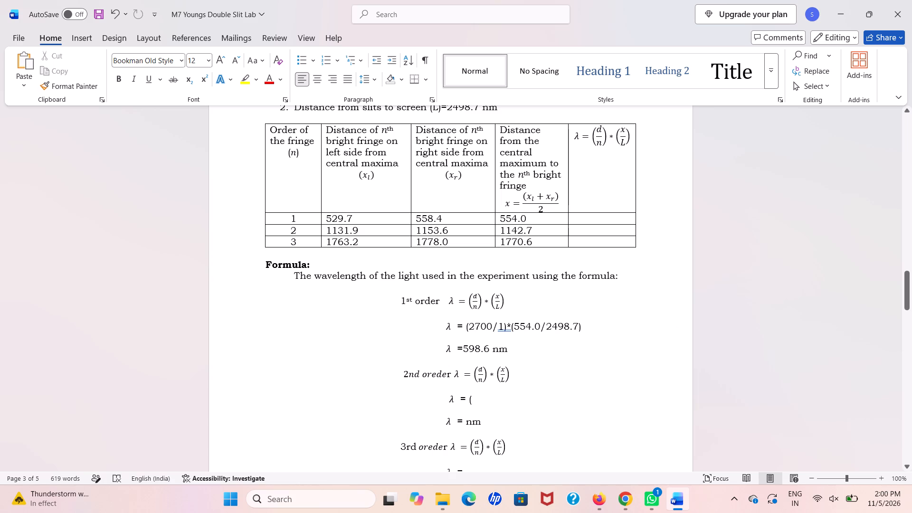
pyautogui.press('BackSpace')
pyautogui.hotkey('ctrl', 'v')
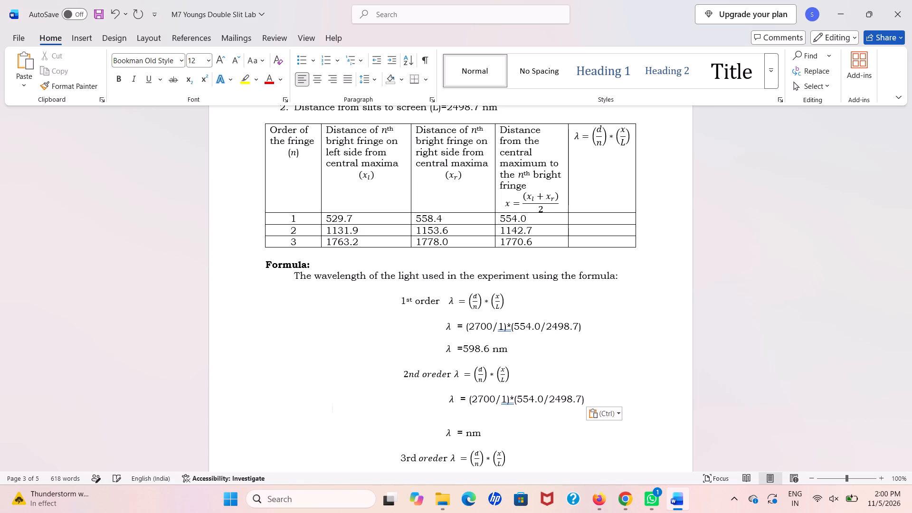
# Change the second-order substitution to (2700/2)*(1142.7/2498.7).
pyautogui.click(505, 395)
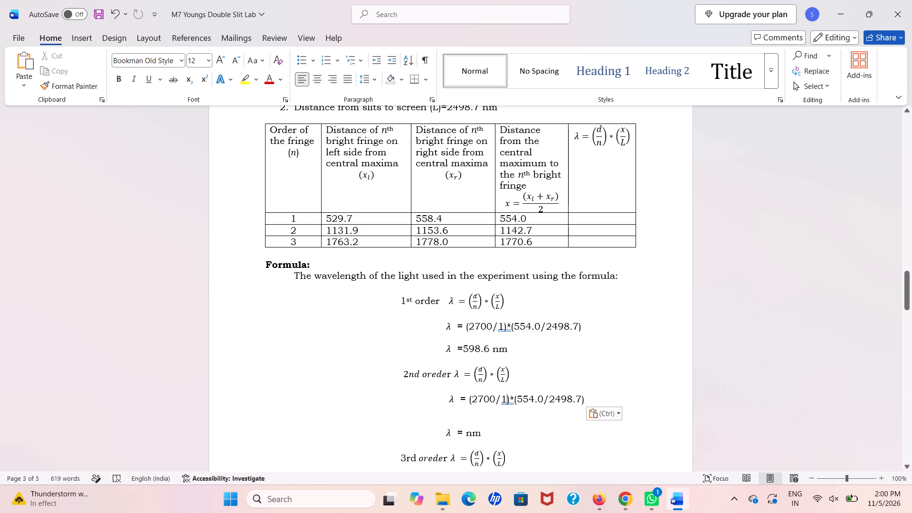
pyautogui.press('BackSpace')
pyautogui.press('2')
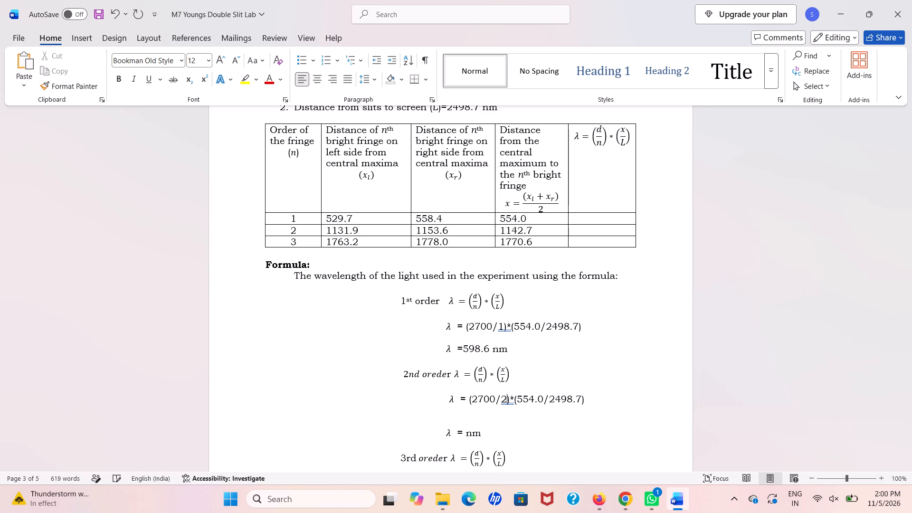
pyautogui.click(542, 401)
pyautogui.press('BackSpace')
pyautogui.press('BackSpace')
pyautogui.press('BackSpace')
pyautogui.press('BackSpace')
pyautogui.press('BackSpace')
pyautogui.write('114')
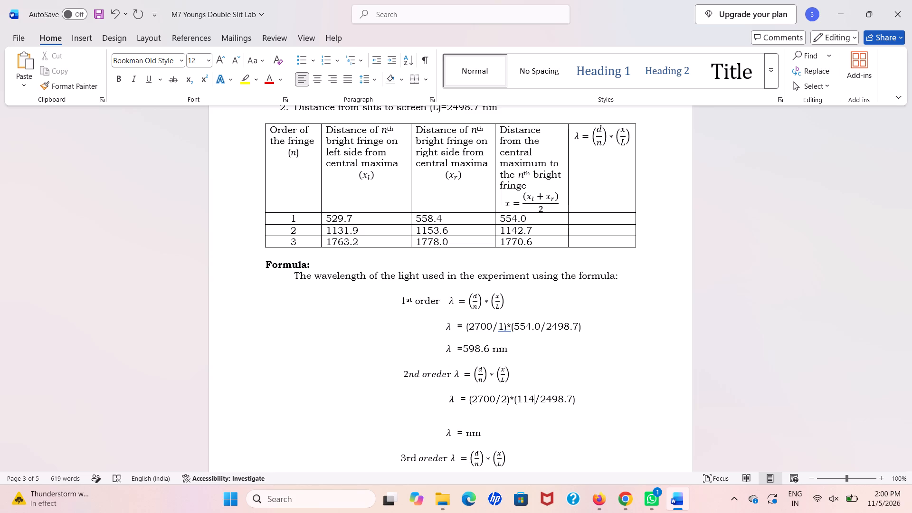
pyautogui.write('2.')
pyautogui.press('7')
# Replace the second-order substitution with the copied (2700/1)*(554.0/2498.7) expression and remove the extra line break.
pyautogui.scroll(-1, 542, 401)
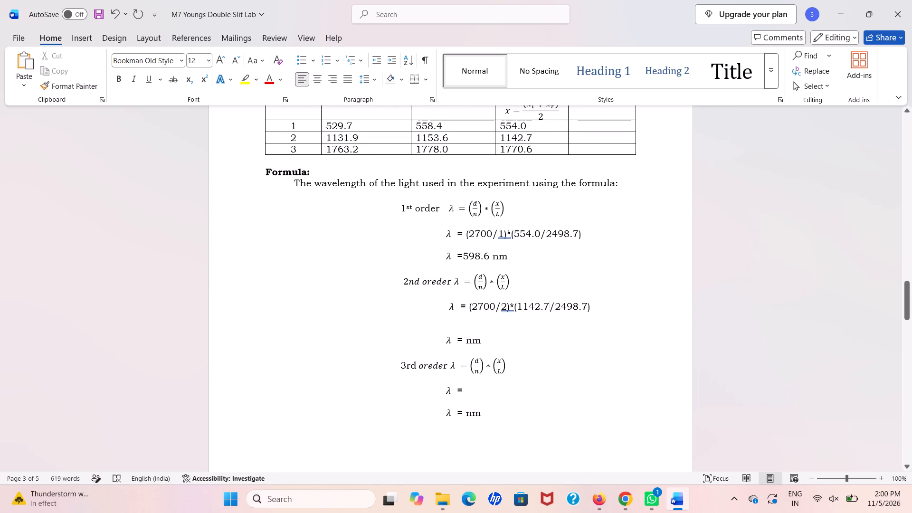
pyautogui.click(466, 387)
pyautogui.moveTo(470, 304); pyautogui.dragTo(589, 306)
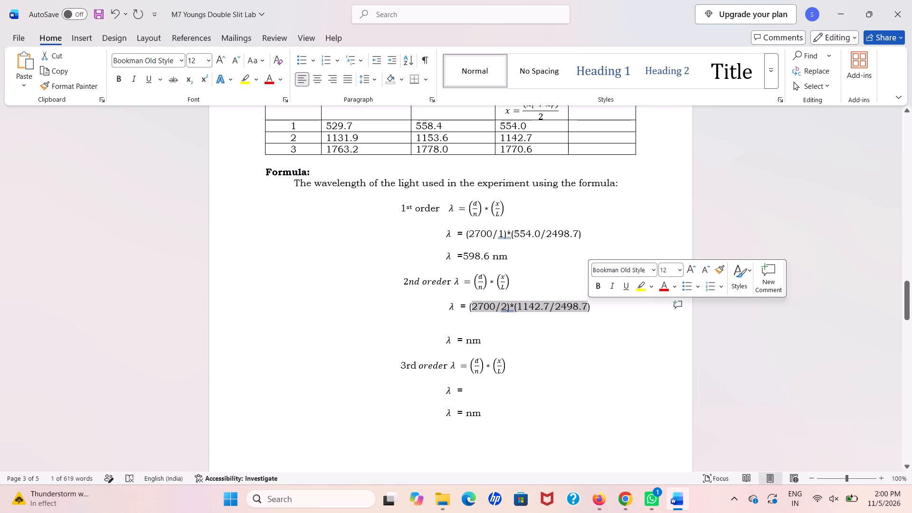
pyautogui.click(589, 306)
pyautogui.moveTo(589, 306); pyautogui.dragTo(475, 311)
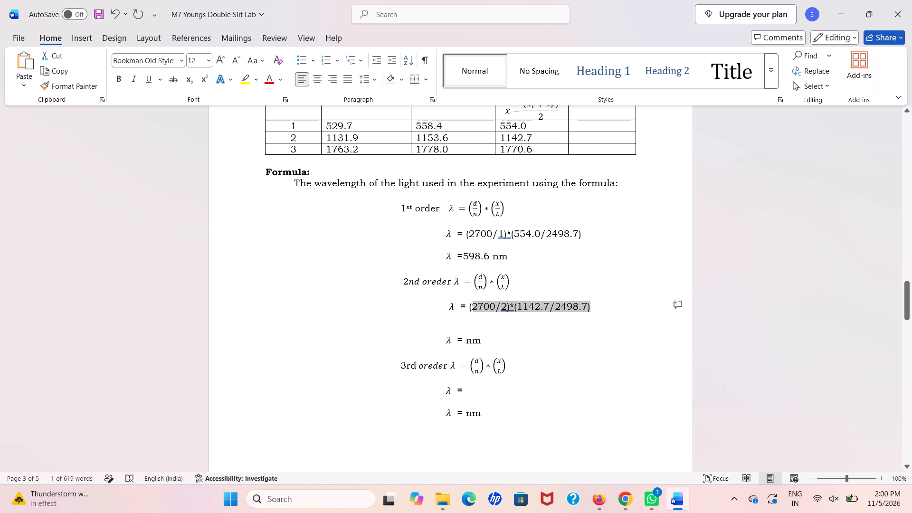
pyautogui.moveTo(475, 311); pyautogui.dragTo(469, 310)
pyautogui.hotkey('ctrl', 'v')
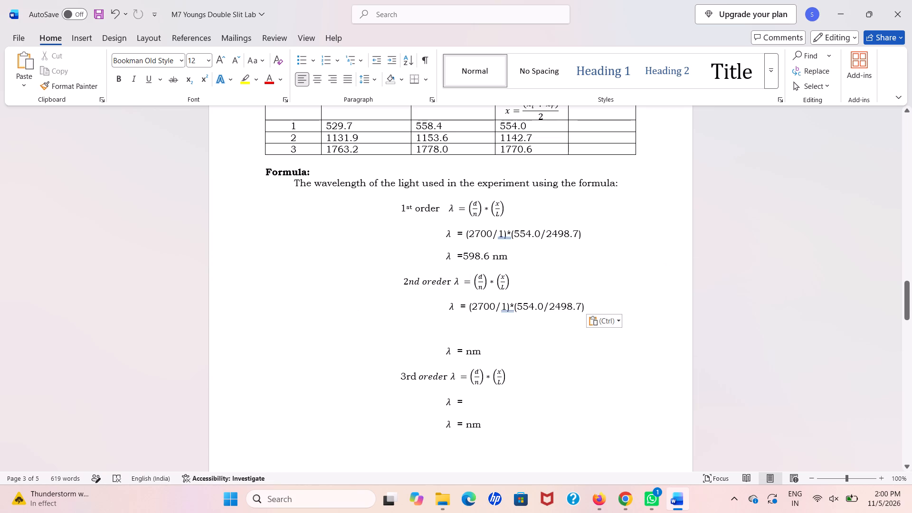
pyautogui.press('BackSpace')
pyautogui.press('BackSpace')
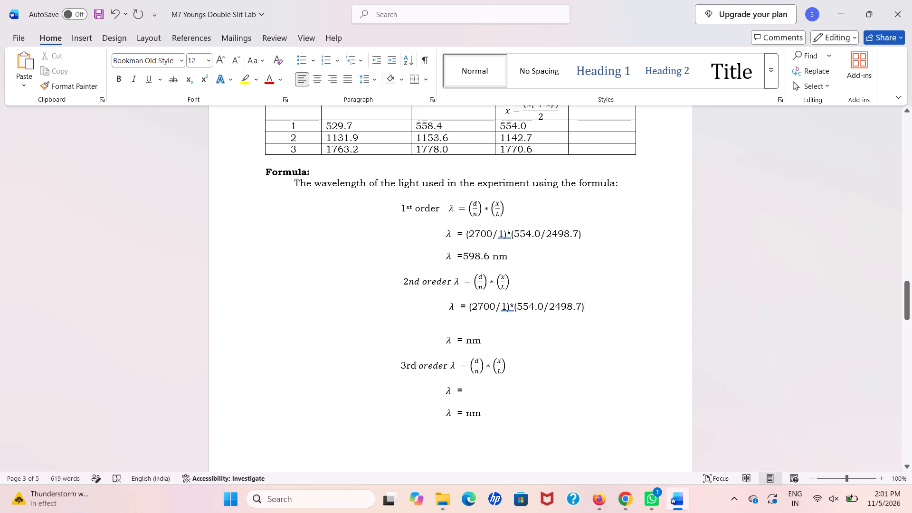
# Copy the second-order line's (2700/1)*(554.0/2498.7) expression into the blank third-order λ line.
pyautogui.moveTo(467, 305); pyautogui.dragTo(603, 307)
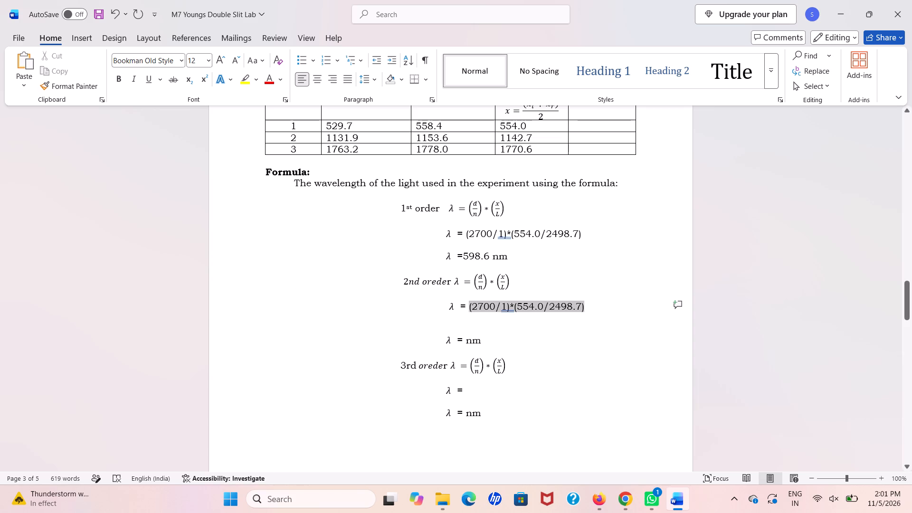
pyautogui.moveTo(603, 307); pyautogui.dragTo(602, 310)
pyautogui.hotkey('ctrl', 'c')
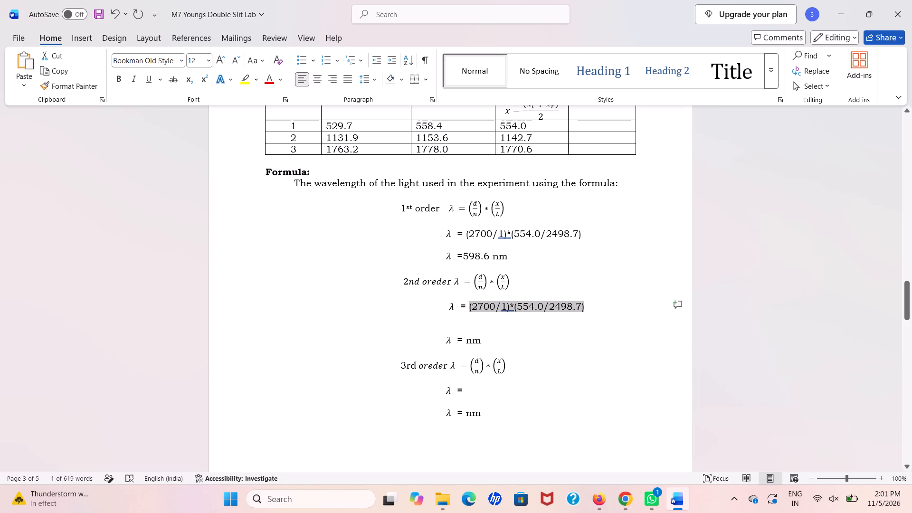
pyautogui.click(481, 394)
pyautogui.hotkey('ctrl', 'v')
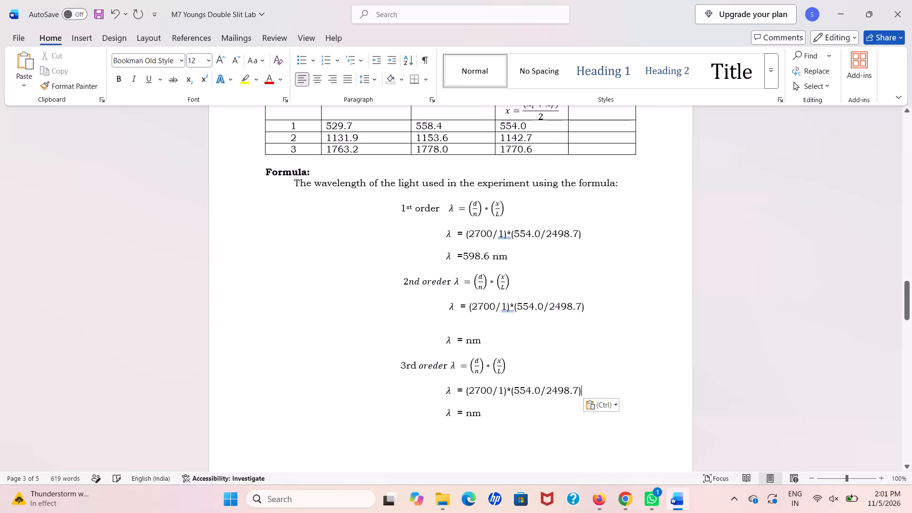
# Change the divisor in the third-order λ substitution to 3, giving (2700/3).
pyautogui.click(502, 392)
pyautogui.press('BackSpace')
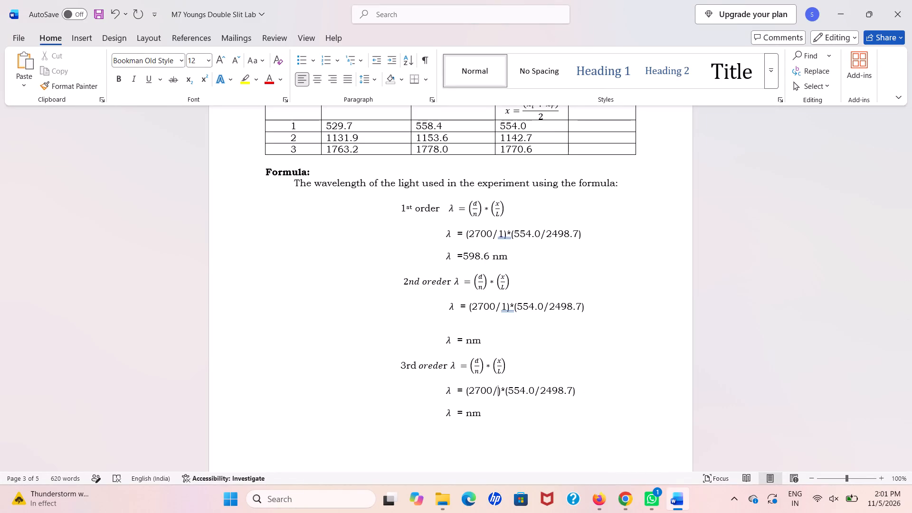
pyautogui.press('3')
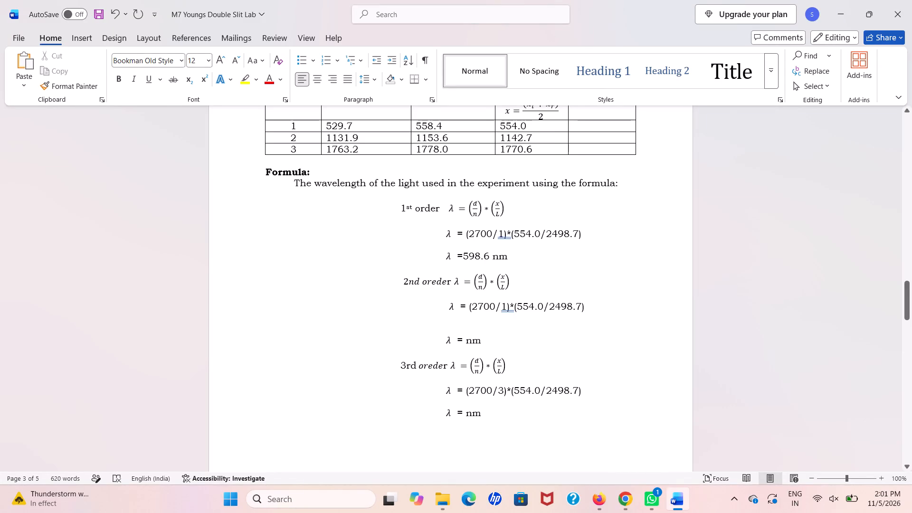
# Change the second-order λ substitution to (2700/2)*(1142.7/2498.7).
pyautogui.click(505, 306)
pyautogui.press('BackSpace')
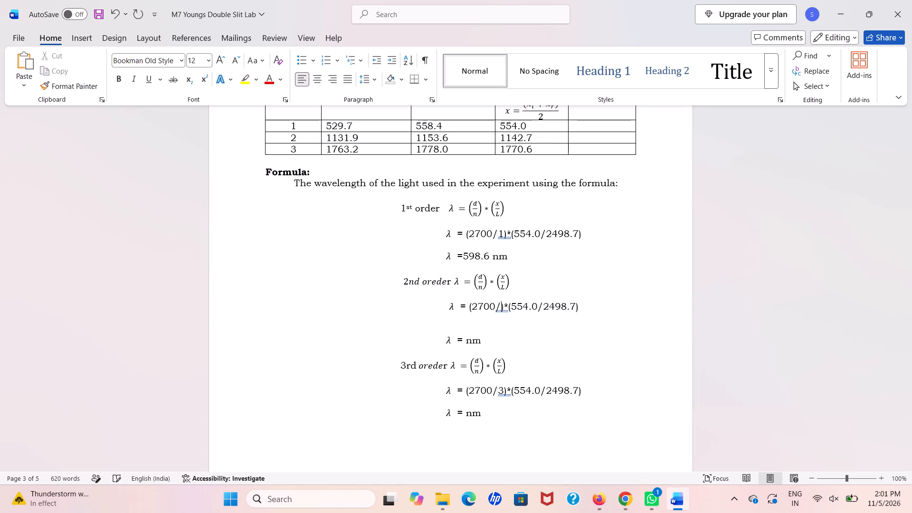
pyautogui.press('2')
pyautogui.click(543, 302)
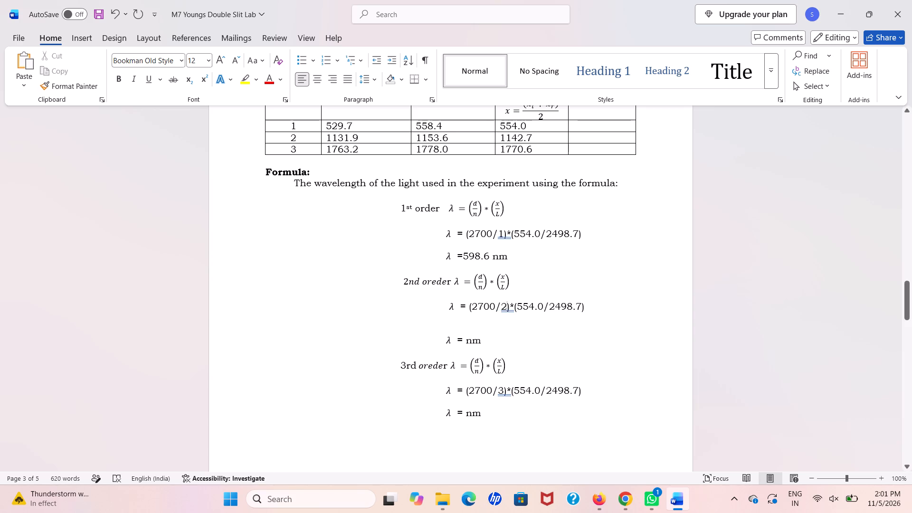
pyautogui.press('BackSpace')
pyautogui.press('BackSpace')
pyautogui.press('BackSpace')
pyautogui.press('BackSpace')
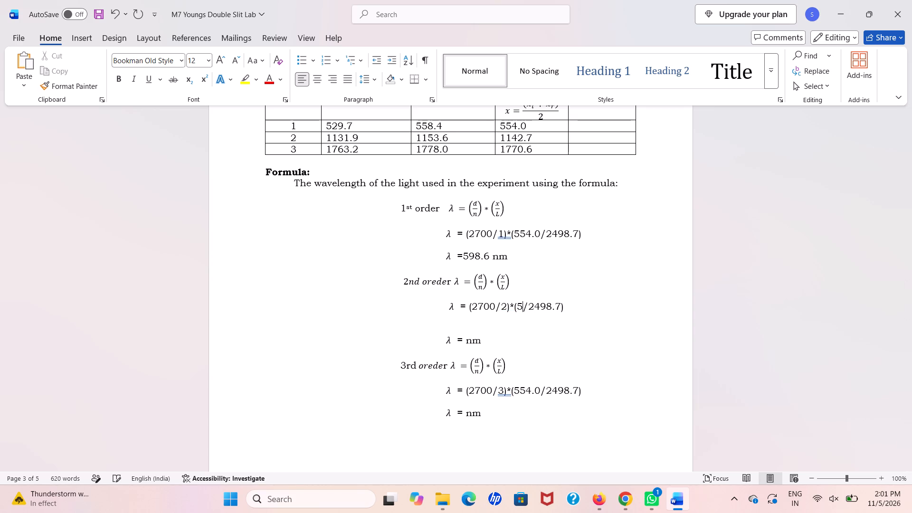
pyautogui.press('BackSpace')
pyautogui.write('11')
pyautogui.write('42')
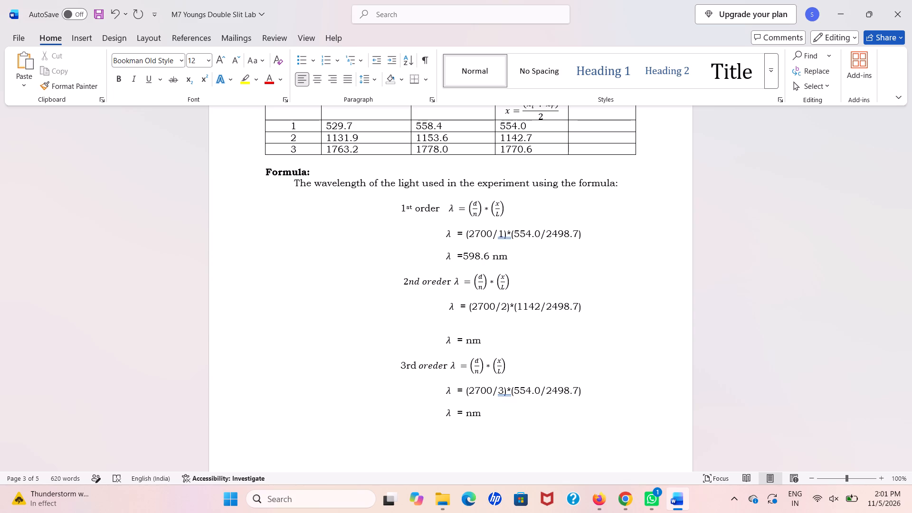
pyautogui.press('.')
pyautogui.press('7')
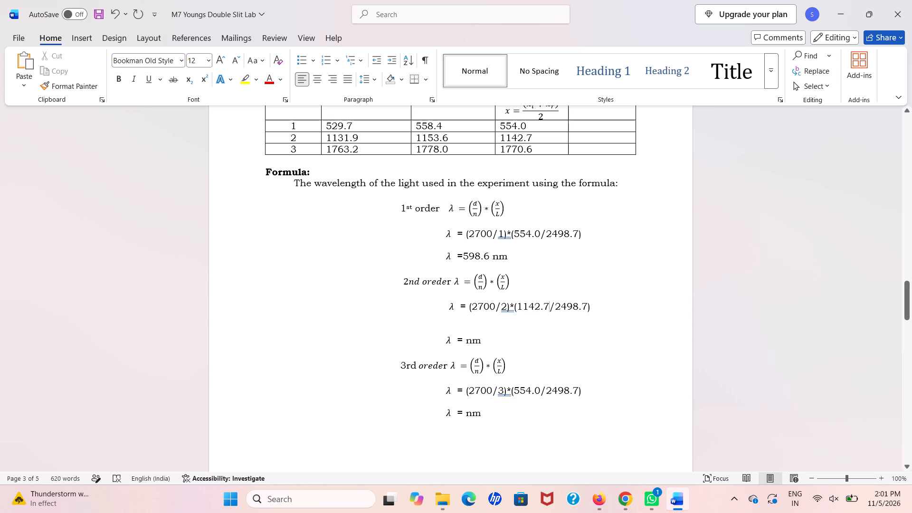
# Replace the fringe distance in the third-order λ substitution with 1770.6.
pyautogui.click(540, 389)
pyautogui.press('BackSpace')
pyautogui.press('BackSpace')
pyautogui.press('BackSpace')
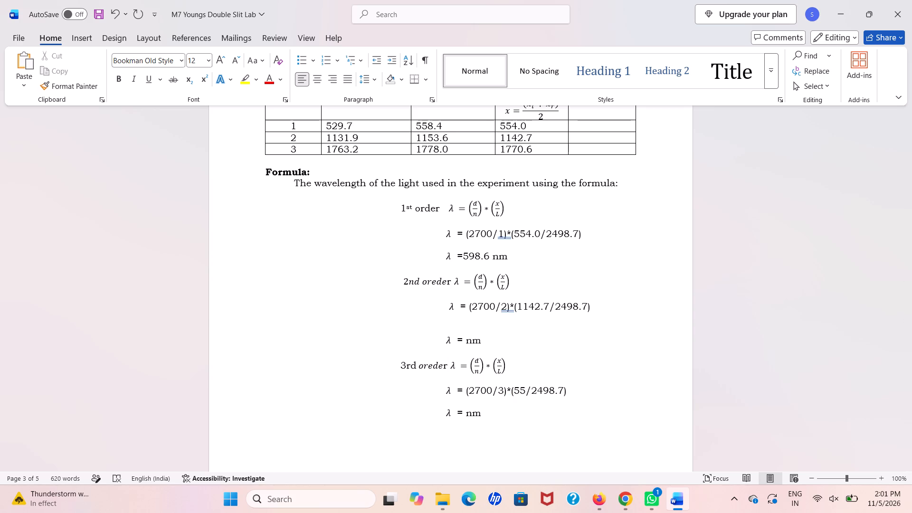
pyautogui.press('BackSpace')
pyautogui.press('BackSpace')
pyautogui.write('177')
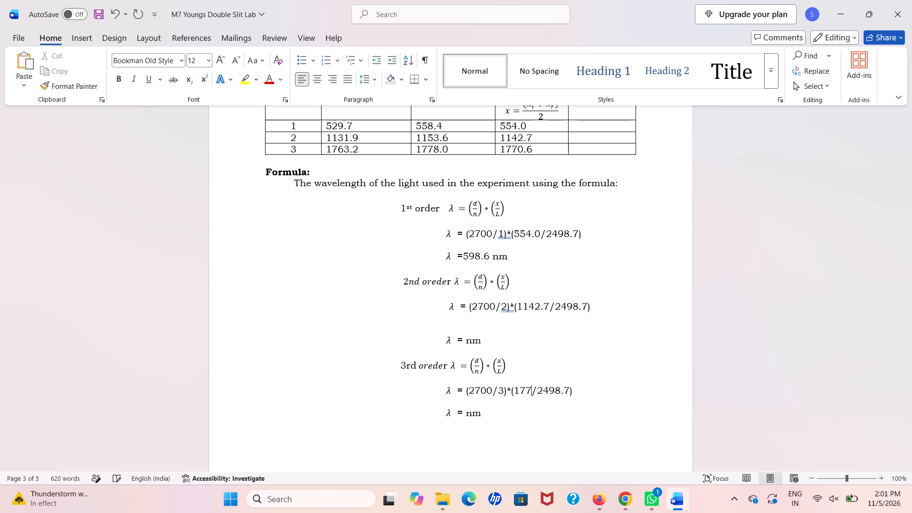
pyautogui.press('0')
pyautogui.write('.6')
# Enter 617.4 before nm on the second-order λ result line of the Formula section.
pyautogui.scroll(1, 540, 389)
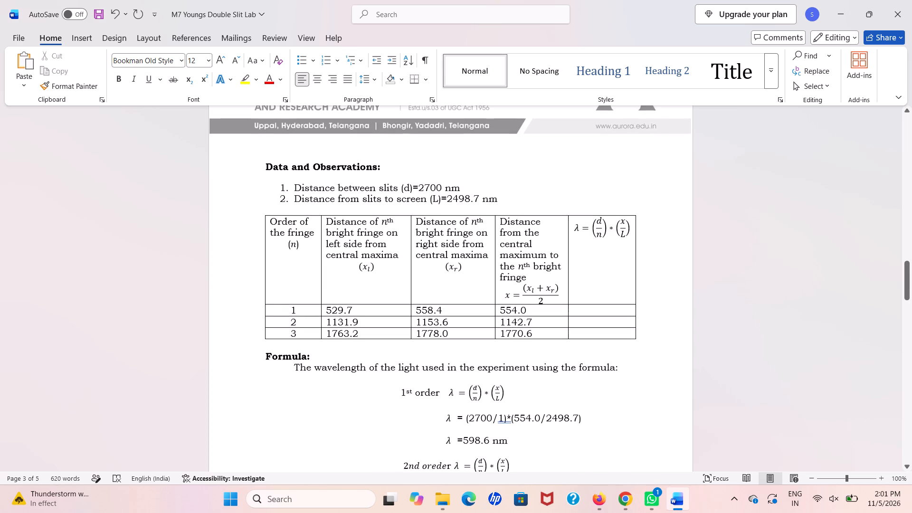
pyautogui.scroll(1, 540, 389)
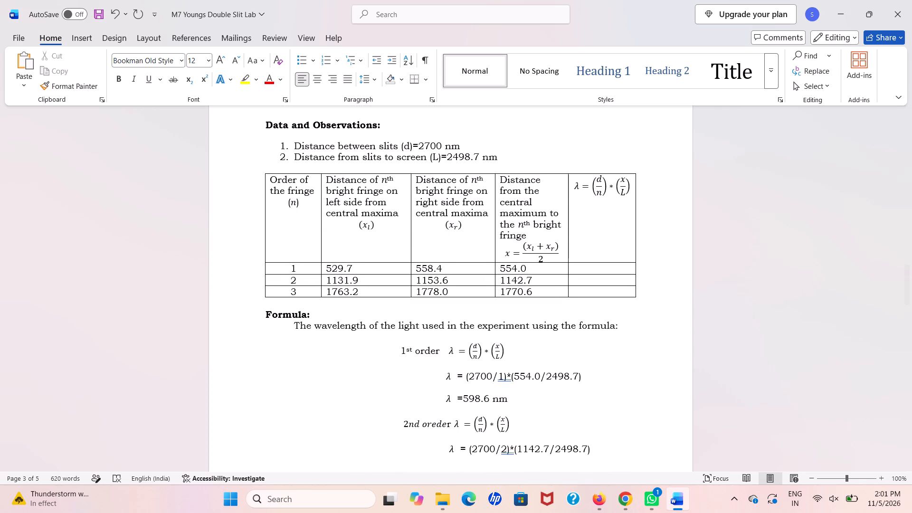
pyautogui.scroll(-1, 540, 389)
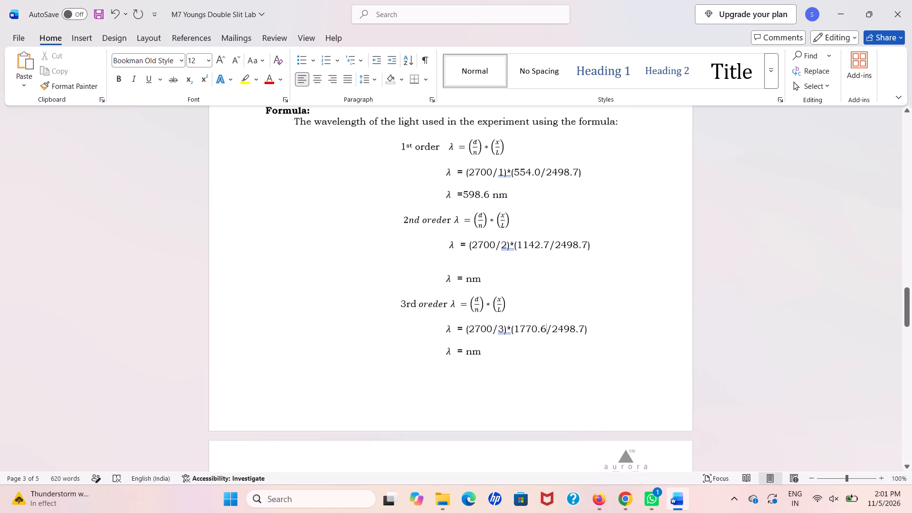
pyautogui.scroll(-1, 540, 389)
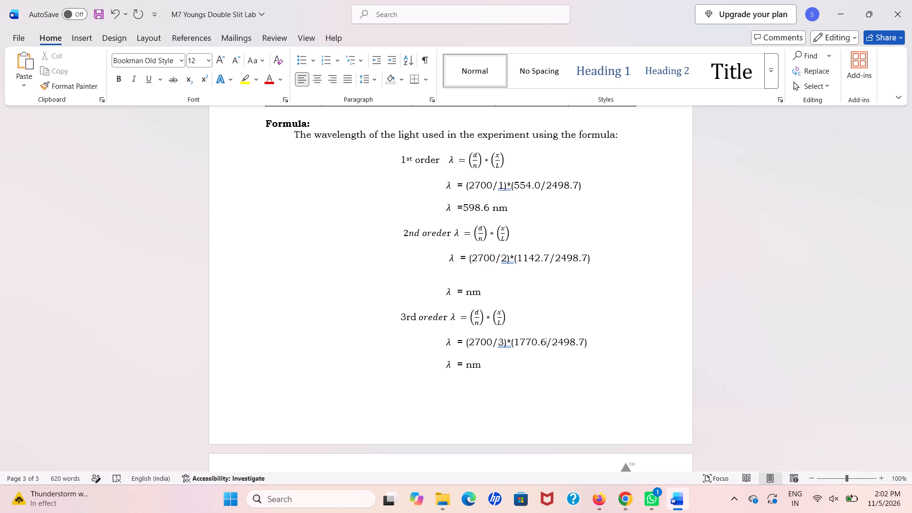
pyautogui.click(465, 292)
pyautogui.press('6')
pyautogui.press('1')
pyautogui.write('7.')
pyautogui.press('4')
# Enter 637.7 before nm on the third-order λ result line of the Formula section.
pyautogui.click(464, 367)
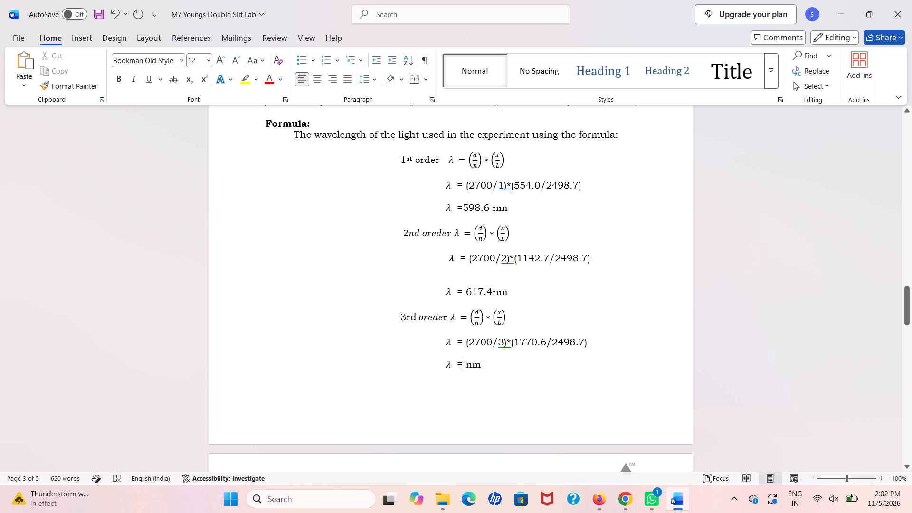
pyautogui.press('6')
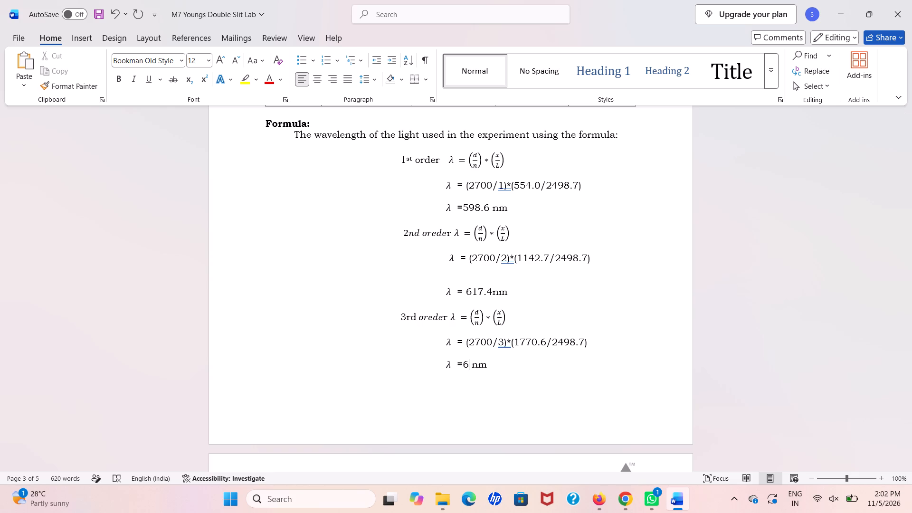
pyautogui.press('3')
pyautogui.press('7')
pyautogui.write('.7')
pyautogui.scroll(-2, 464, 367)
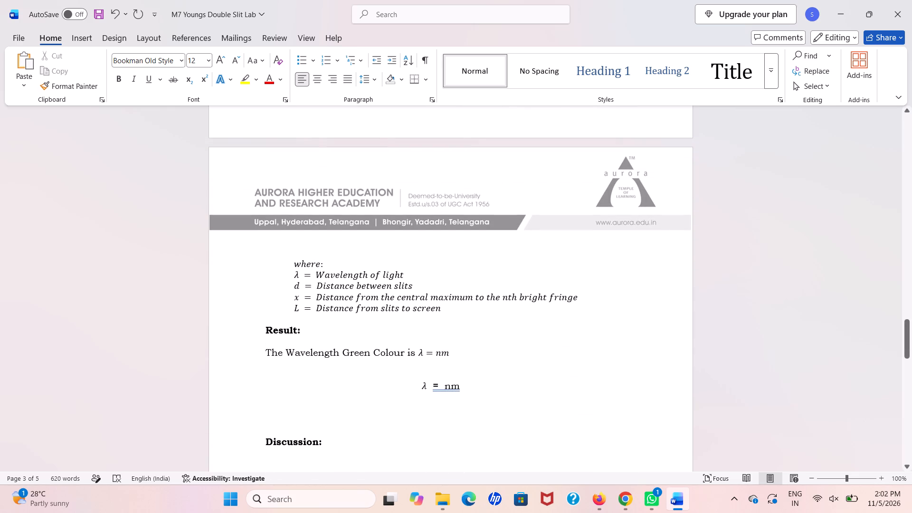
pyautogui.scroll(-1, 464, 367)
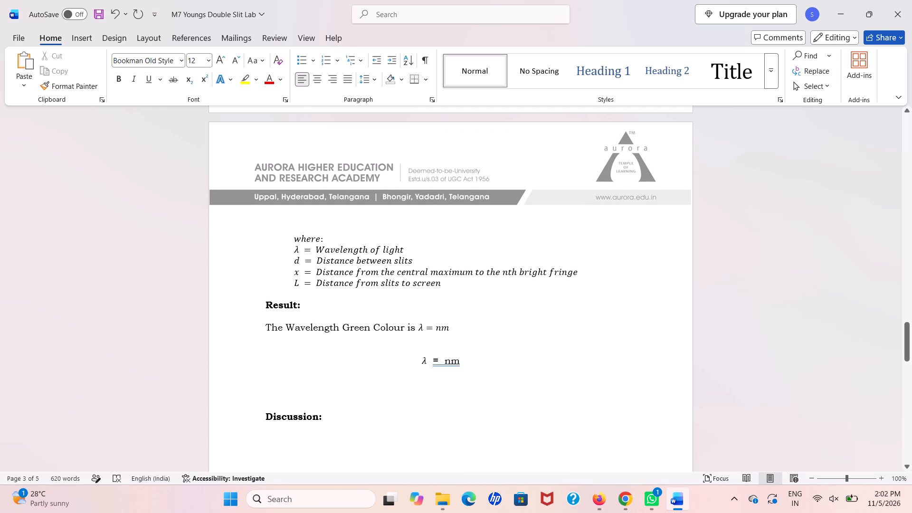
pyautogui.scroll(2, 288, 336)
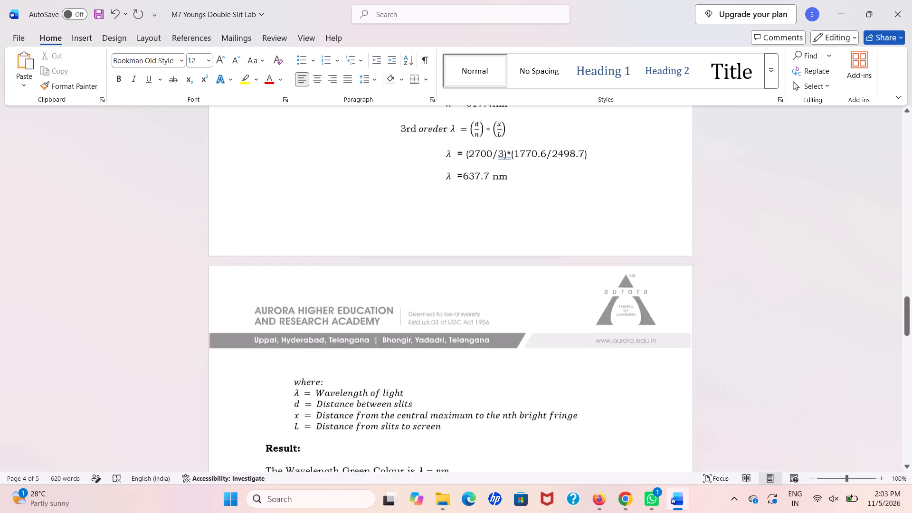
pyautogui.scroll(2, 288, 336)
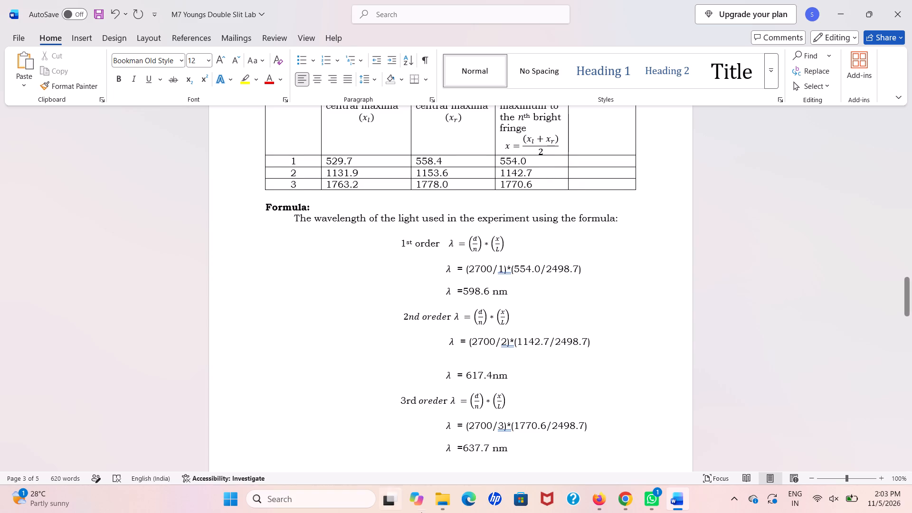
# Switch to the Wave Interference simulation in Firefox and set the slit separation to 2600 nm.
pyautogui.click(598, 495)
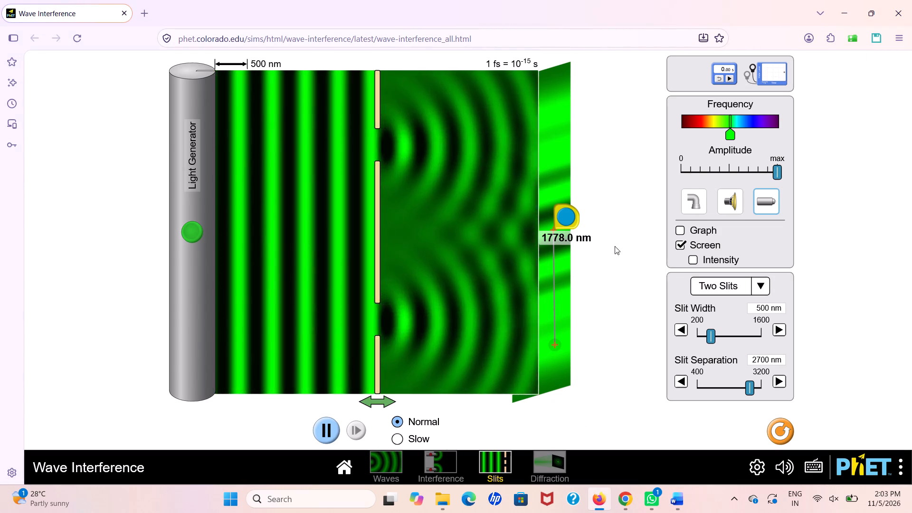
pyautogui.click(759, 193)
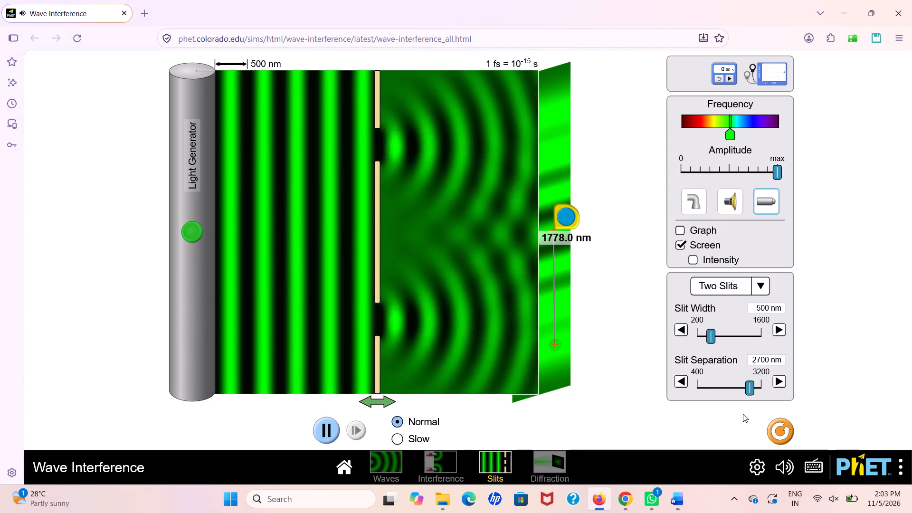
pyautogui.moveTo(752, 386); pyautogui.dragTo(721, 390)
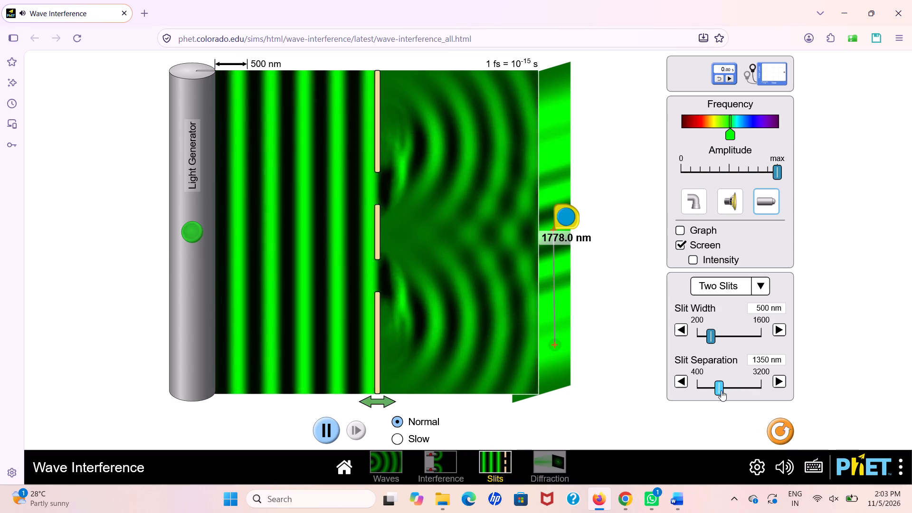
pyautogui.moveTo(721, 390); pyautogui.dragTo(751, 396)
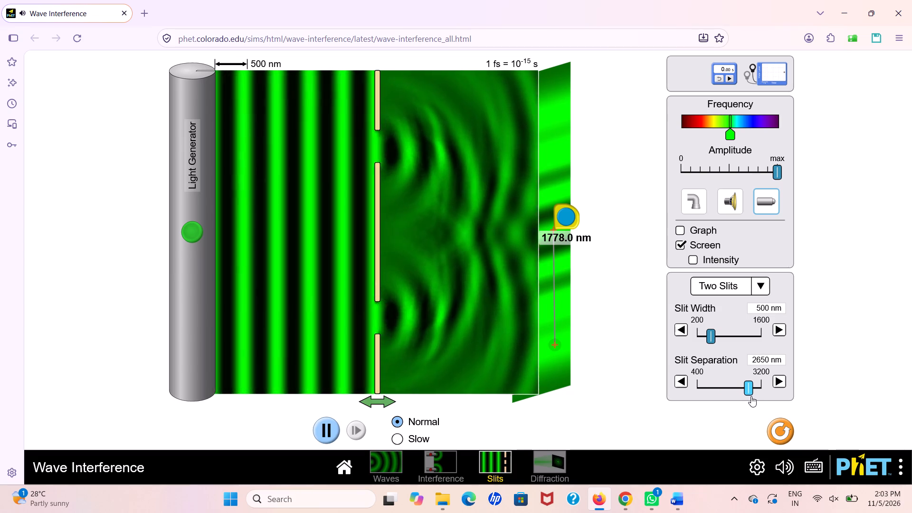
pyautogui.moveTo(751, 396); pyautogui.dragTo(750, 396)
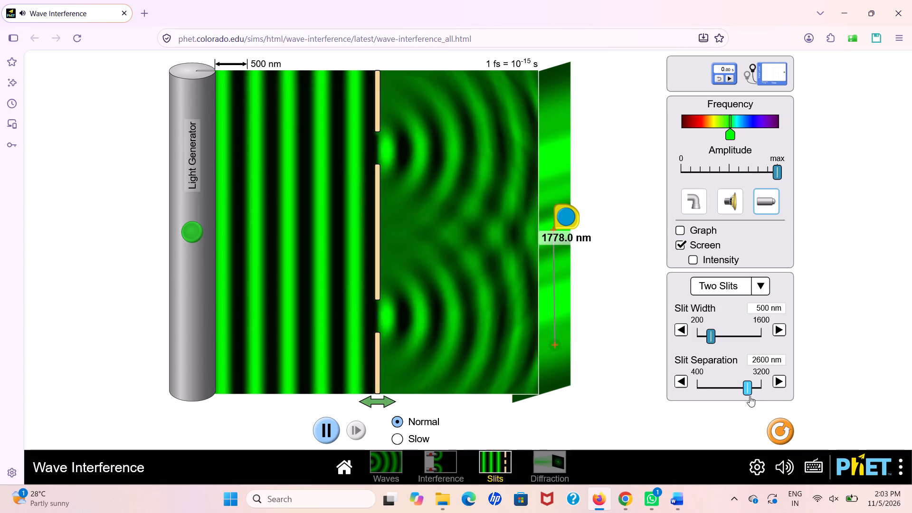
pyautogui.moveTo(750, 396); pyautogui.dragTo(746, 401)
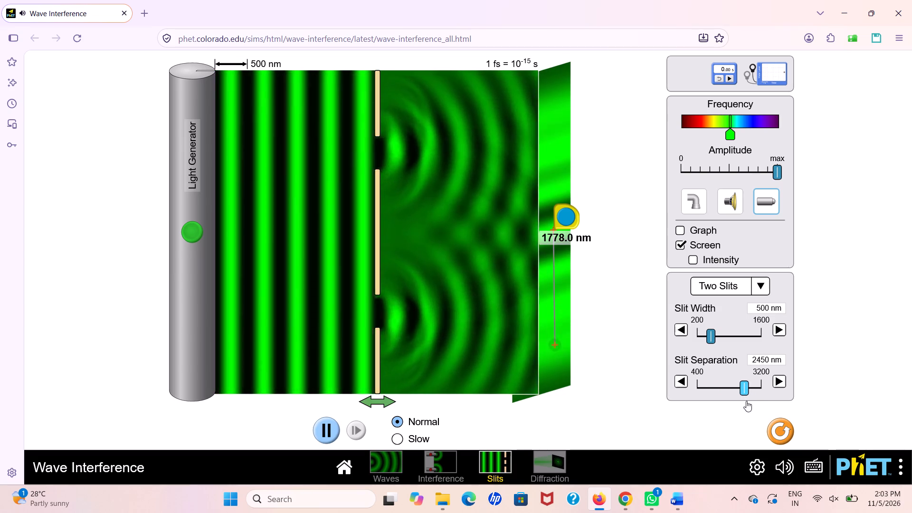
pyautogui.moveTo(746, 401); pyautogui.dragTo(753, 401)
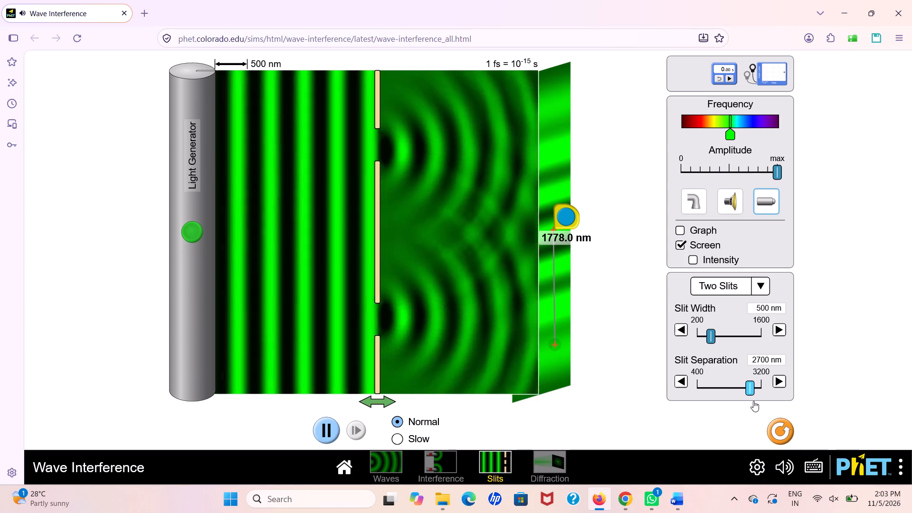
pyautogui.moveTo(753, 401); pyautogui.dragTo(752, 401)
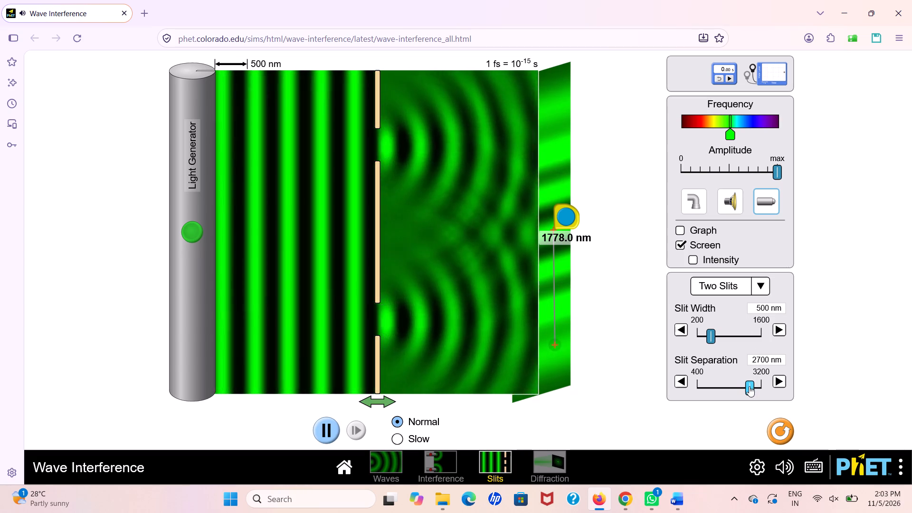
pyautogui.click(750, 390)
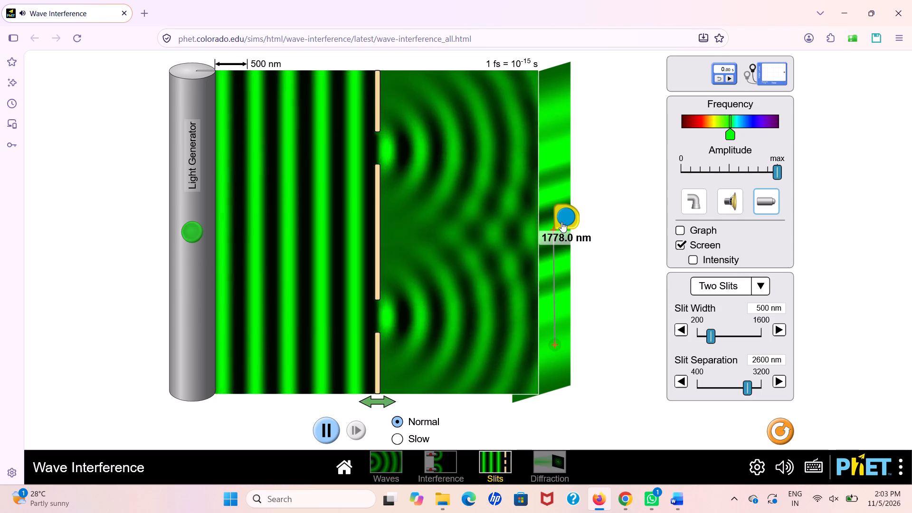
# Reset the measuring tape by returning it to the toolbox, and measure the distance from the slit barrier to the screen.
pyautogui.moveTo(559, 213); pyautogui.dragTo(681, 68)
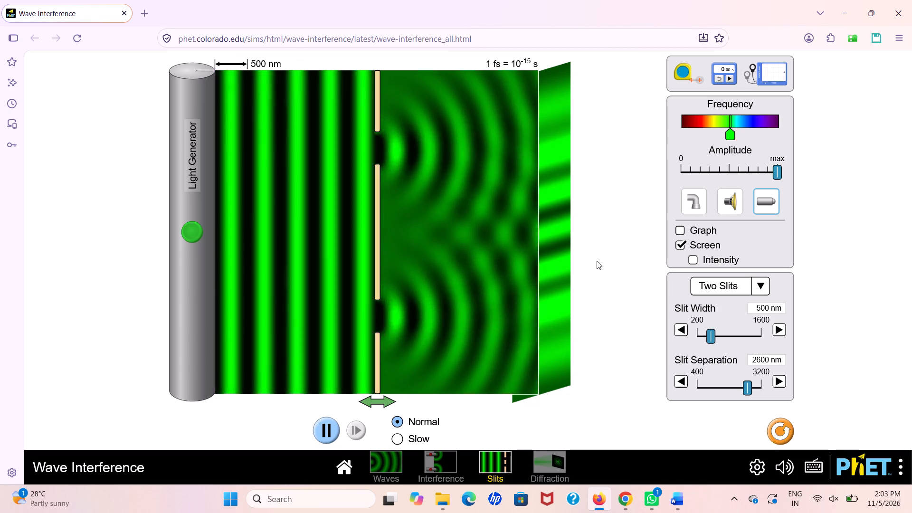
pyautogui.moveTo(678, 68); pyautogui.dragTo(380, 199)
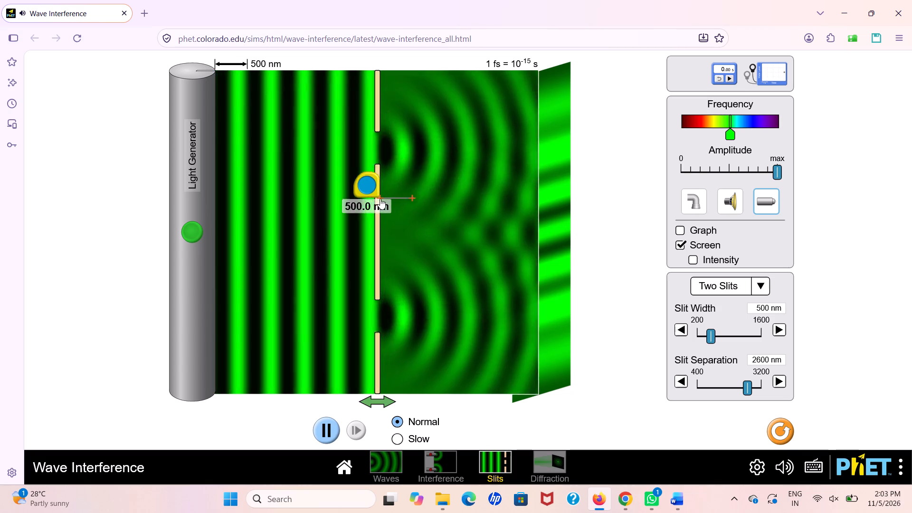
pyautogui.moveTo(380, 199); pyautogui.dragTo(378, 201)
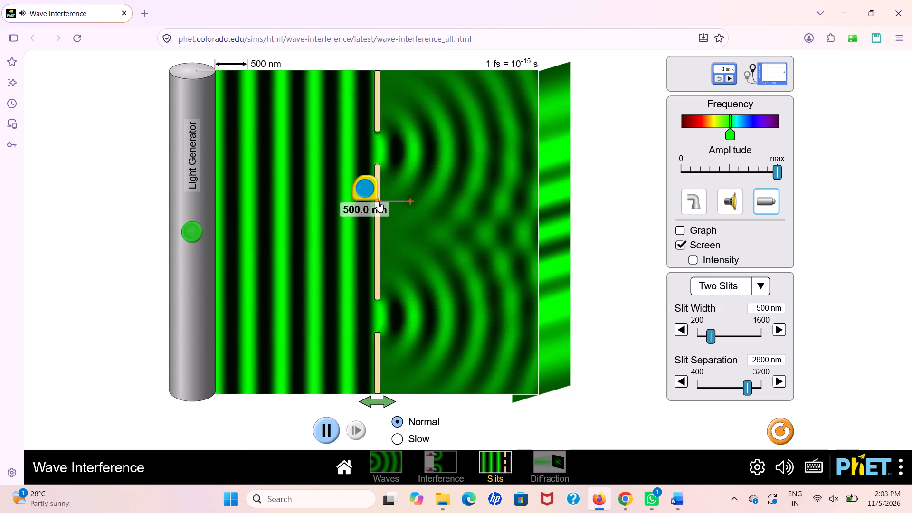
pyautogui.moveTo(378, 201); pyautogui.dragTo(378, 203)
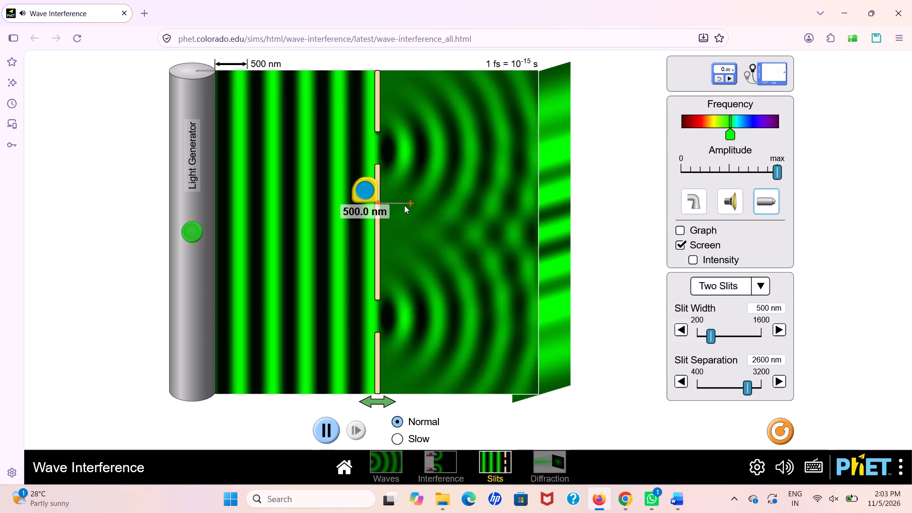
pyautogui.moveTo(409, 202); pyautogui.dragTo(535, 203)
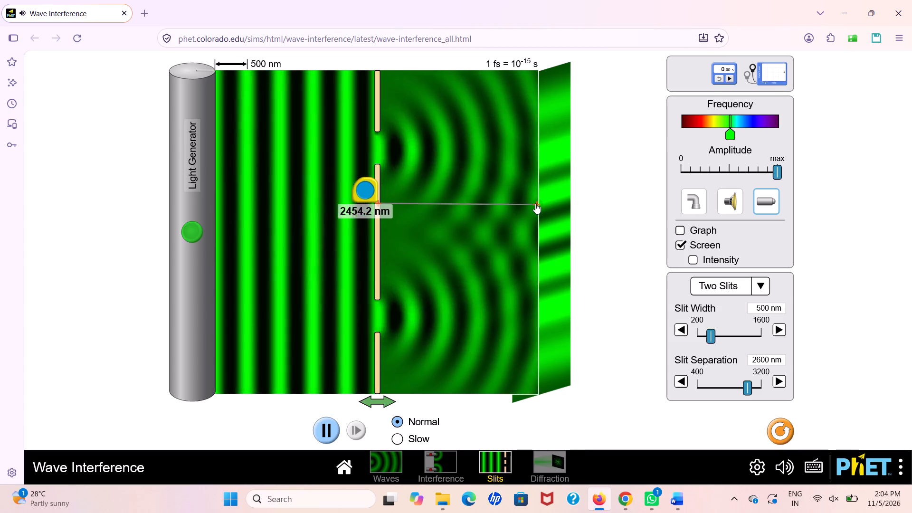
pyautogui.moveTo(535, 203); pyautogui.dragTo(537, 203)
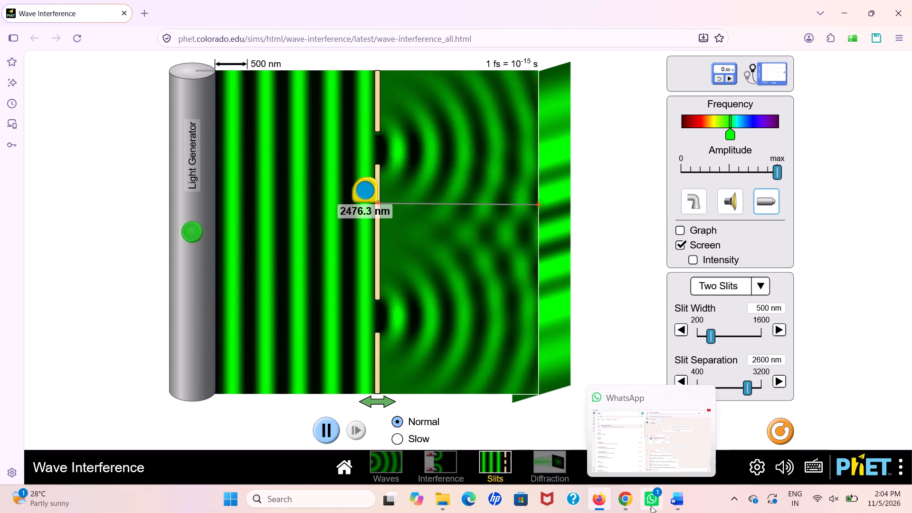
# Consult the Data and Observations table in Word, and measure the first-order fringe's distance above the central maximum in the simulation.
pyautogui.click(682, 501)
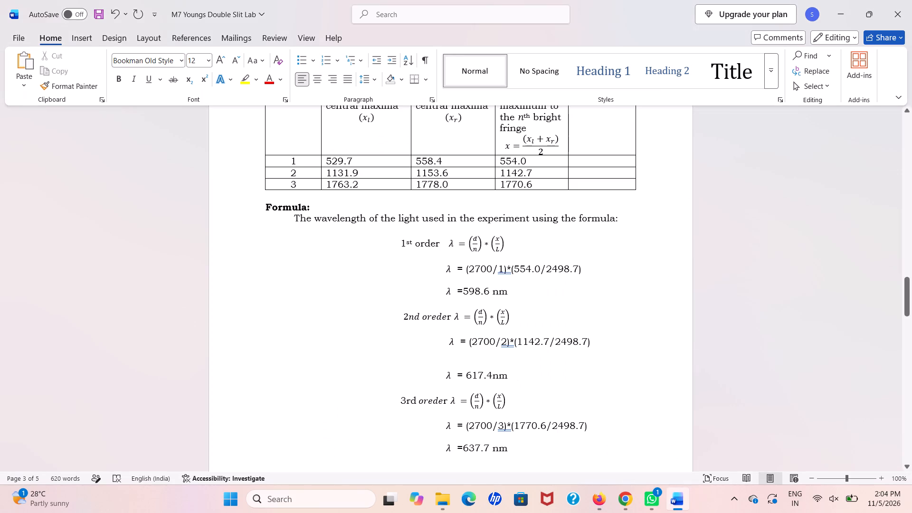
pyautogui.scroll(2, 564, 275)
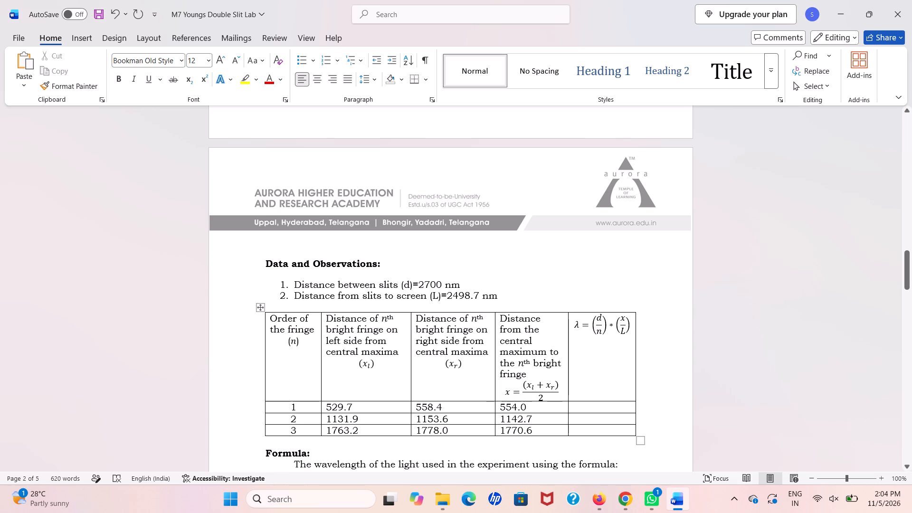
pyautogui.click(594, 503)
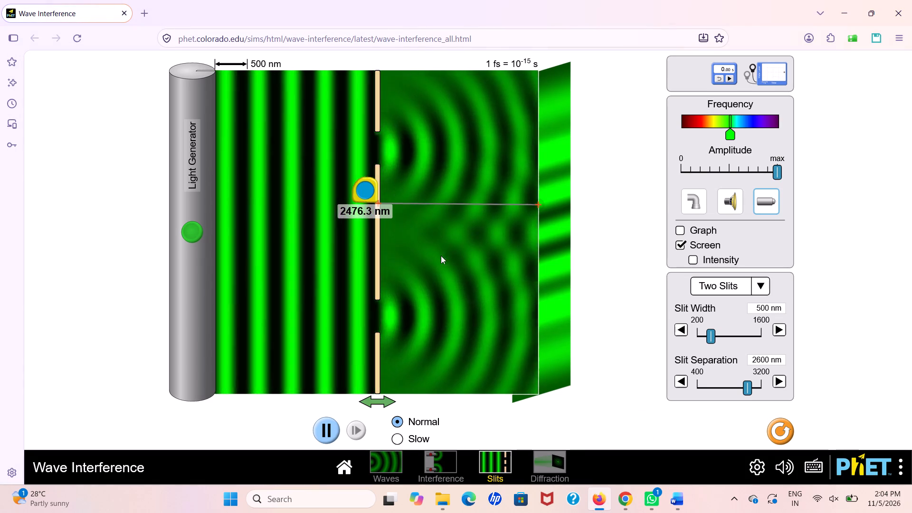
pyautogui.moveTo(364, 186); pyautogui.dragTo(528, 192)
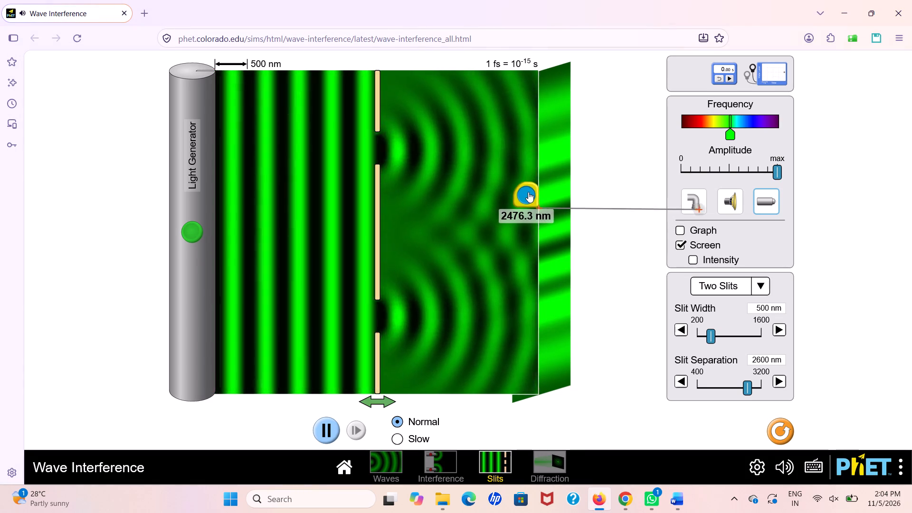
pyautogui.moveTo(528, 192); pyautogui.dragTo(536, 210)
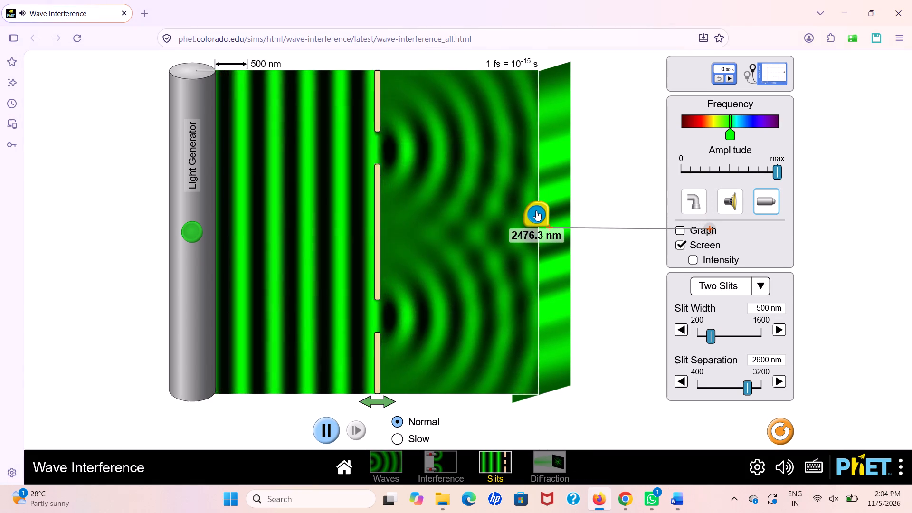
pyautogui.moveTo(536, 210); pyautogui.dragTo(538, 212)
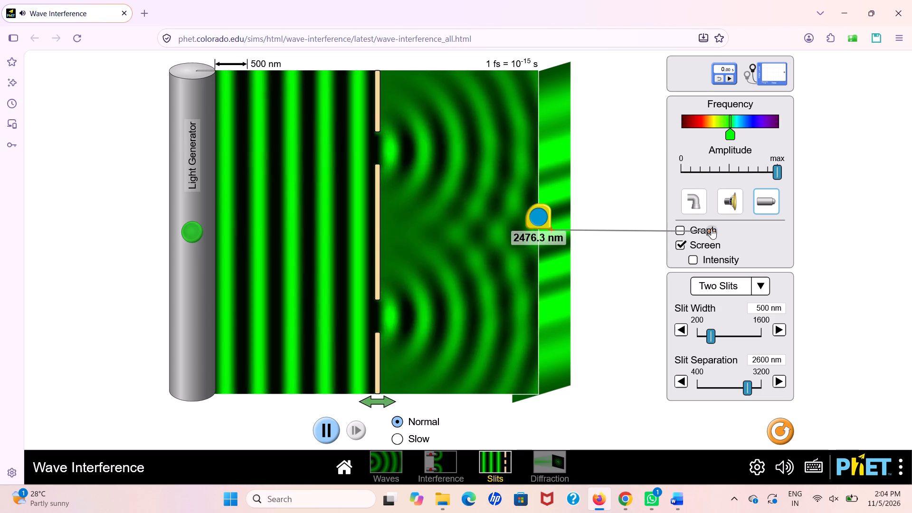
pyautogui.moveTo(711, 228); pyautogui.dragTo(552, 193)
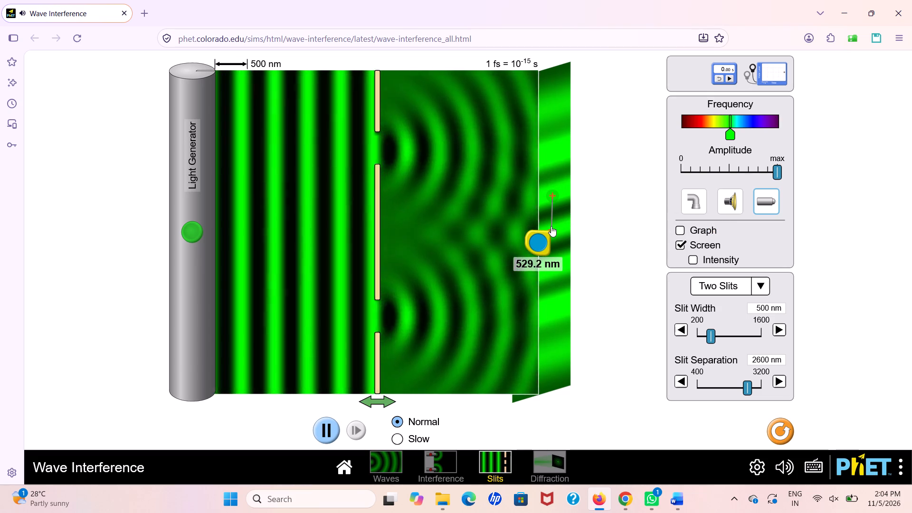
pyautogui.click(551, 226)
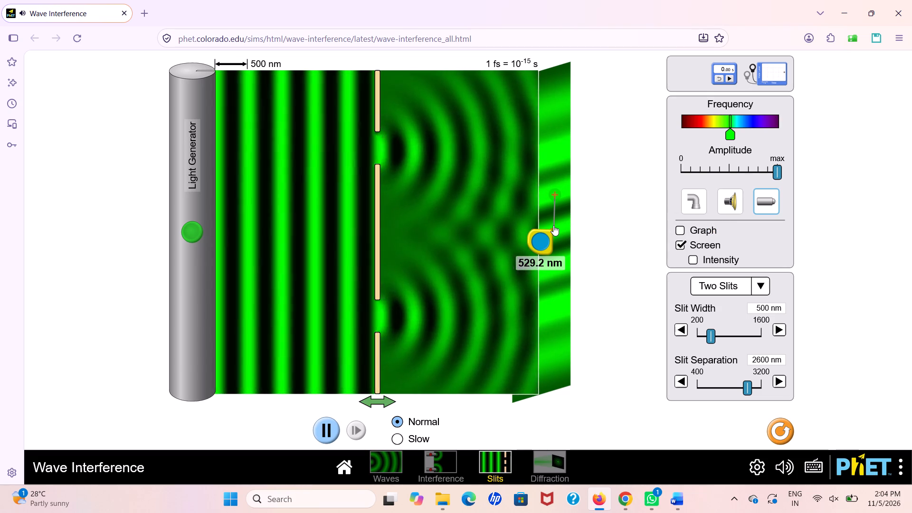
pyautogui.click(551, 192)
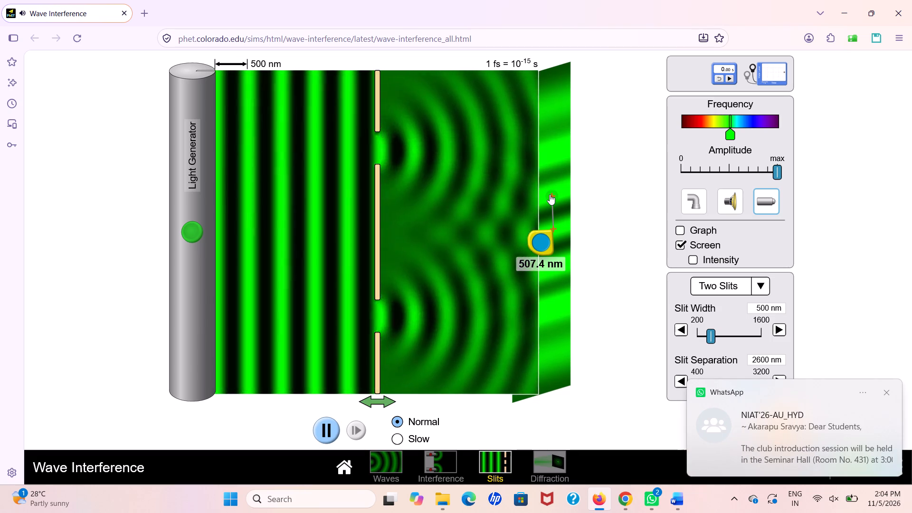
pyautogui.click(550, 194)
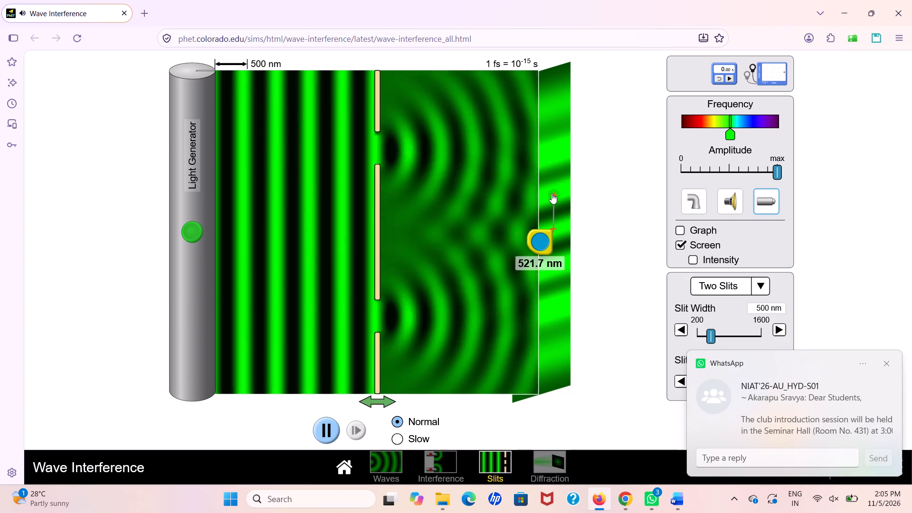
# Measure from the central maximum to the higher-order bright fringes, first above it and finally below it on the screen.
pyautogui.moveTo(551, 193); pyautogui.dragTo(550, 150)
pyautogui.moveTo(550, 150); pyautogui.dragTo(557, 295)
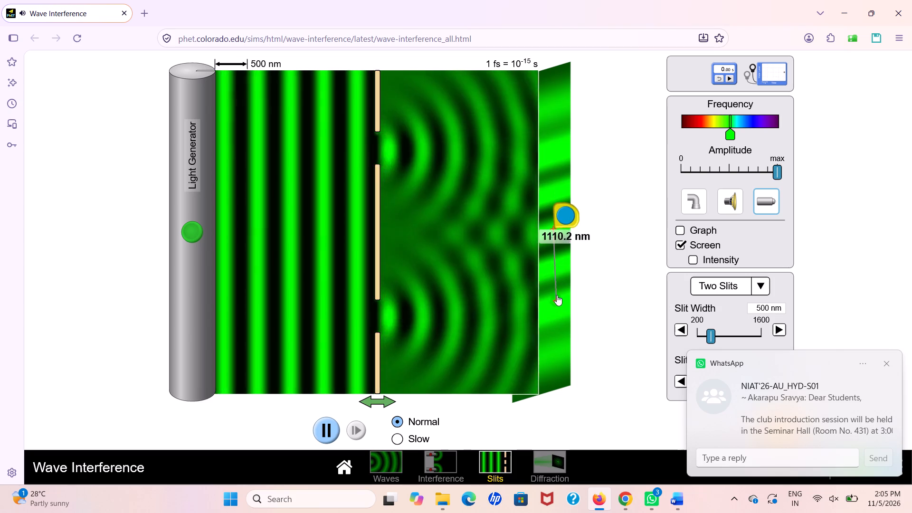
pyautogui.moveTo(557, 295); pyautogui.dragTo(552, 307)
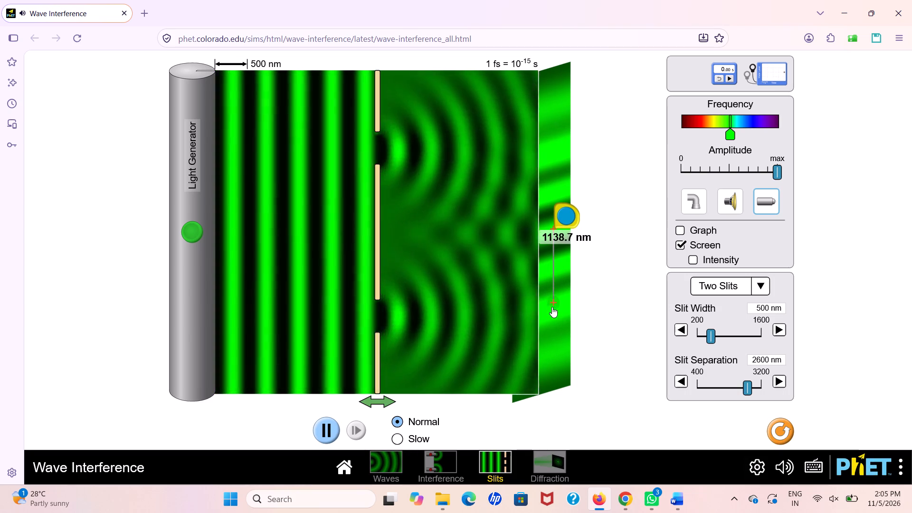
pyautogui.moveTo(552, 307); pyautogui.dragTo(548, 358)
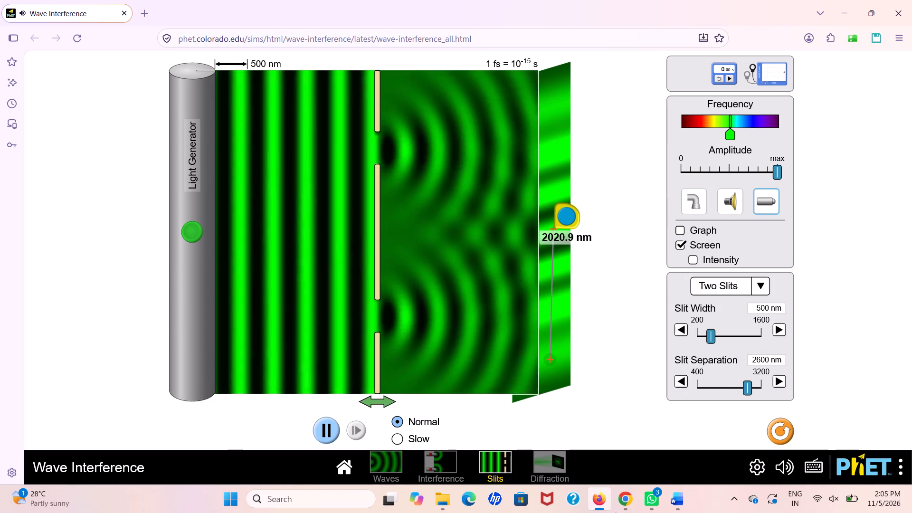
# Switch to Word and review the Data and Observations table against the wavelength calculations in the Formula section.
pyautogui.click(669, 500)
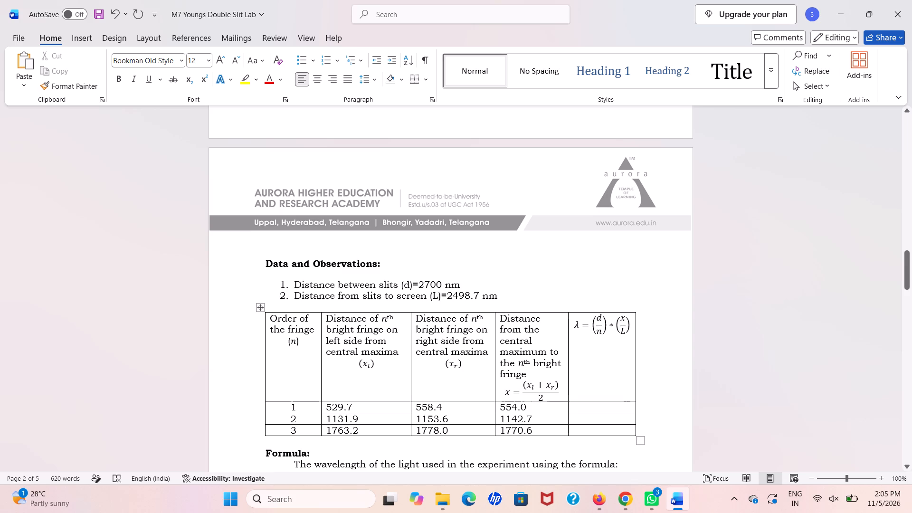
pyautogui.scroll(-2, 511, 430)
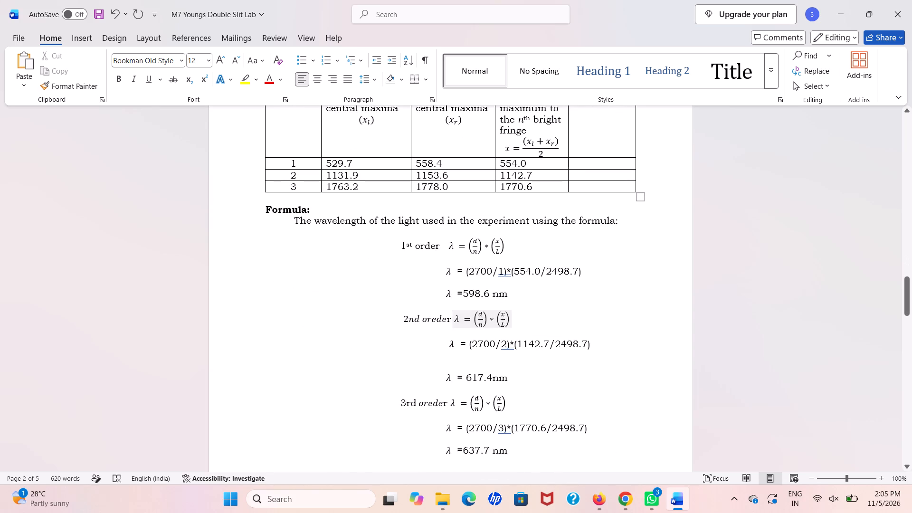
pyautogui.scroll(1, 479, 249)
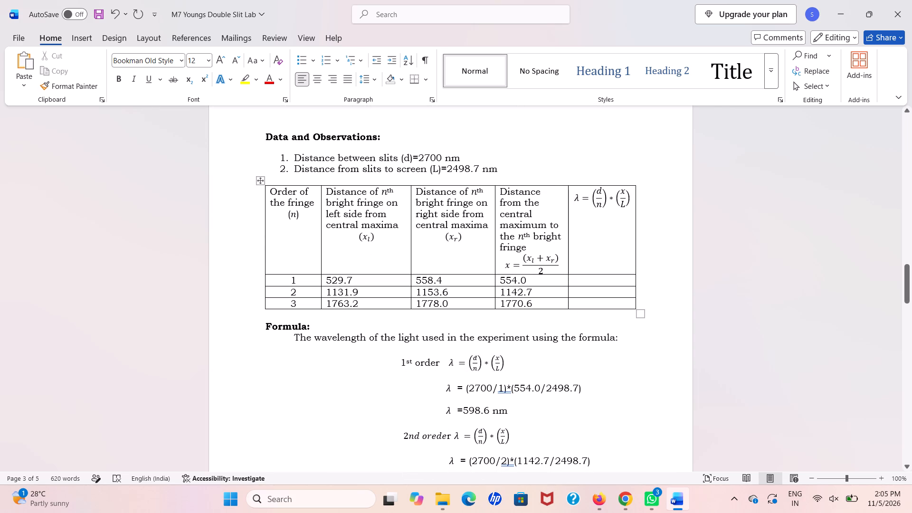
pyautogui.scroll(1, 480, 242)
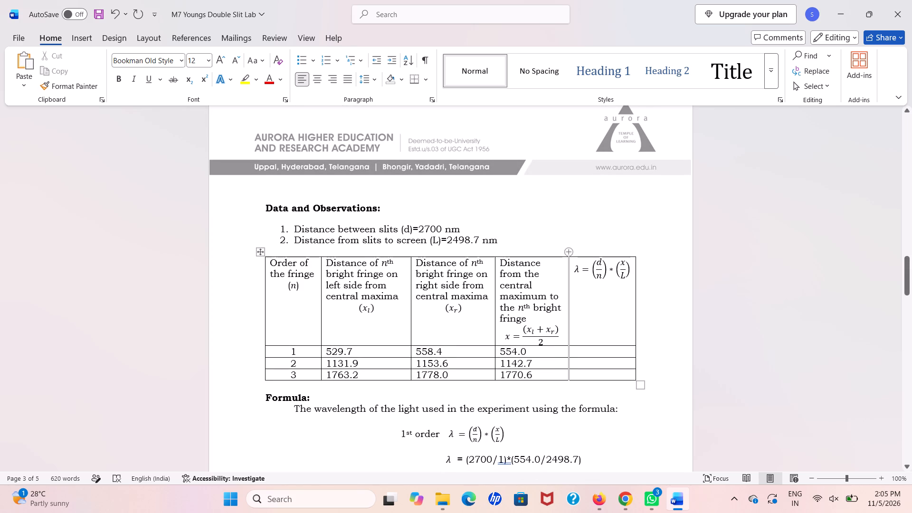
pyautogui.scroll(-1, 462, 343)
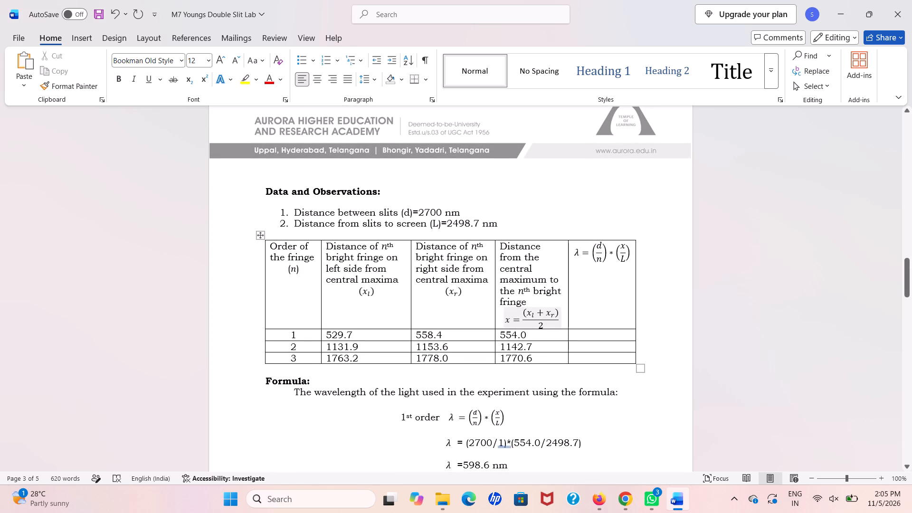
pyautogui.scroll(-1, 519, 451)
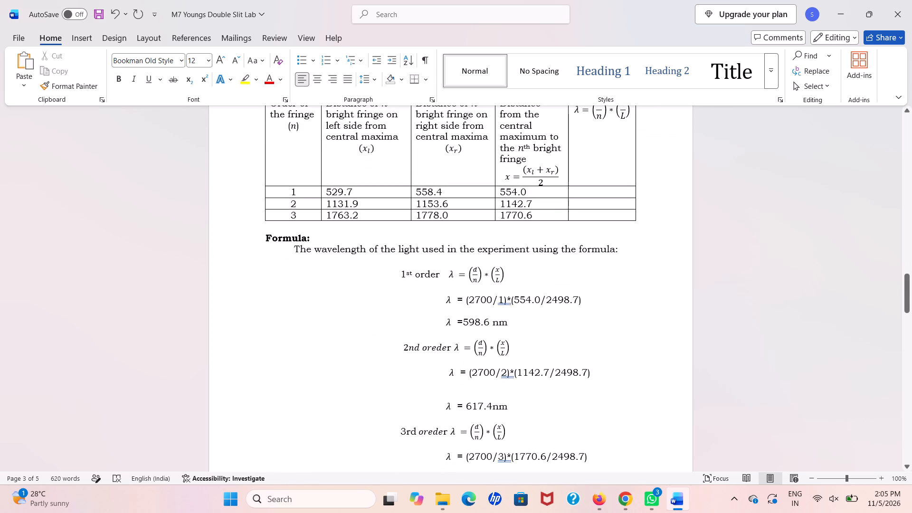
pyautogui.scroll(-1, 538, 419)
pyautogui.scroll(1, 542, 386)
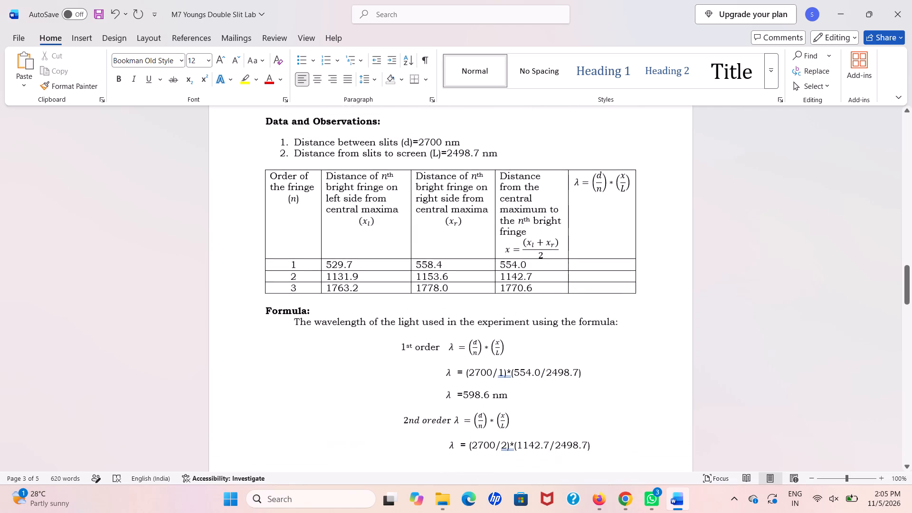
# Review the rest of the lab document, from the wavelength calculations through the Result and Discussion sections to the Viva Voce questions.
pyautogui.scroll(2, 542, 386)
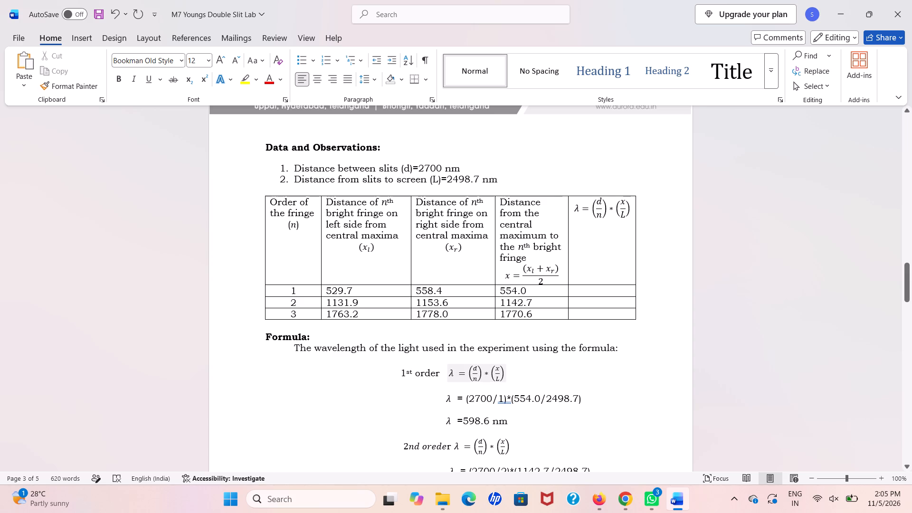
pyautogui.scroll(-1, 498, 376)
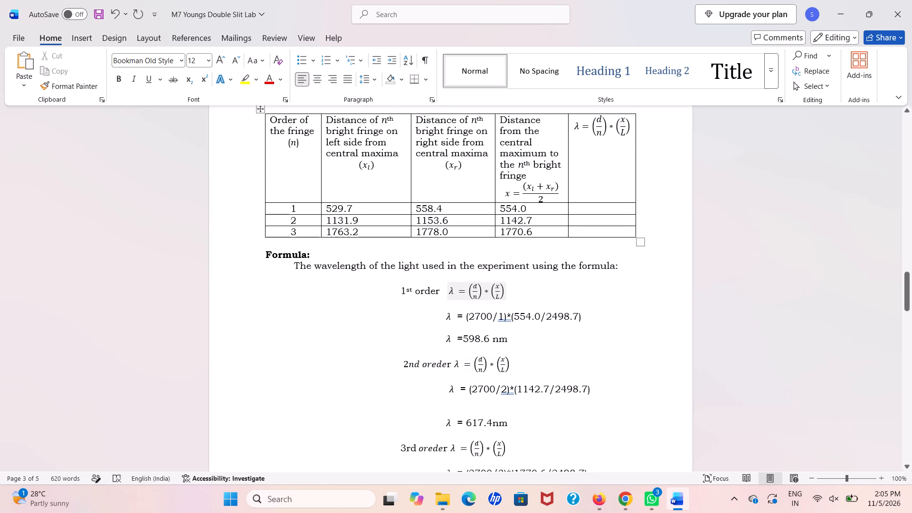
pyautogui.scroll(-1, 623, 213)
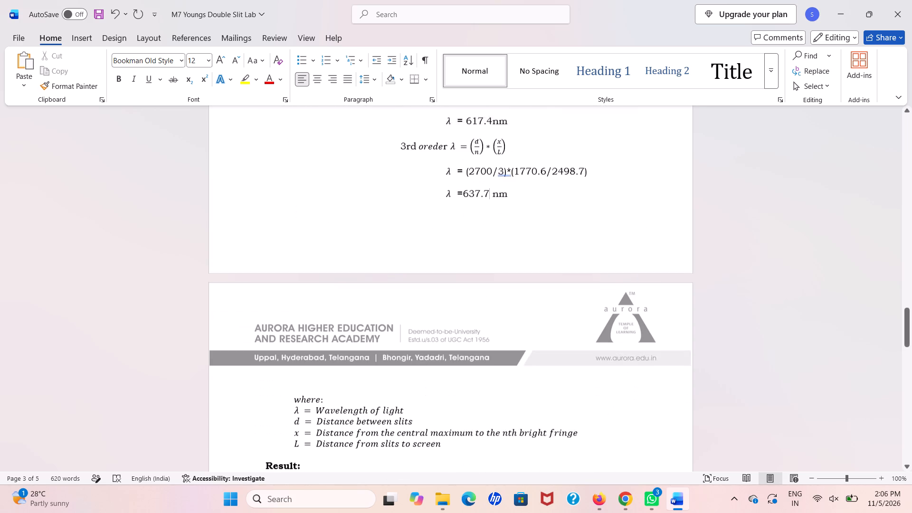
pyautogui.scroll(-3, 623, 213)
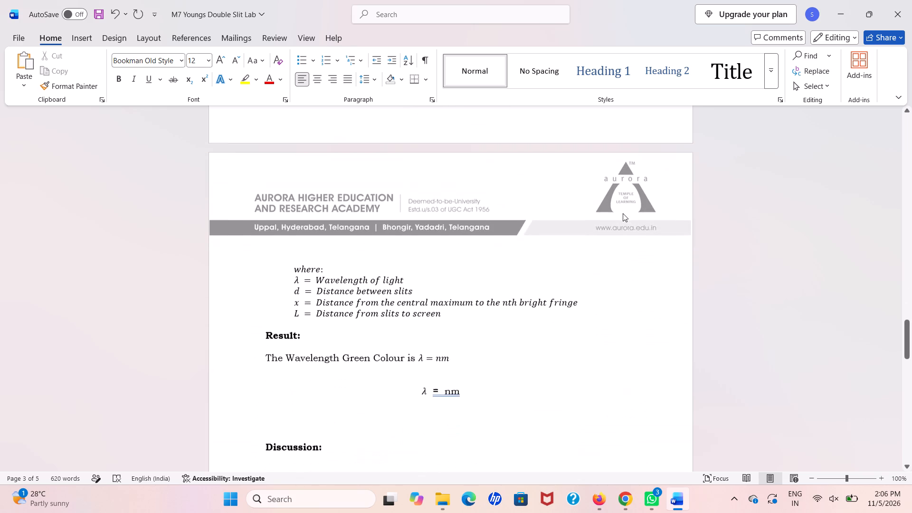
pyautogui.scroll(-2, 623, 213)
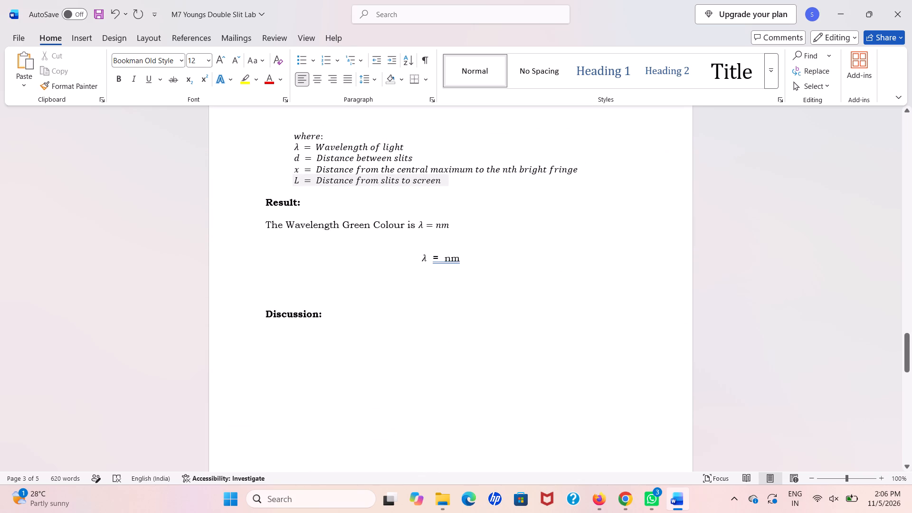
pyautogui.scroll(-3, 359, 342)
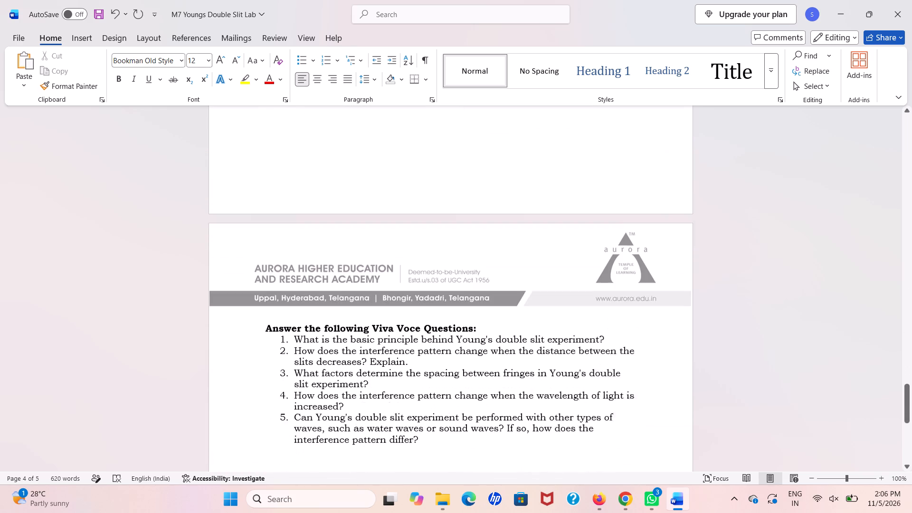
pyautogui.scroll(-1, 359, 342)
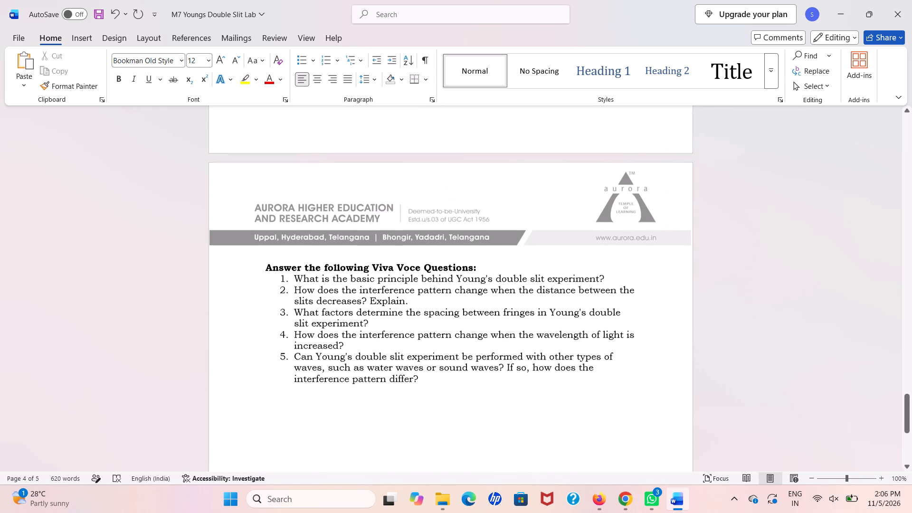
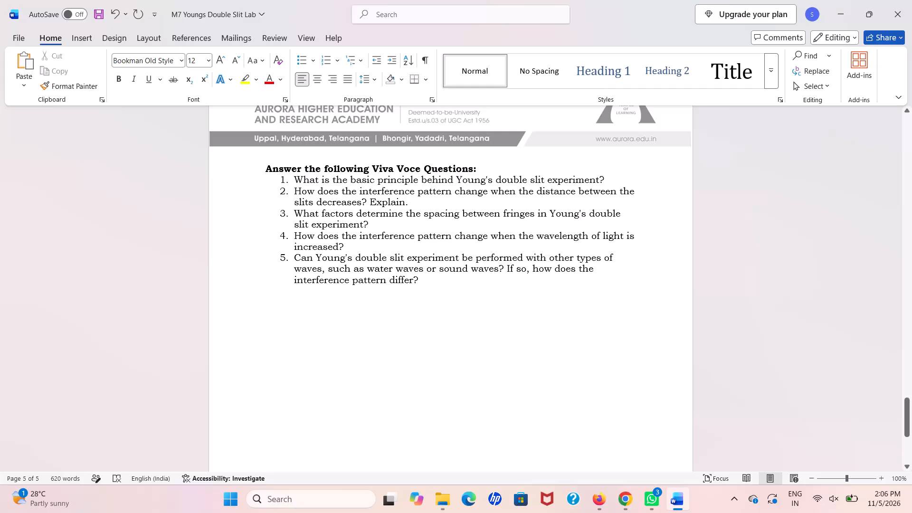
# Enter 598.6 as the first-order fringe's wavelength in the last column of the Data and Observations table.
pyautogui.scroll(1, 359, 342)
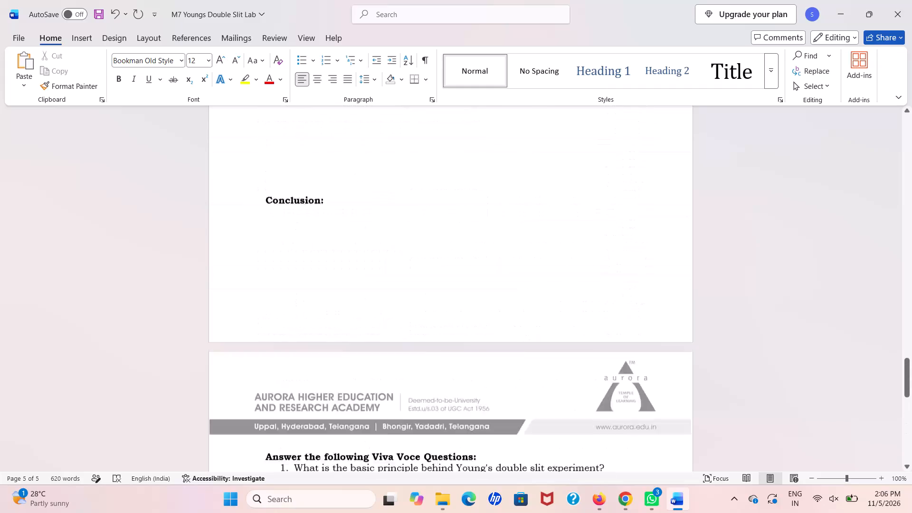
pyautogui.scroll(4, 359, 342)
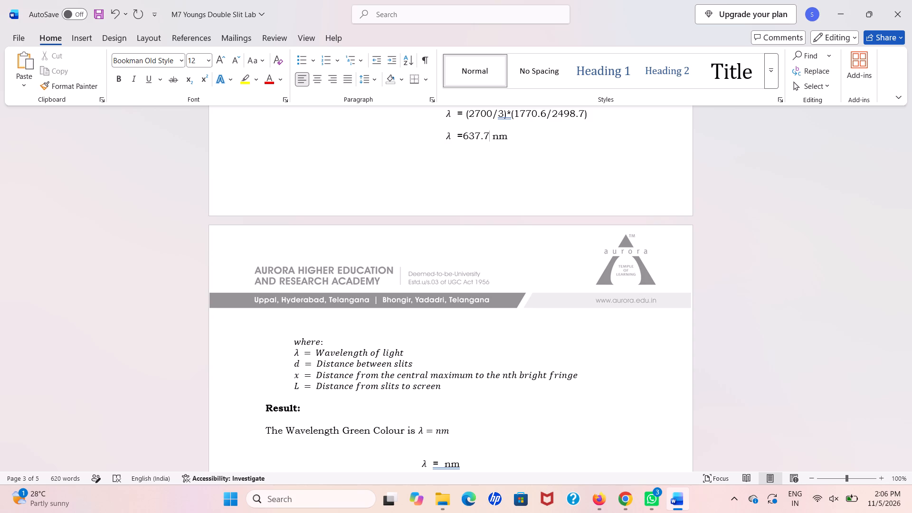
pyautogui.scroll(2, 359, 342)
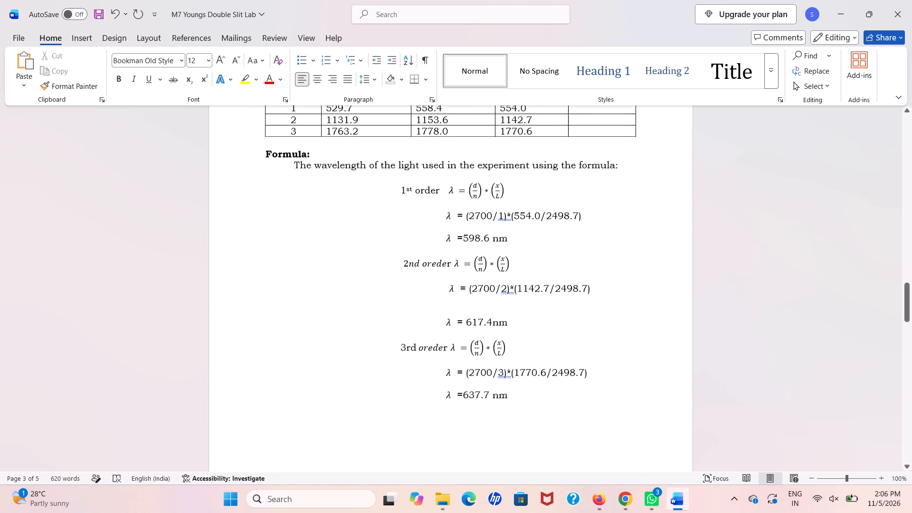
pyautogui.scroll(2, 359, 342)
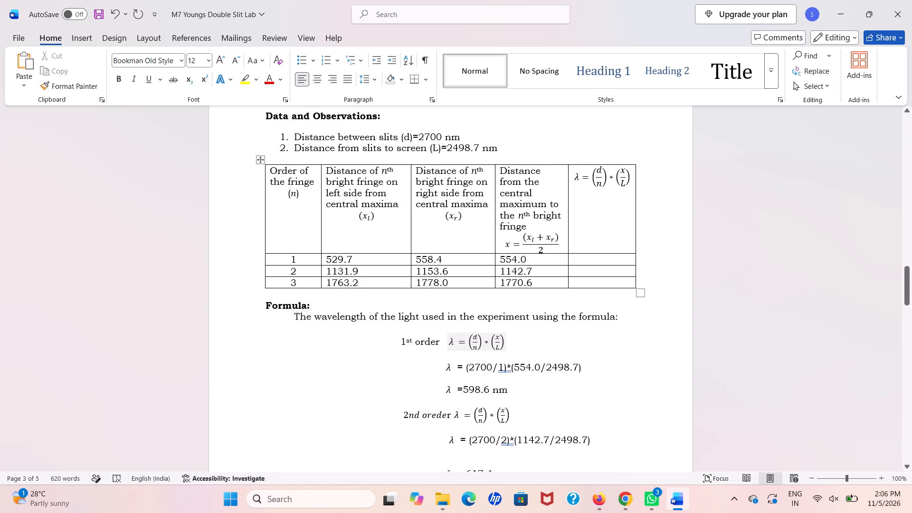
pyautogui.click(589, 256)
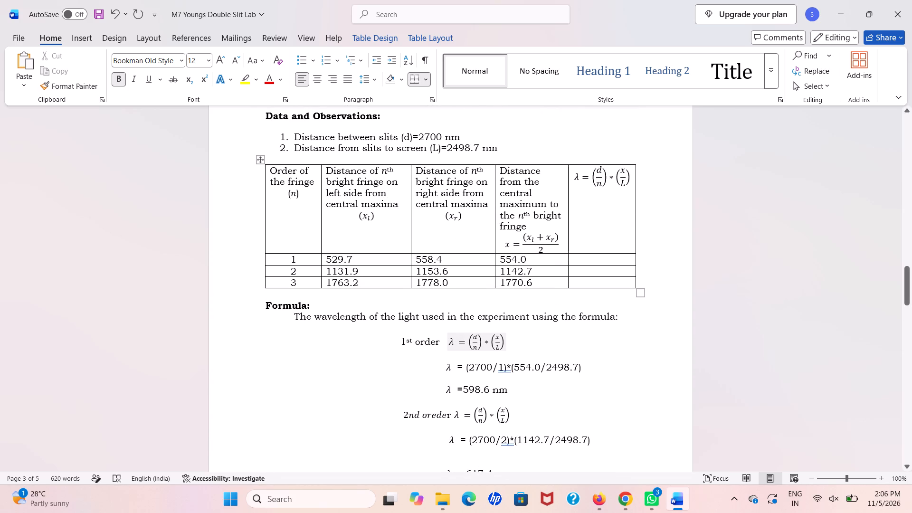
pyautogui.press('9')
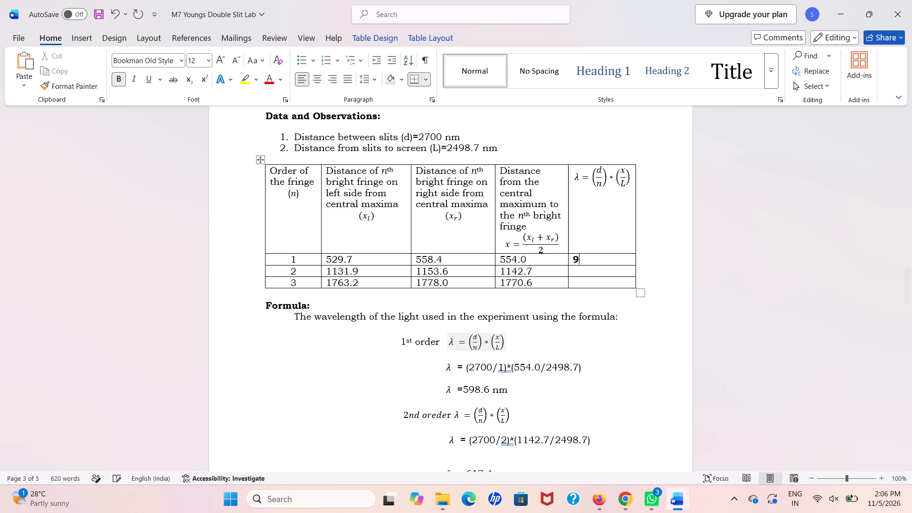
pyautogui.press('BackSpace')
pyautogui.write('598')
pyautogui.press('.')
pyautogui.press('6')
# Fill in the wavelength column for the second- and third-order fringes with 617.4 and 637.7.
pyautogui.click(600, 271)
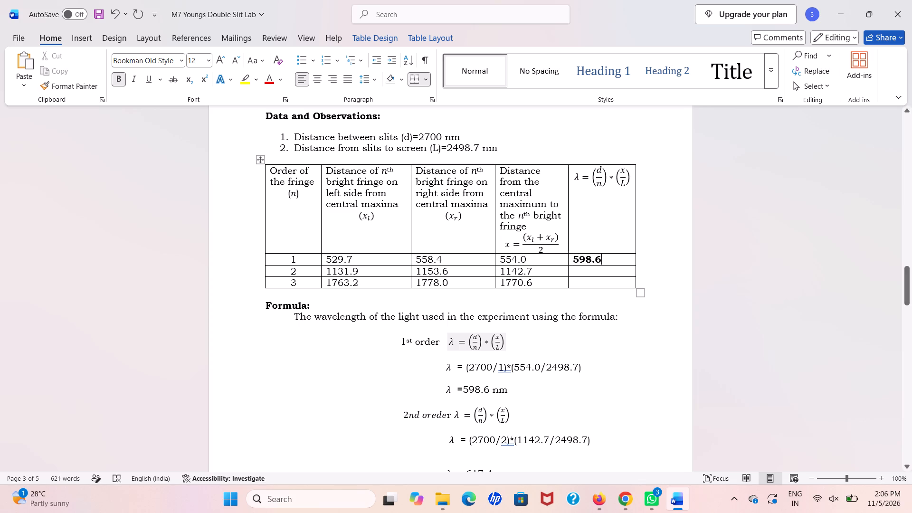
pyautogui.scroll(-2, 530, 295)
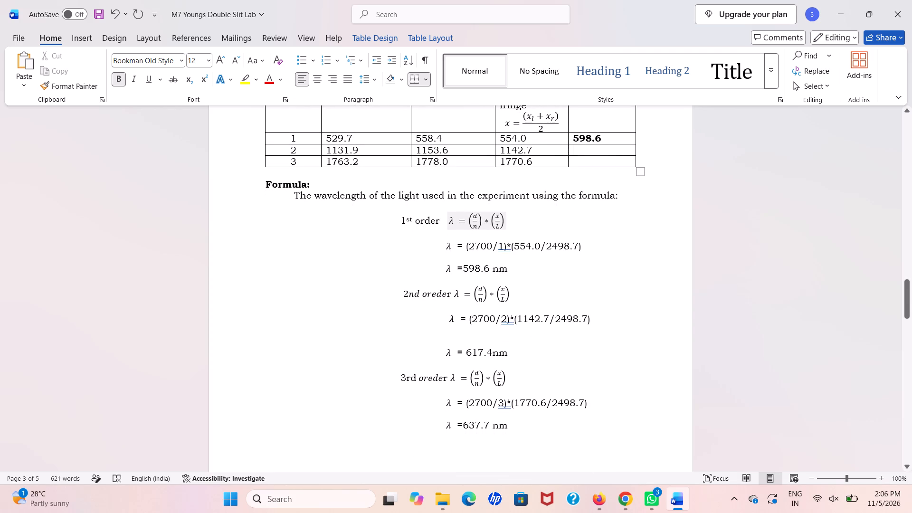
pyautogui.write('617')
pyautogui.press('.')
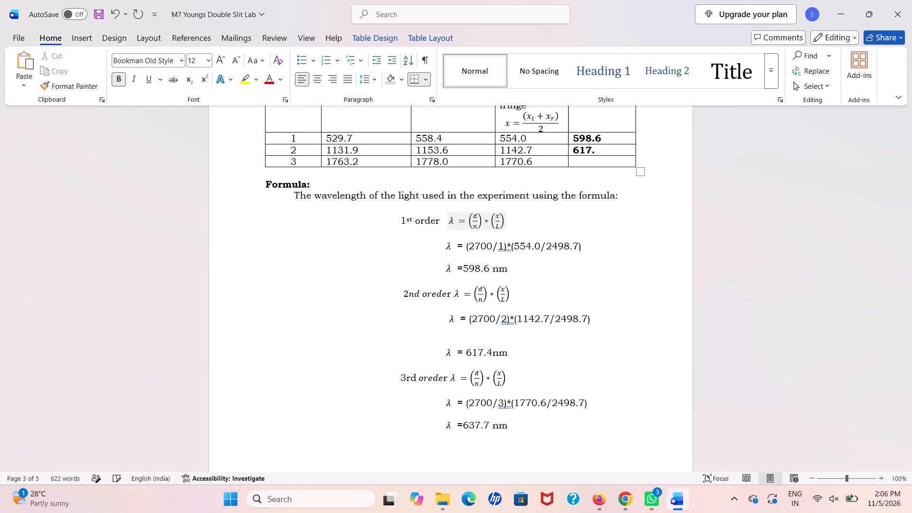
pyautogui.press('4')
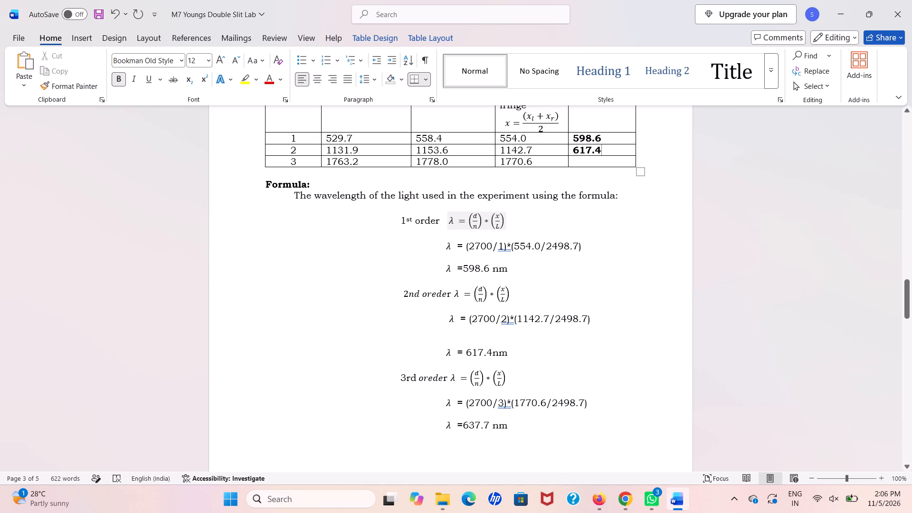
pyautogui.click(591, 161)
pyautogui.write('637')
pyautogui.write('.7')
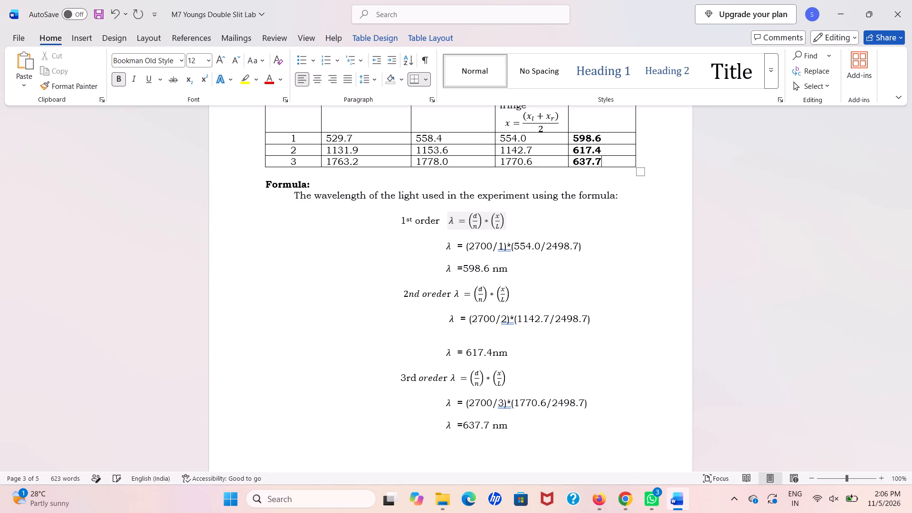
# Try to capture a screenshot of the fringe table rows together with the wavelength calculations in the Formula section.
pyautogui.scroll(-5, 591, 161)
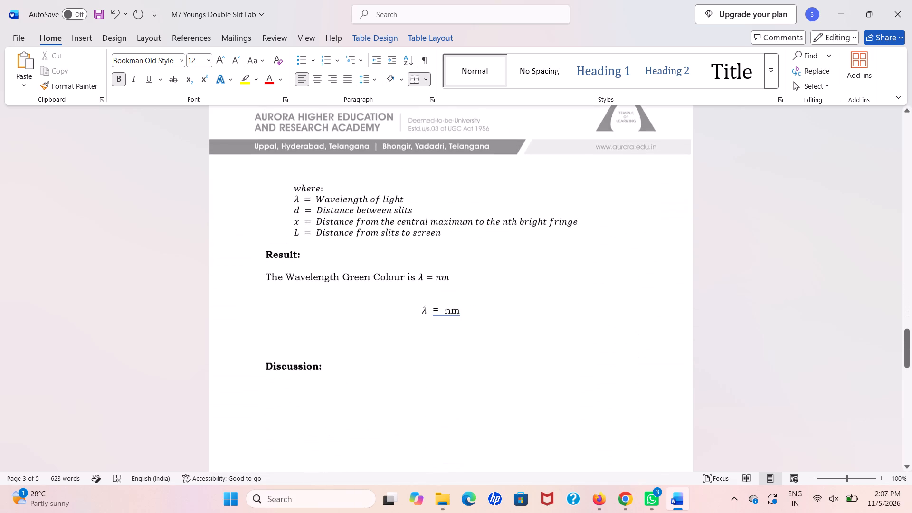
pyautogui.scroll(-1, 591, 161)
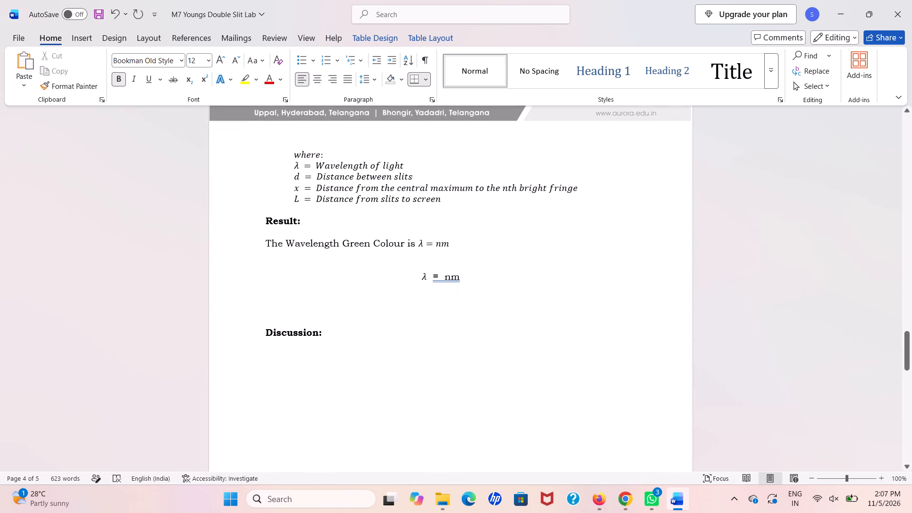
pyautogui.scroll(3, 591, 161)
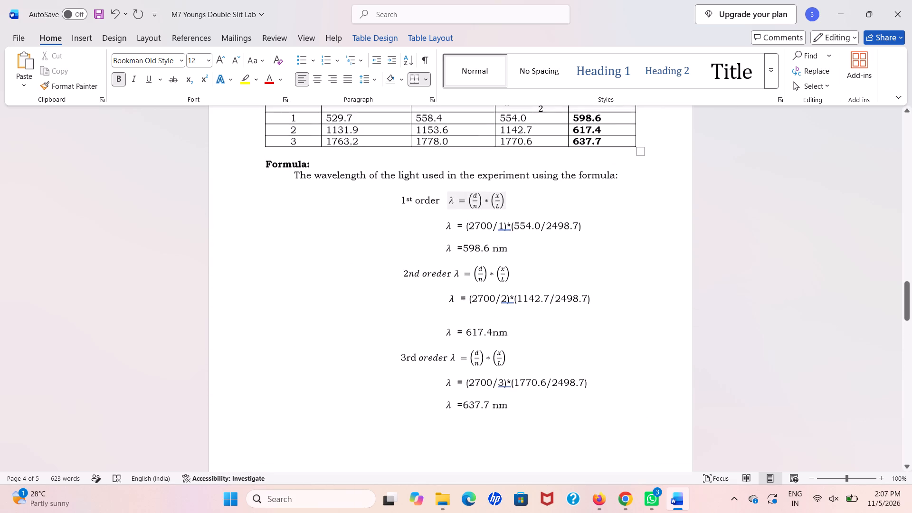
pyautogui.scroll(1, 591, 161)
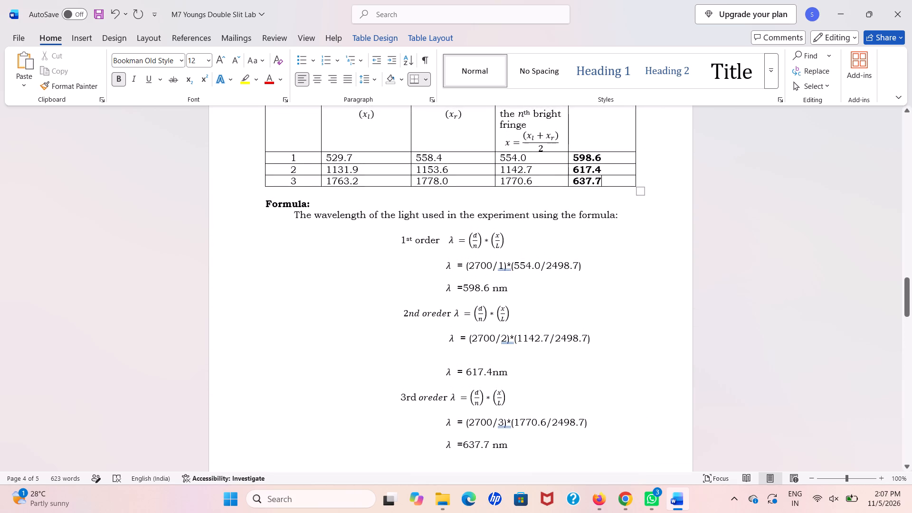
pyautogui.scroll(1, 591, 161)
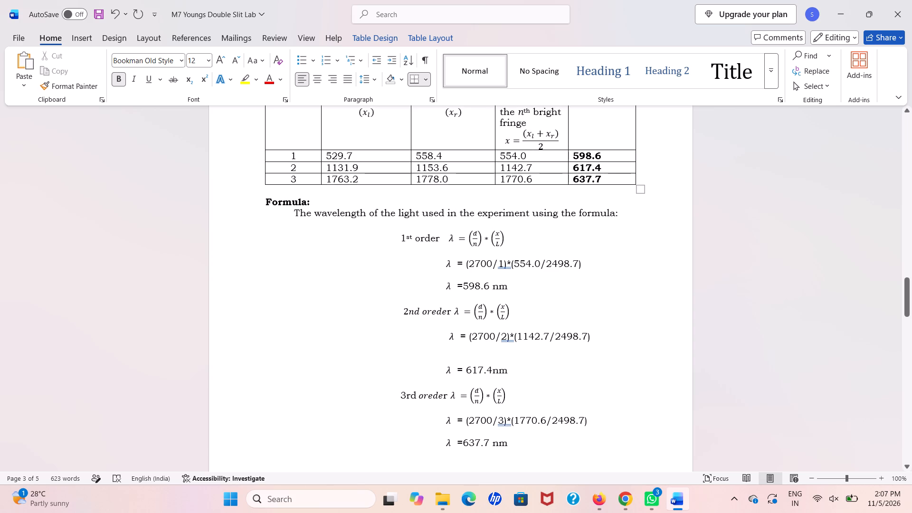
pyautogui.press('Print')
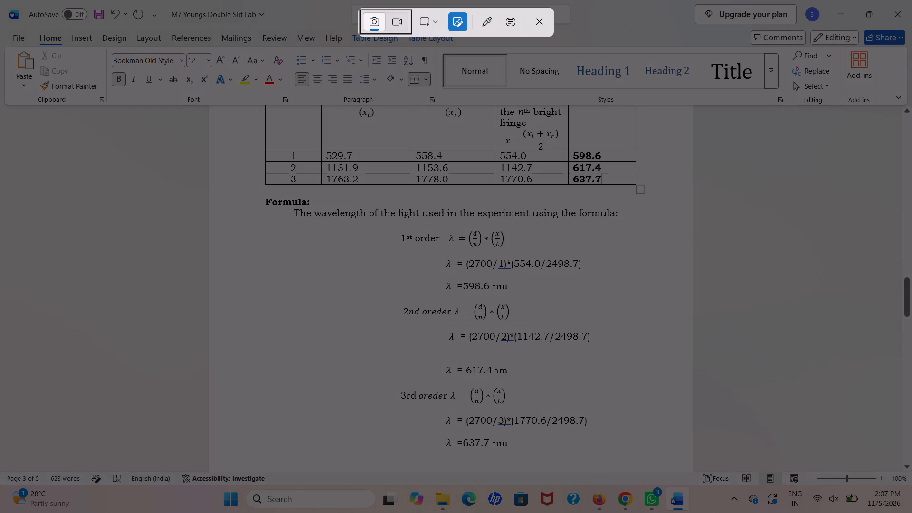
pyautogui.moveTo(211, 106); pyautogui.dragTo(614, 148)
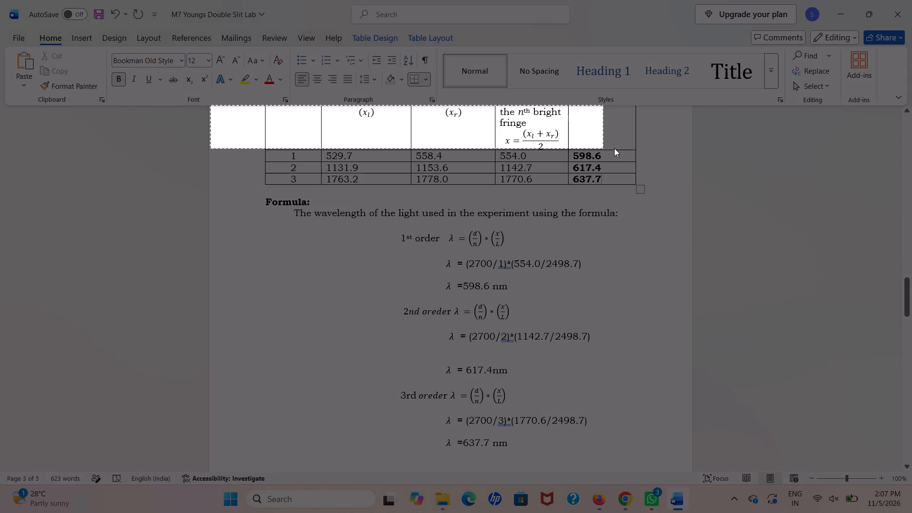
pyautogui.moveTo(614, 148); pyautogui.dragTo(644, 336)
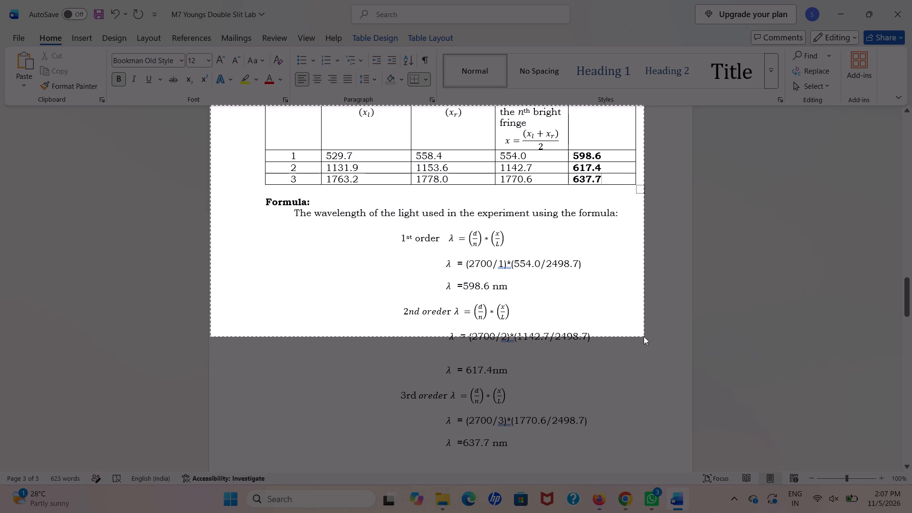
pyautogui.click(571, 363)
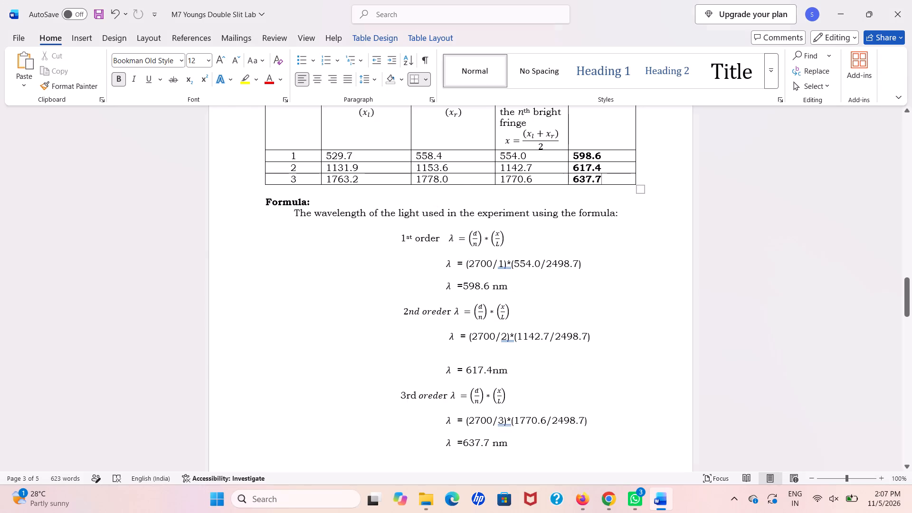
# Capture a screenshot covering the fringe table rows and all three wavelength calculations in the Formula section.
pyautogui.press('Print')
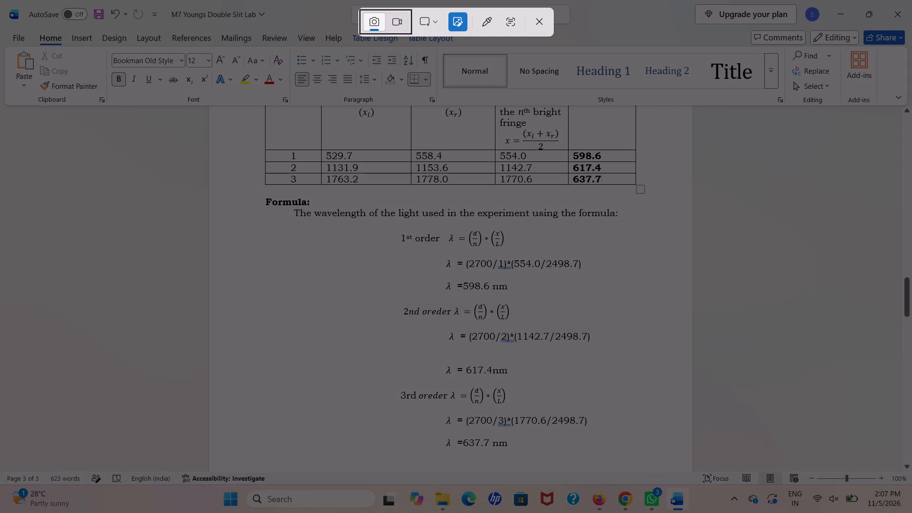
pyautogui.moveTo(267, 102); pyautogui.dragTo(667, 237)
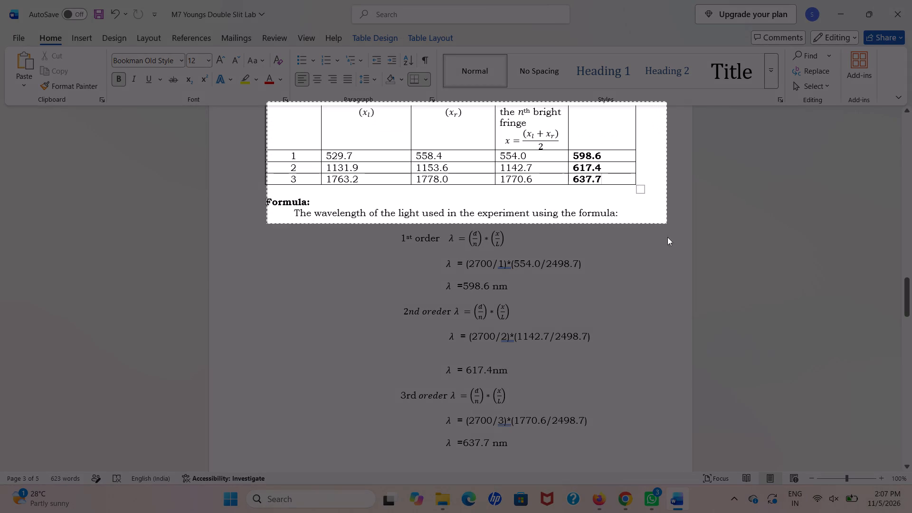
pyautogui.moveTo(667, 237); pyautogui.dragTo(685, 466)
pyautogui.hotkey('ctrl', 'c')
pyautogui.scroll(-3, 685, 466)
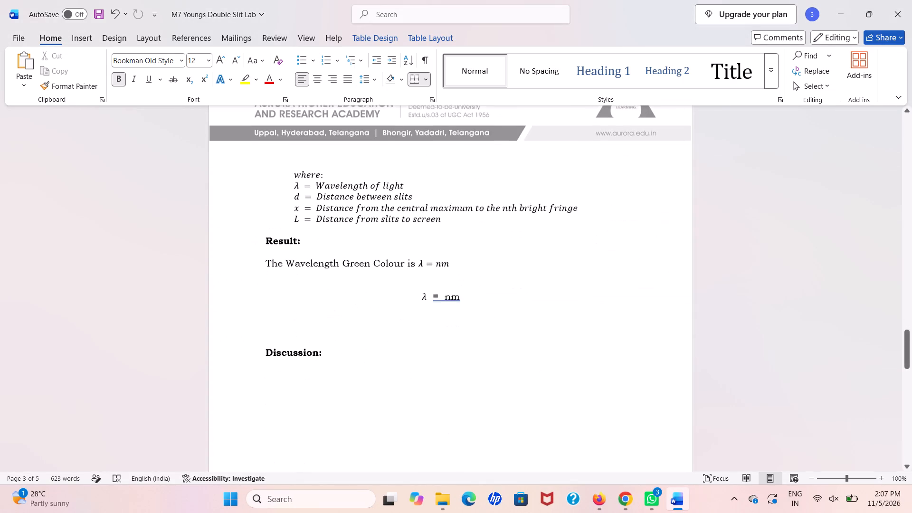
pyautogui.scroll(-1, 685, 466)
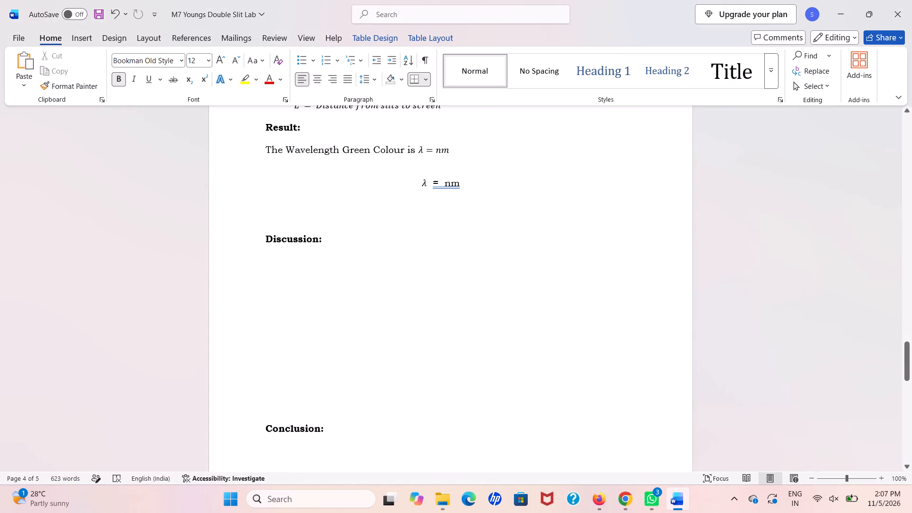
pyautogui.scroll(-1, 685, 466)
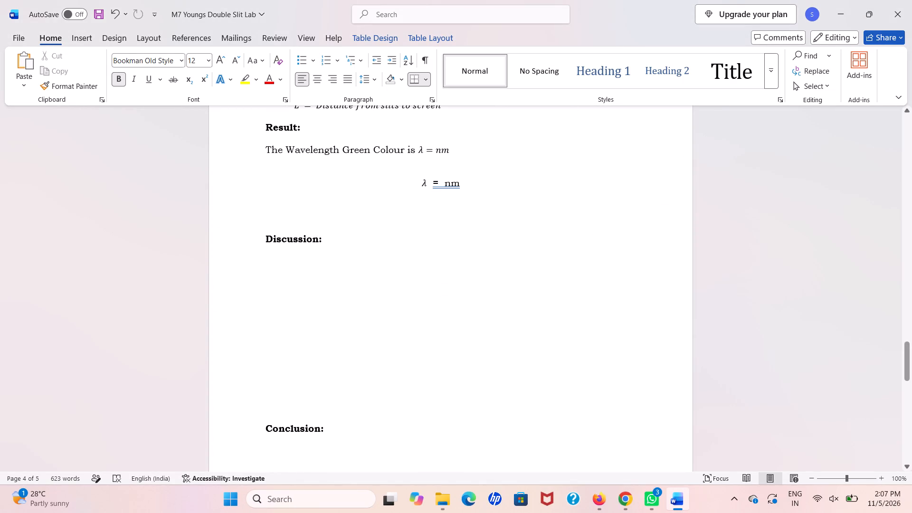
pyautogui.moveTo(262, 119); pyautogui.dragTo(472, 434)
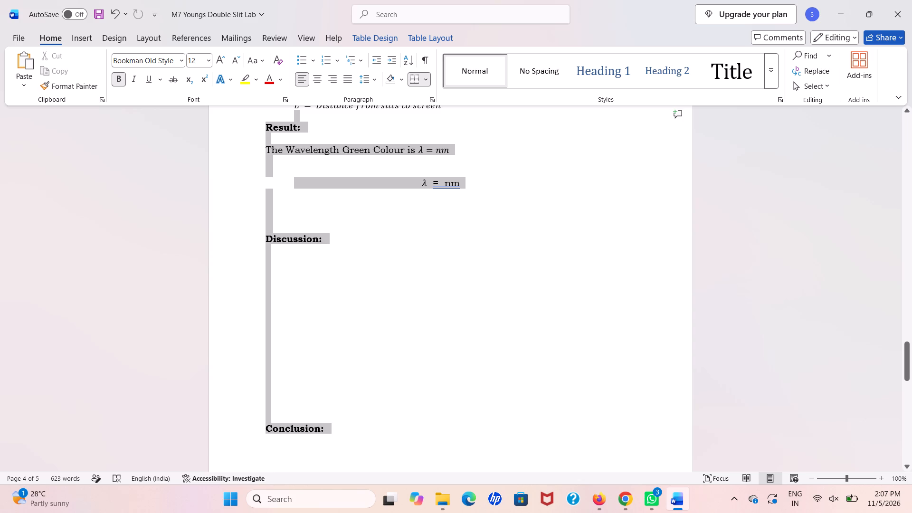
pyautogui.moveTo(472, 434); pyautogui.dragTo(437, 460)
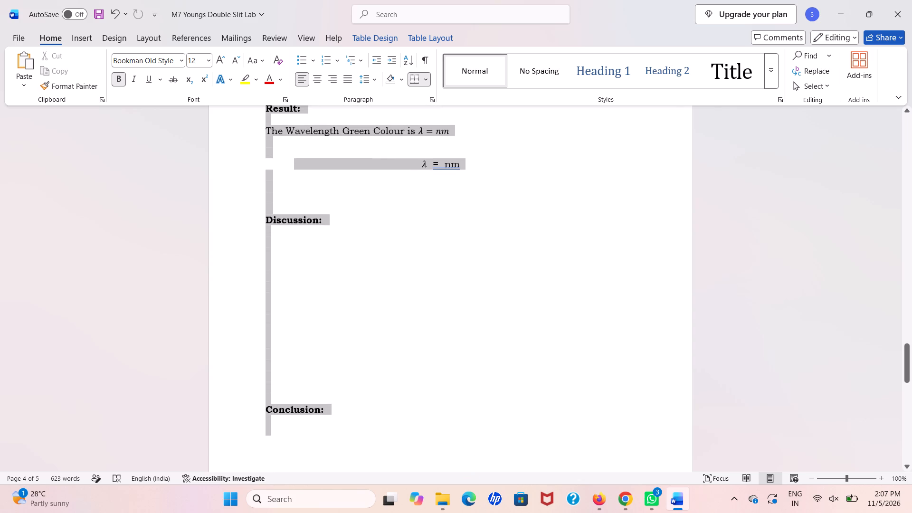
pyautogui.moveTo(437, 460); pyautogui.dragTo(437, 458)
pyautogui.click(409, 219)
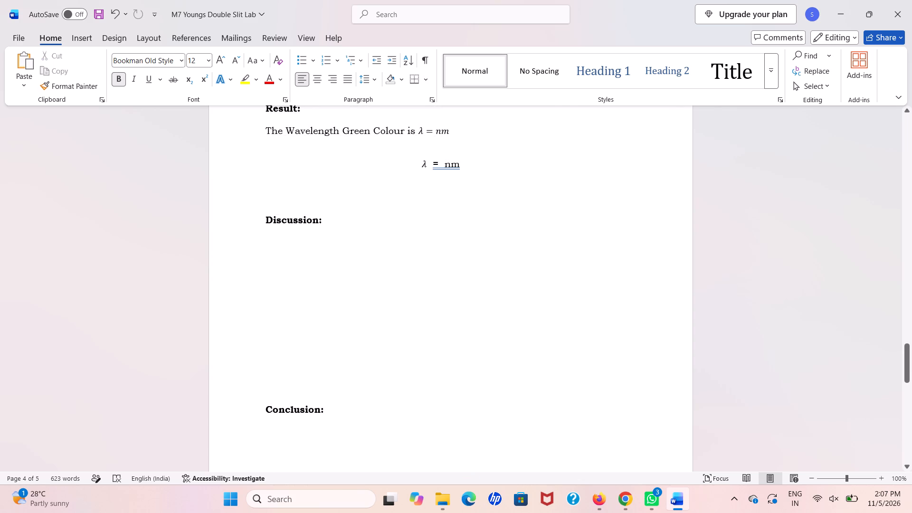
# Copy the Result section, from its heading through the green wavelength sentence and the λ = nm line.
pyautogui.scroll(1, 291, 175)
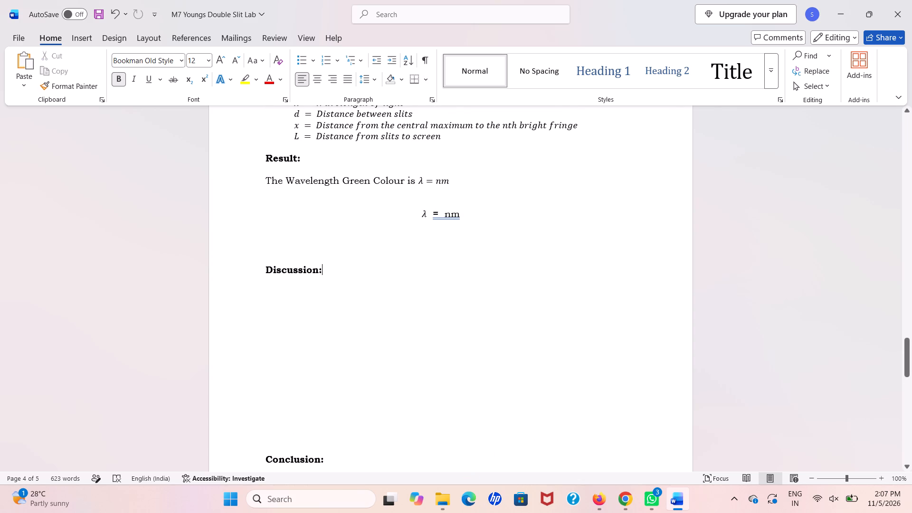
pyautogui.moveTo(266, 152); pyautogui.dragTo(339, 186)
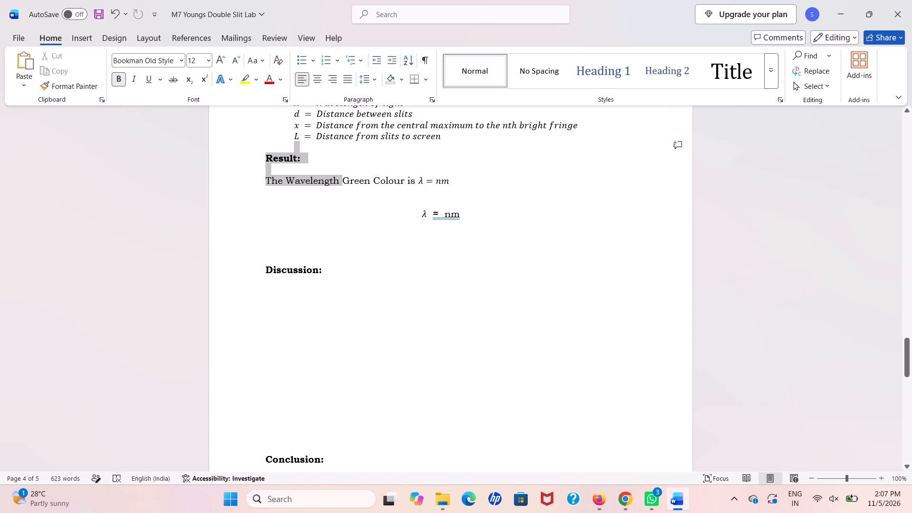
pyautogui.moveTo(339, 186); pyautogui.dragTo(444, 230)
pyautogui.hotkey('ctrl', 'c')
pyautogui.keyDown('ctrl'); pyautogui.click(444, 230); pyautogui.keyUp('ctrl')
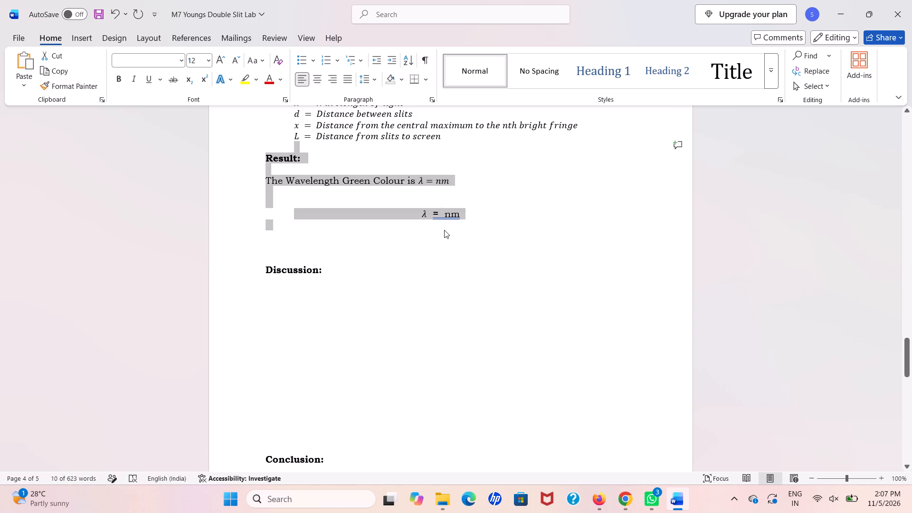
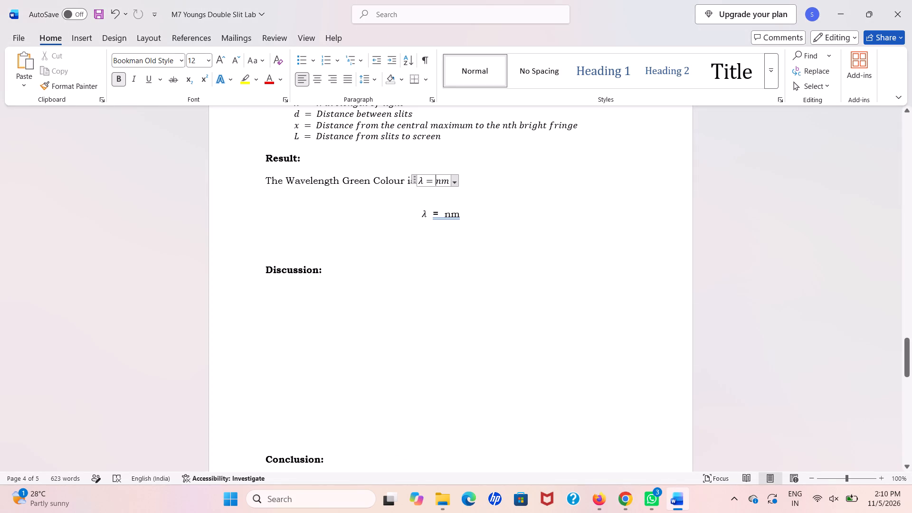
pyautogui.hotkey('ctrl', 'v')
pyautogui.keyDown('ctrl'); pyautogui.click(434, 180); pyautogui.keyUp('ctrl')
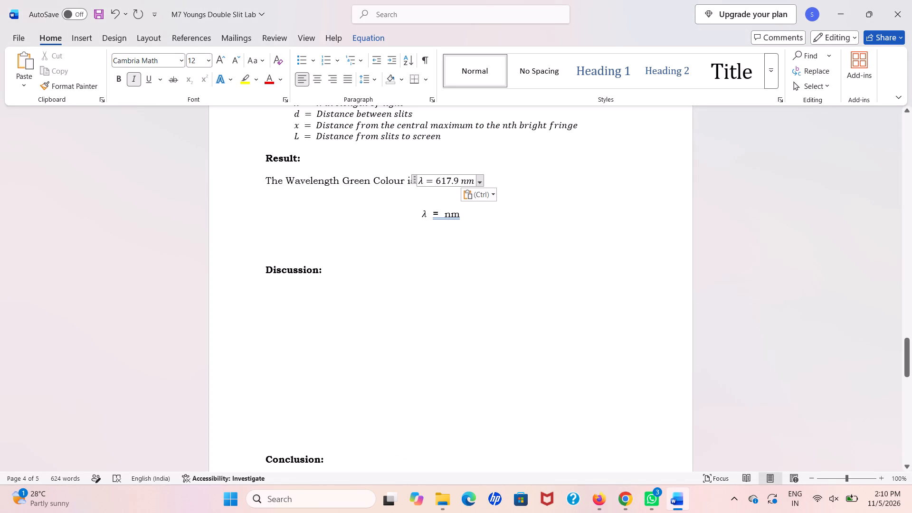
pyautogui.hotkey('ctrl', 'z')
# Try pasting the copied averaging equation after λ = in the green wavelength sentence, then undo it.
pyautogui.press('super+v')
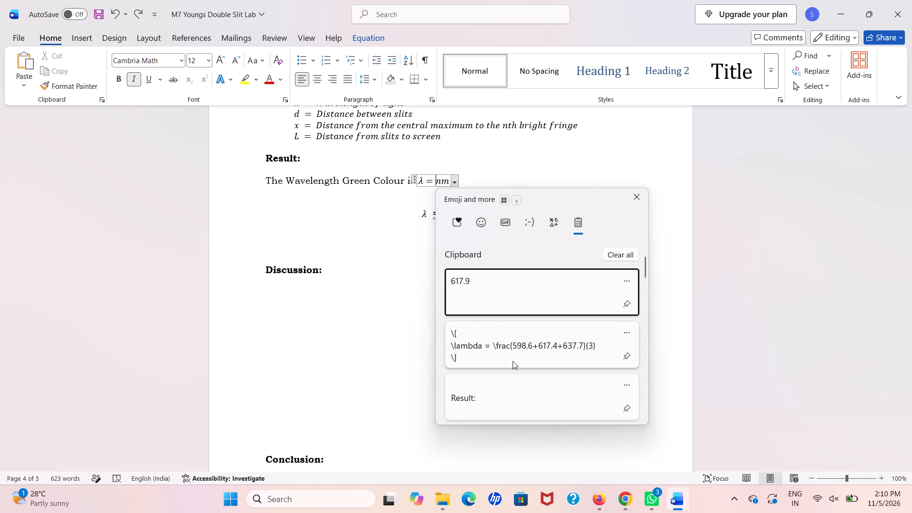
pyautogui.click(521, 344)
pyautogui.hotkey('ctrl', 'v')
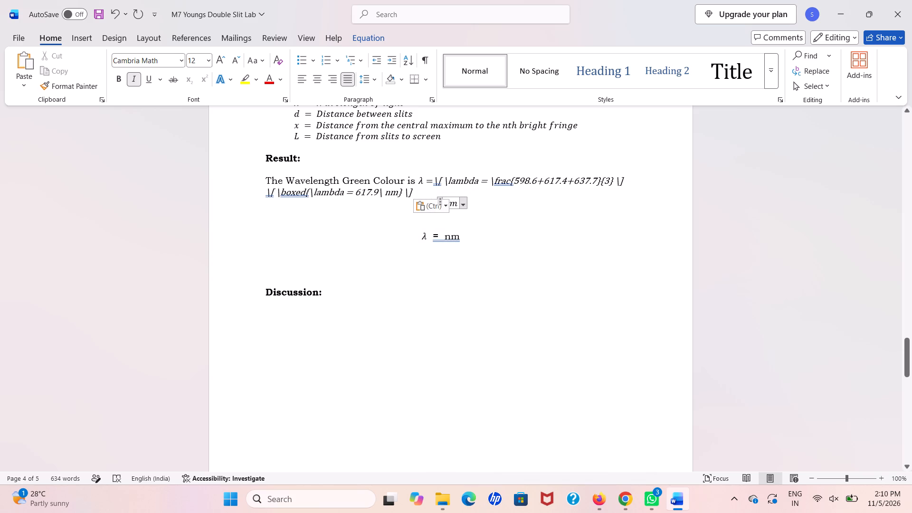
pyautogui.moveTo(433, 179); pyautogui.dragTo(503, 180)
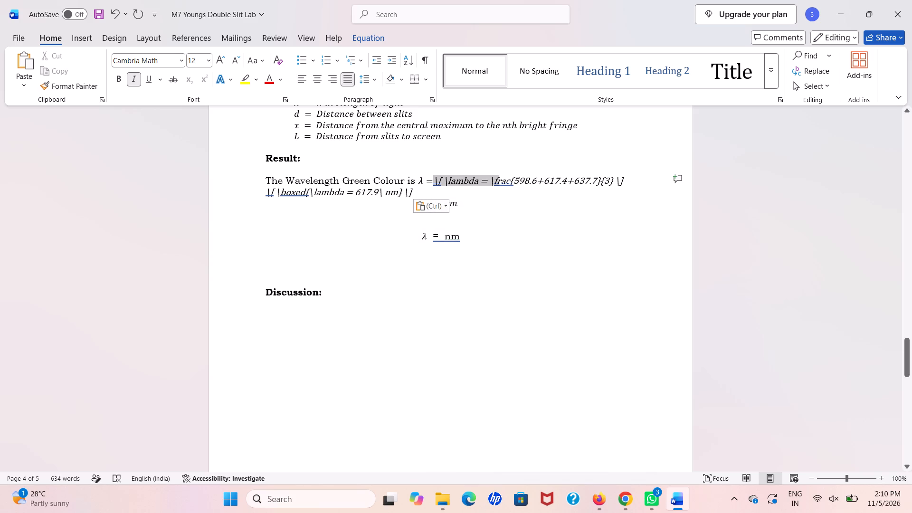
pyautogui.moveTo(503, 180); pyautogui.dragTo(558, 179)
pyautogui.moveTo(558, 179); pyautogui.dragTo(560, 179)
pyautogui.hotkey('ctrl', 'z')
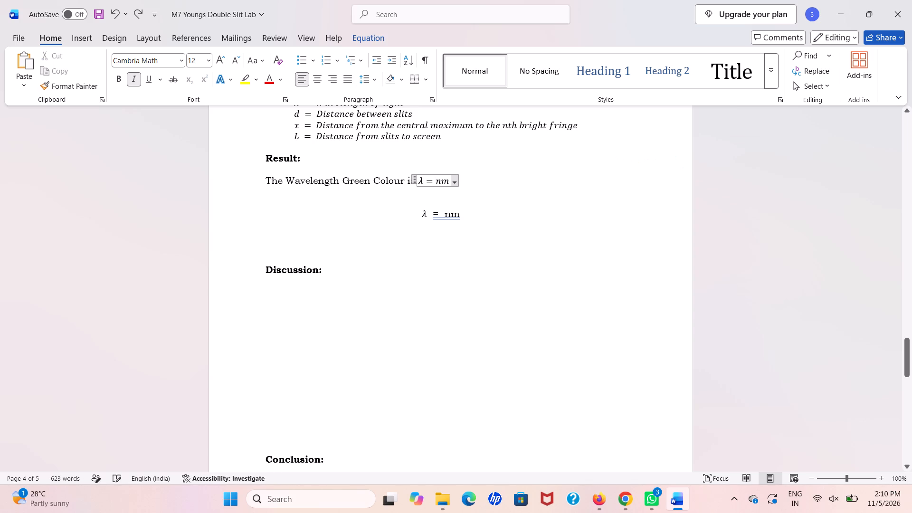
# Examine the first-, second- and third-order wavelength calculations in the Formula section for the values to average.
pyautogui.scroll(2, 560, 179)
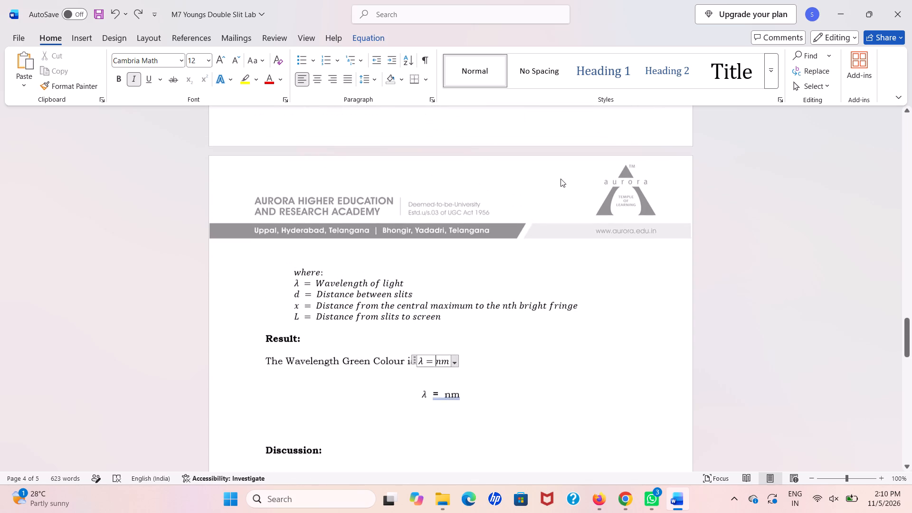
pyautogui.scroll(4, 560, 179)
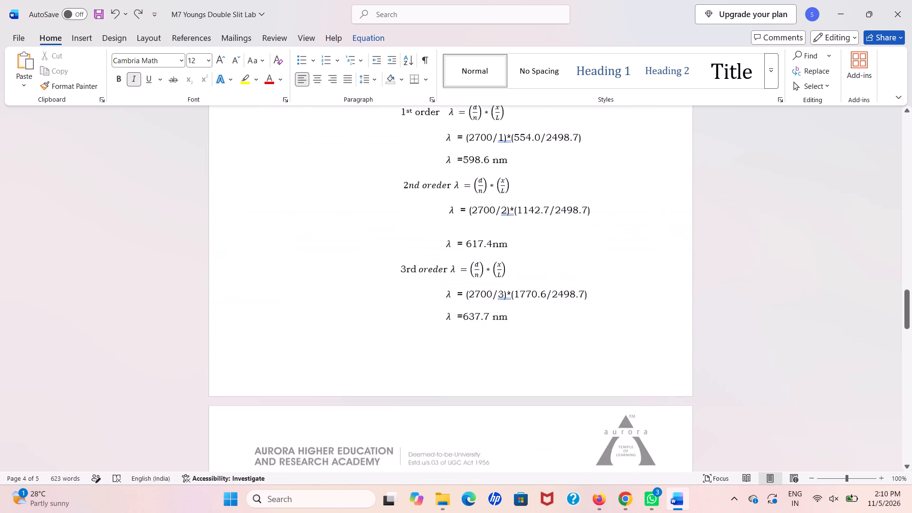
pyautogui.hscroll(2, 560, 179)
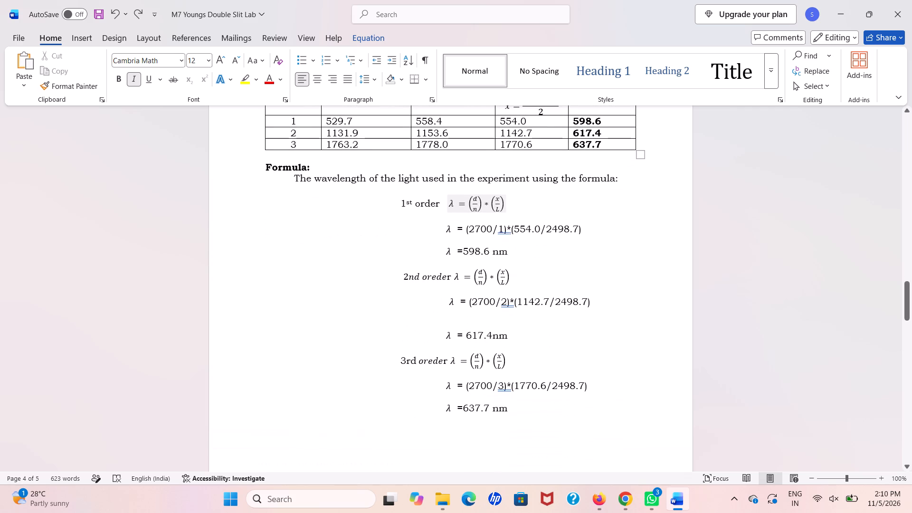
pyautogui.hscroll(3, 560, 179)
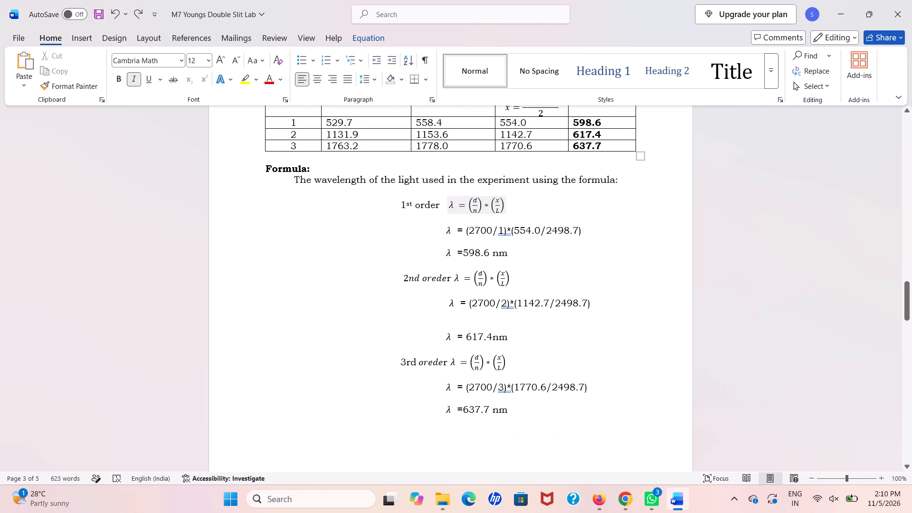
pyautogui.hscroll(2, 560, 179)
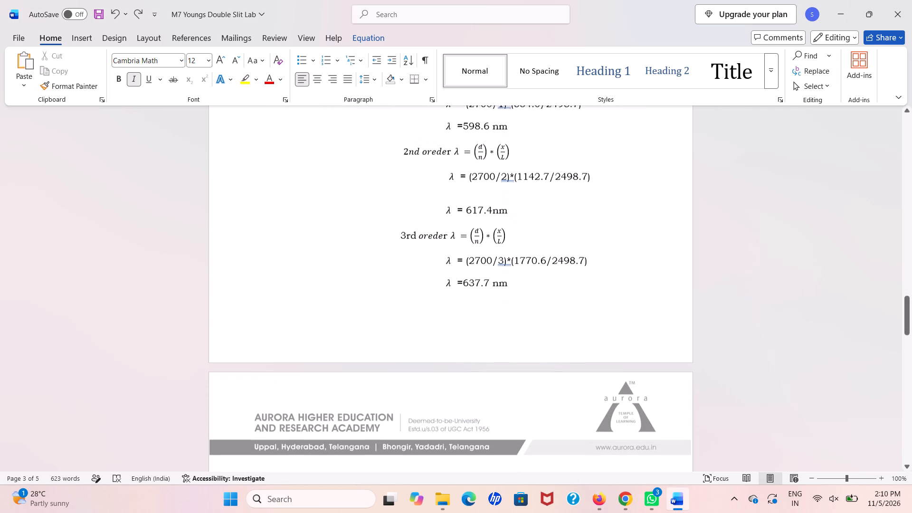
pyautogui.hscroll(2, 560, 179)
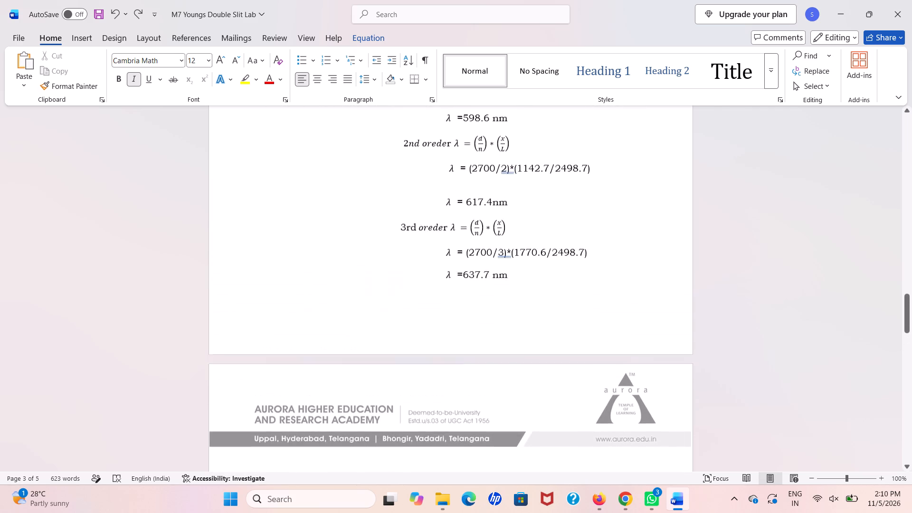
pyautogui.hscroll(3, 560, 179)
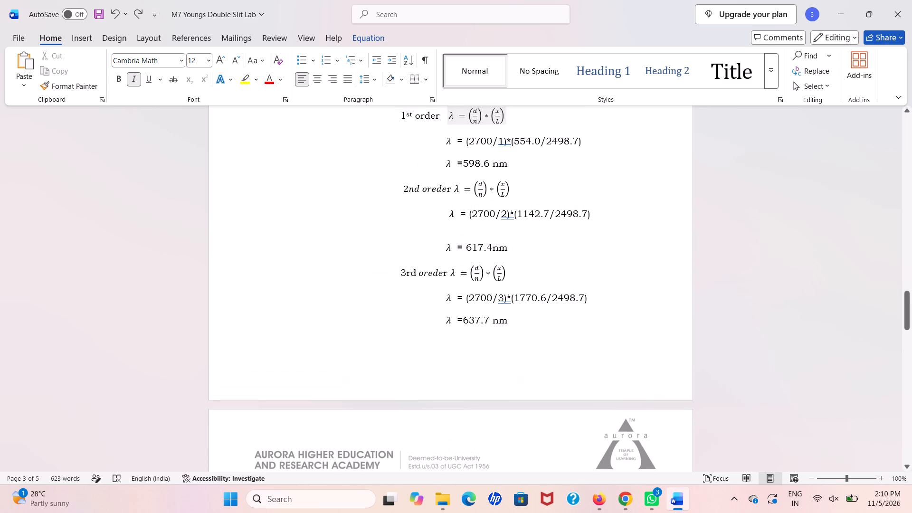
pyautogui.hscroll(1, 560, 179)
pyautogui.scroll(-2, 560, 179)
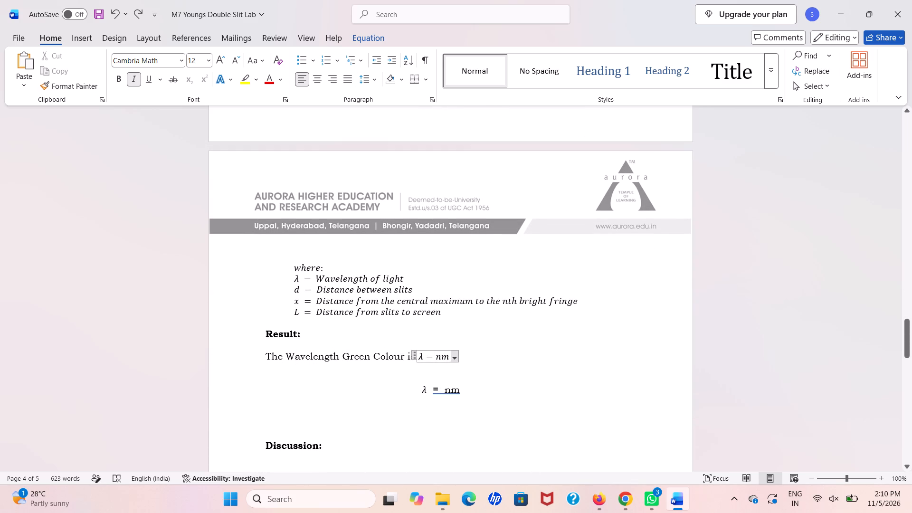
# Enter 598.6 + 617.4 + after λ = in the green wavelength equation under Result.
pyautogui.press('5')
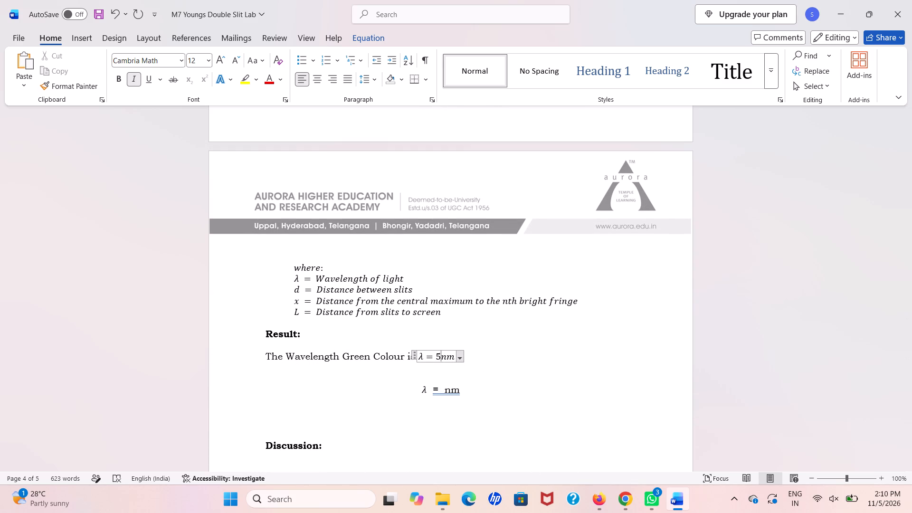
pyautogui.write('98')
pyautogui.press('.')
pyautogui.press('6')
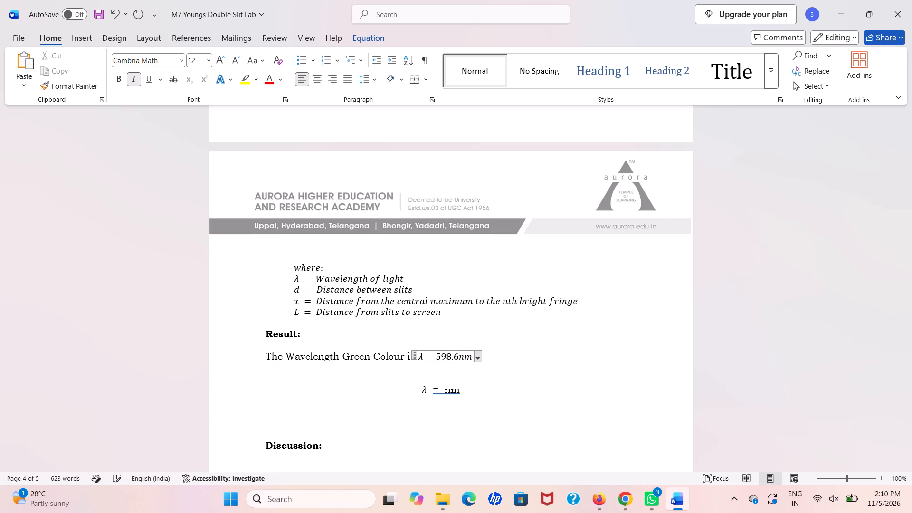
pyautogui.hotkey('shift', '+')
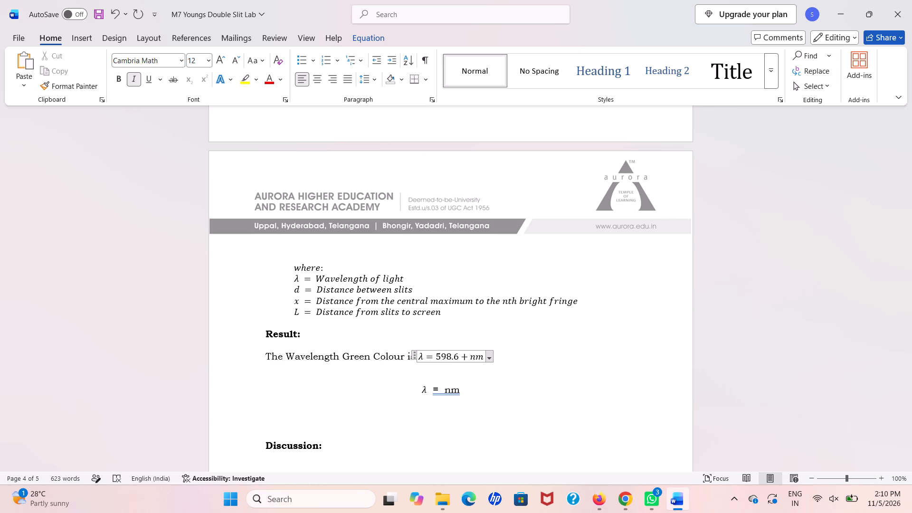
pyautogui.hscroll(1, 442, 337)
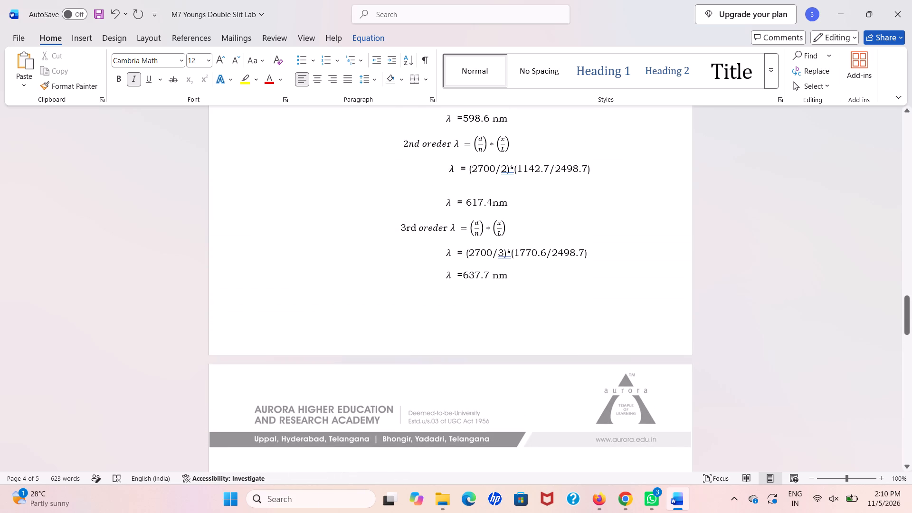
pyautogui.hscroll(1, 442, 337)
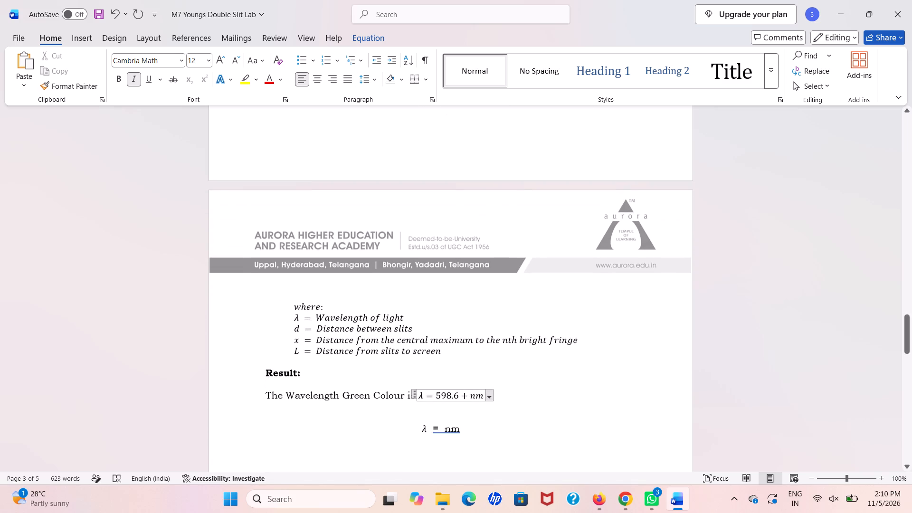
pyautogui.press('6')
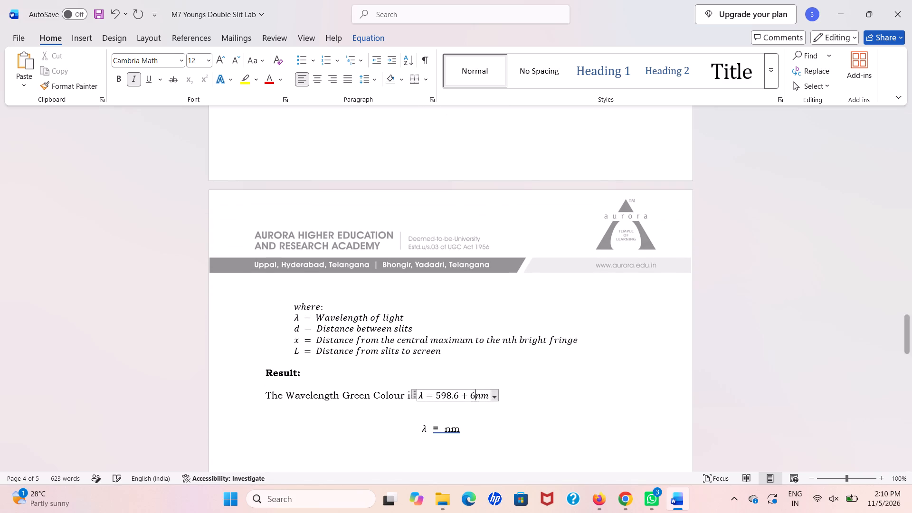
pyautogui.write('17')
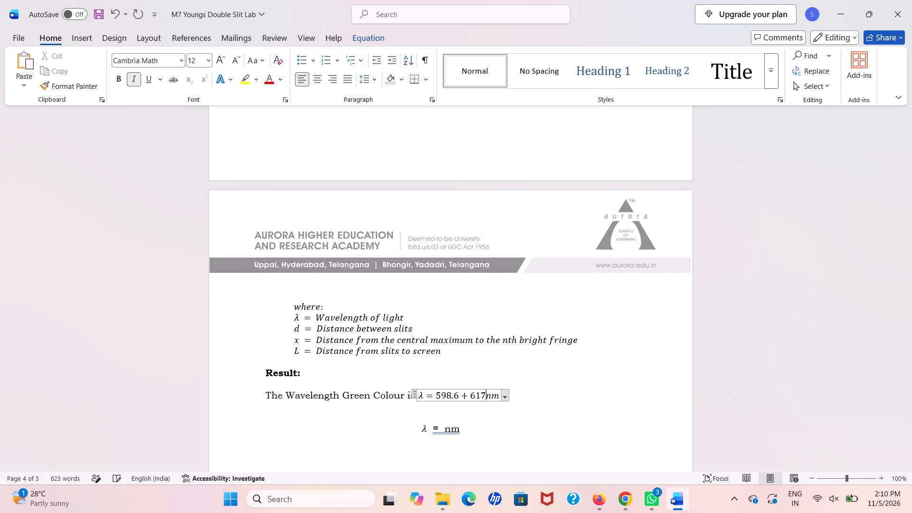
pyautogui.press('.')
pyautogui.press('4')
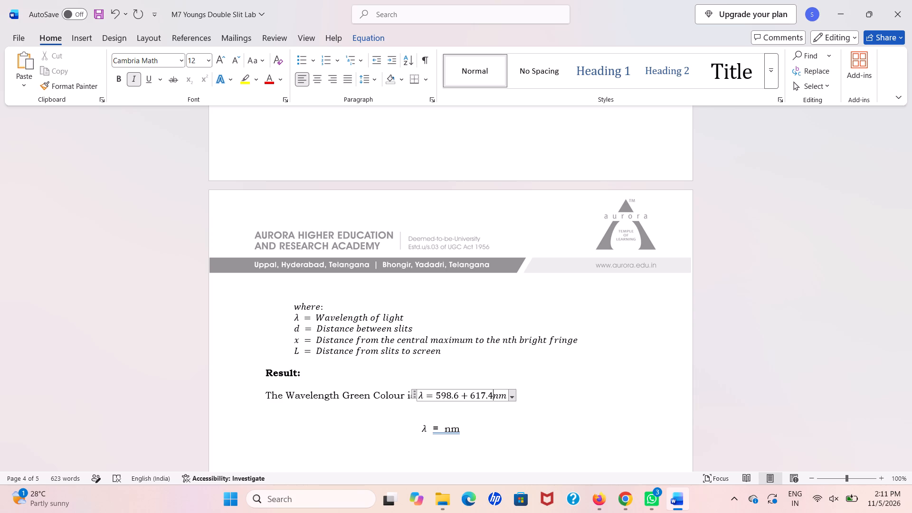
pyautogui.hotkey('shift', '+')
# Complete the green wavelength equation as (598.6 + 617.4 + 637.7)/3, adding the parentheses, the third-order value and the division before nm.
pyautogui.hscroll(1, 442, 337)
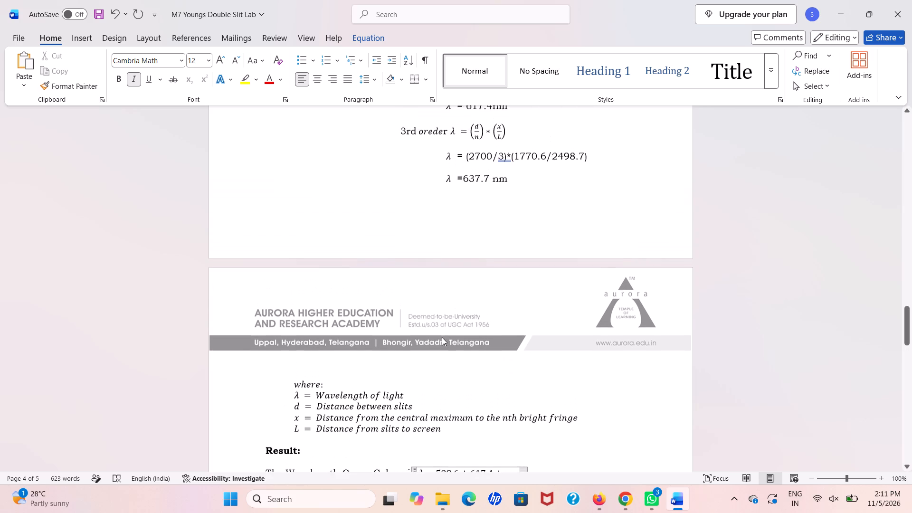
pyautogui.hscroll(2, 442, 337)
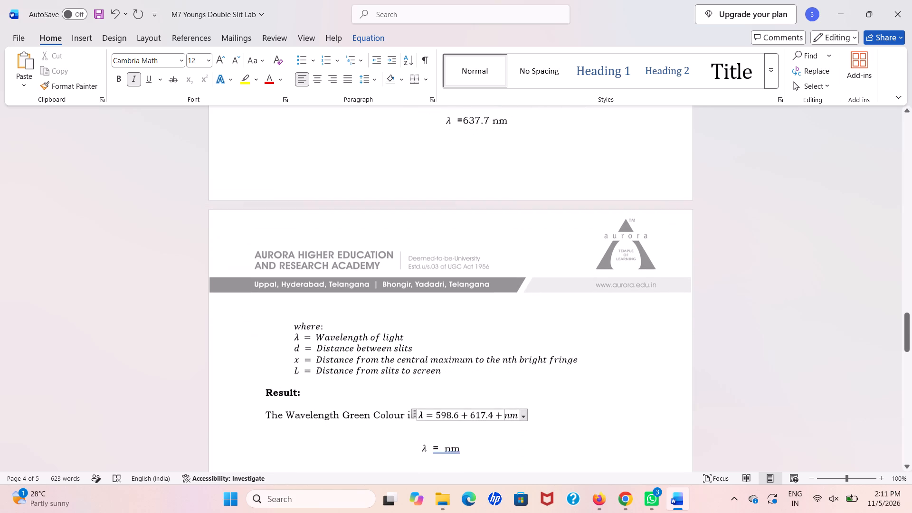
pyautogui.click(434, 412)
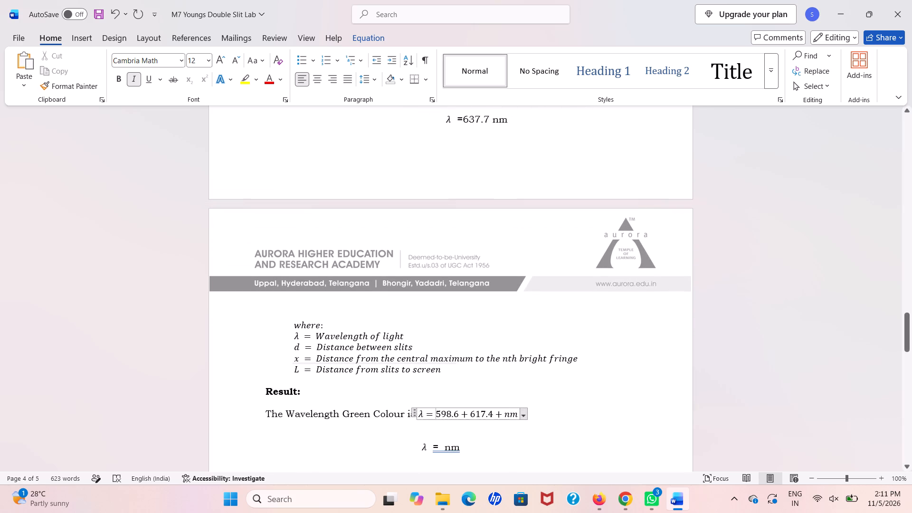
pyautogui.hotkey('shift', '(')
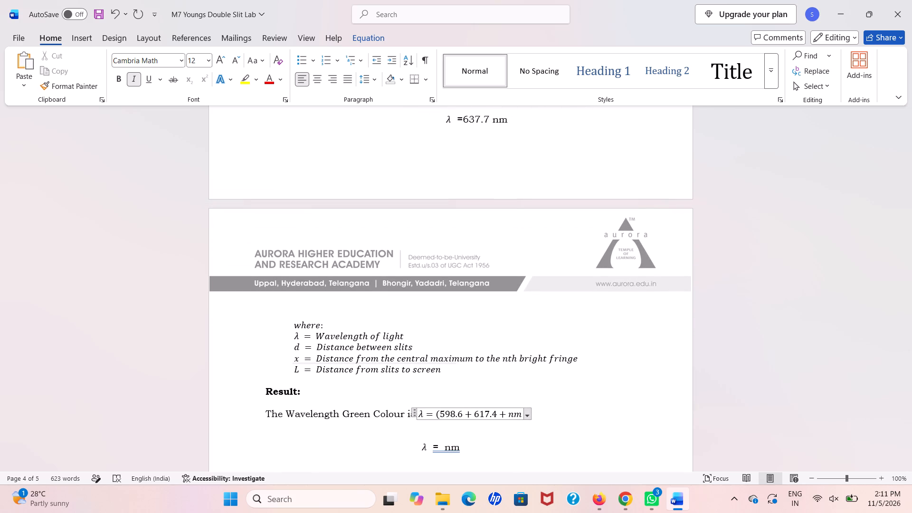
pyautogui.click(521, 411)
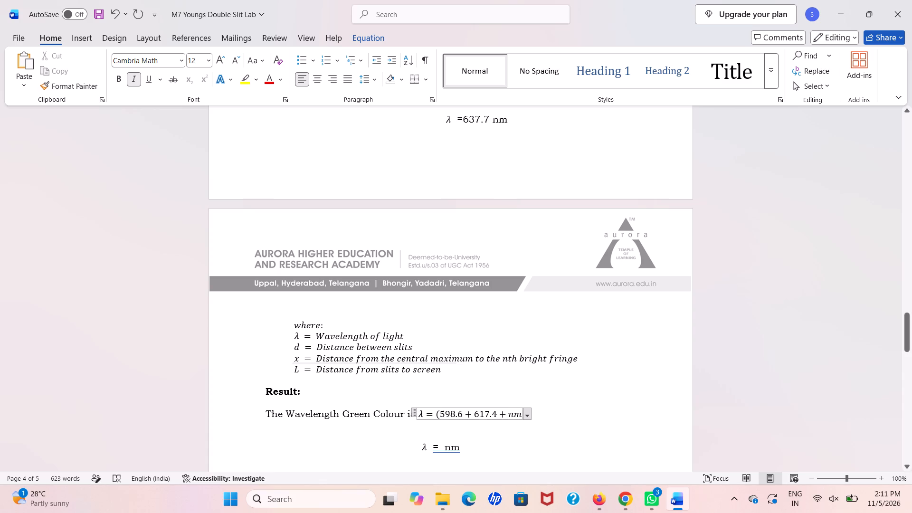
pyautogui.click(508, 414)
pyautogui.hscroll(1, 508, 414)
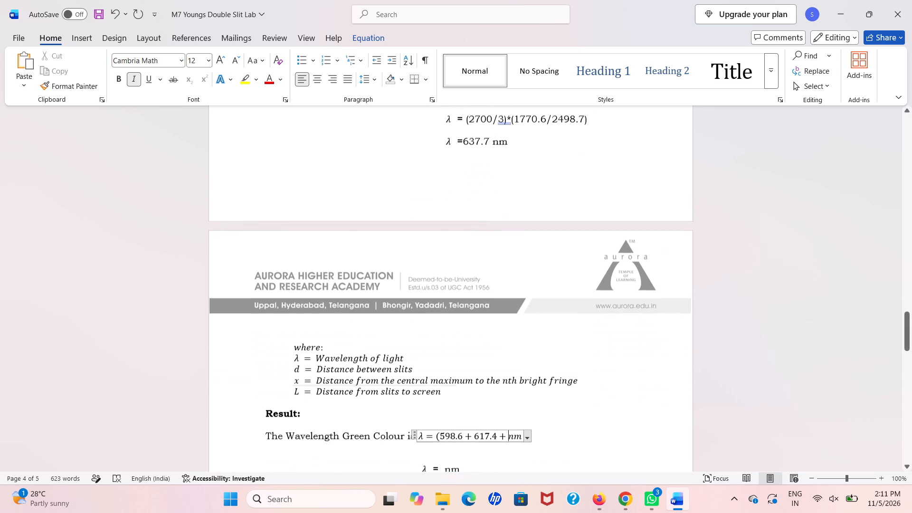
pyautogui.hscroll(2, 508, 414)
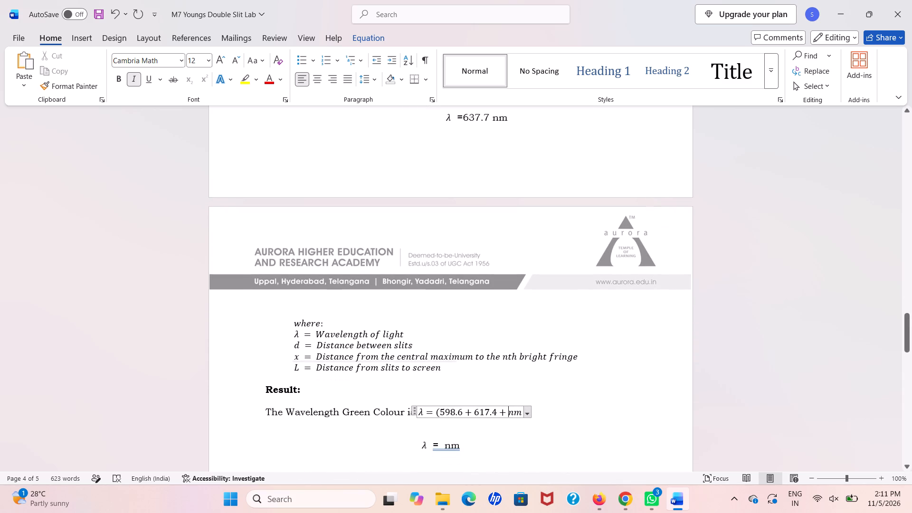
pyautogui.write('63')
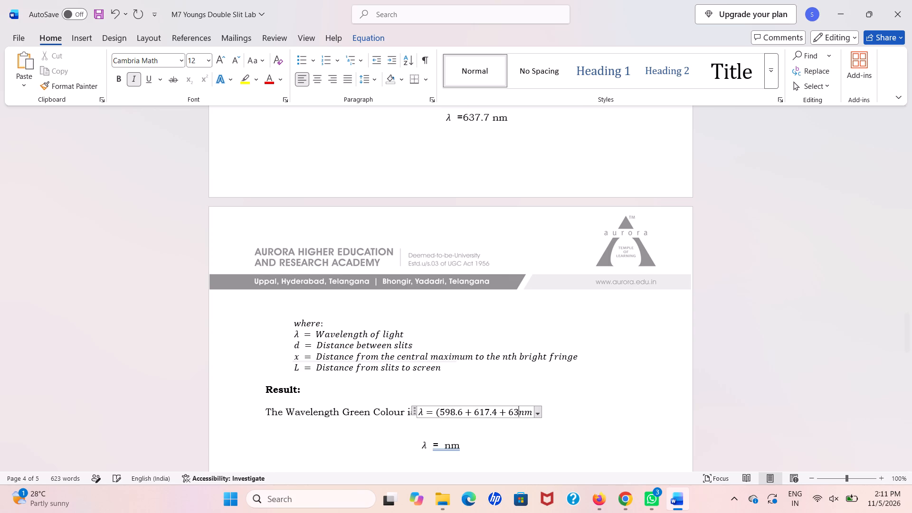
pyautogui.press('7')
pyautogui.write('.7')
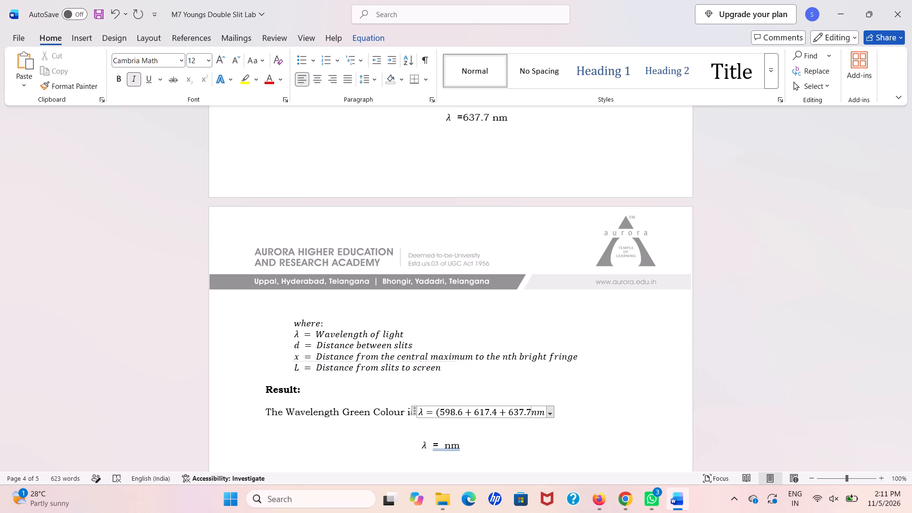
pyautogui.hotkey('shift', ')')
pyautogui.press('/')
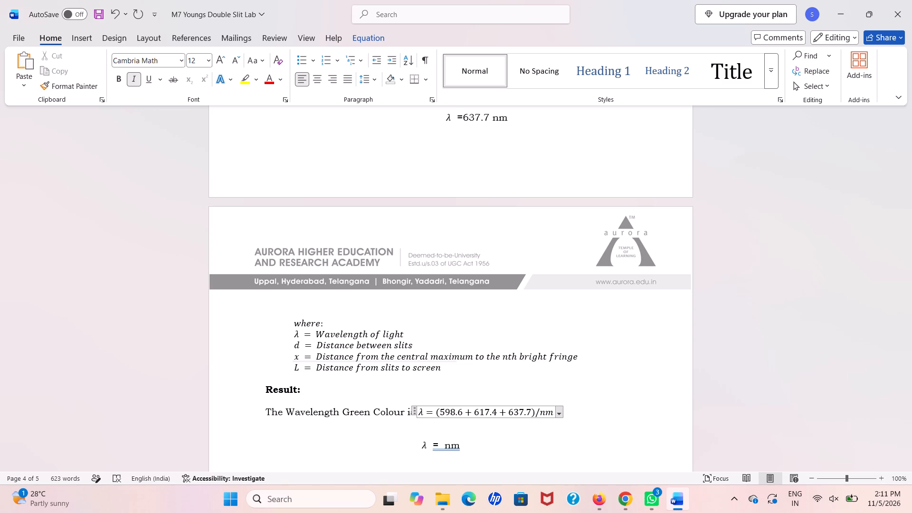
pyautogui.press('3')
pyautogui.click(508, 414)
# Insert the copied average 617.9 between λ = and nm on the separate line below the green wavelength sentence.
pyautogui.scroll(-2, 508, 414)
pyautogui.click(438, 351)
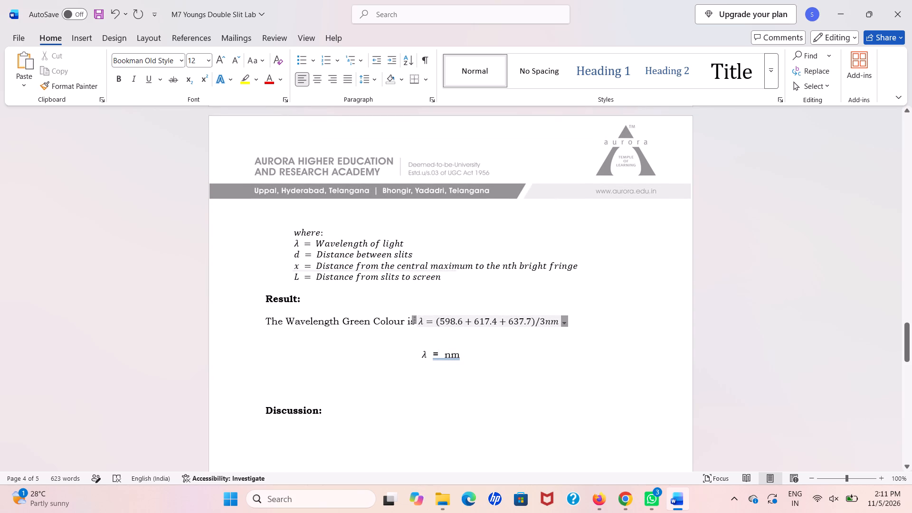
pyautogui.press('super+v')
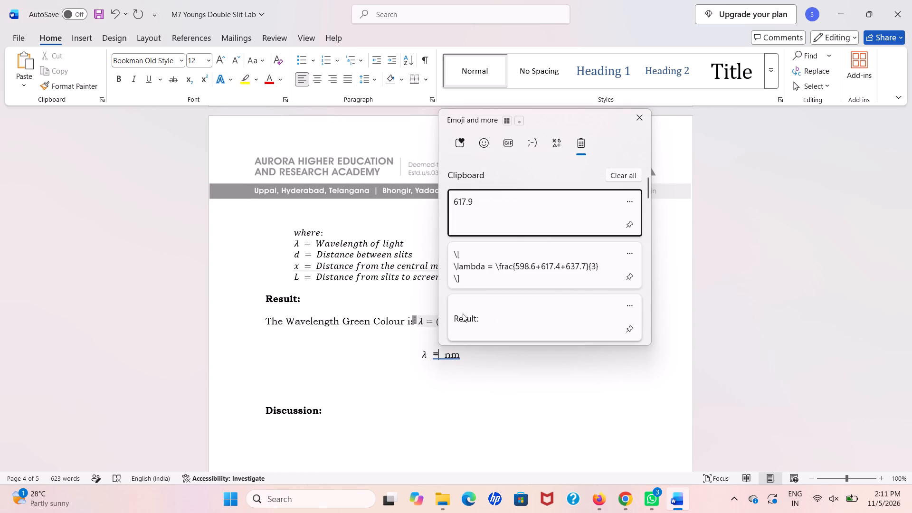
pyautogui.click(499, 214)
pyautogui.hotkey('ctrl', 'v')
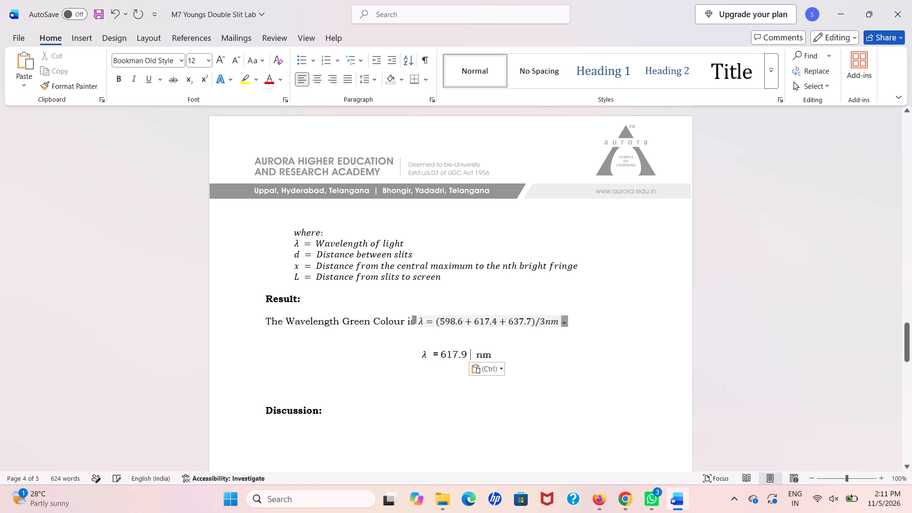
pyautogui.scroll(-1, 466, 407)
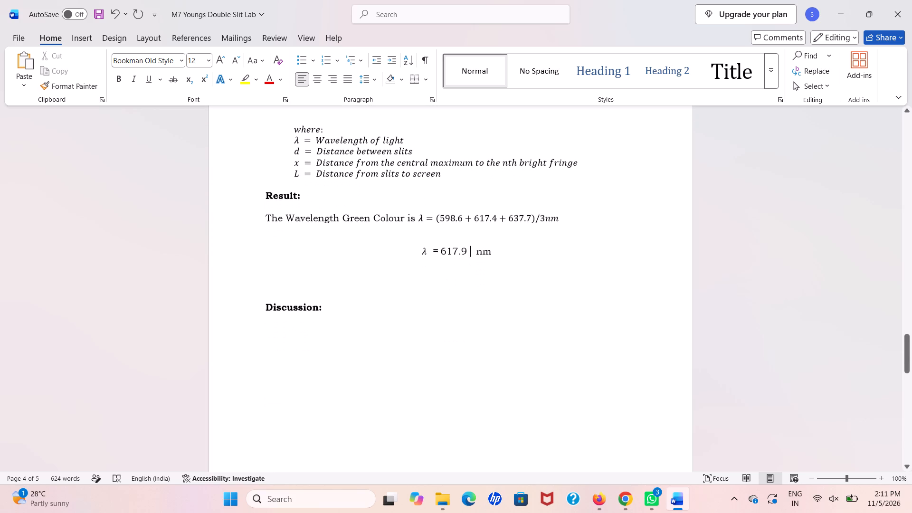
pyautogui.scroll(-1, 466, 407)
pyautogui.scroll(4, 466, 407)
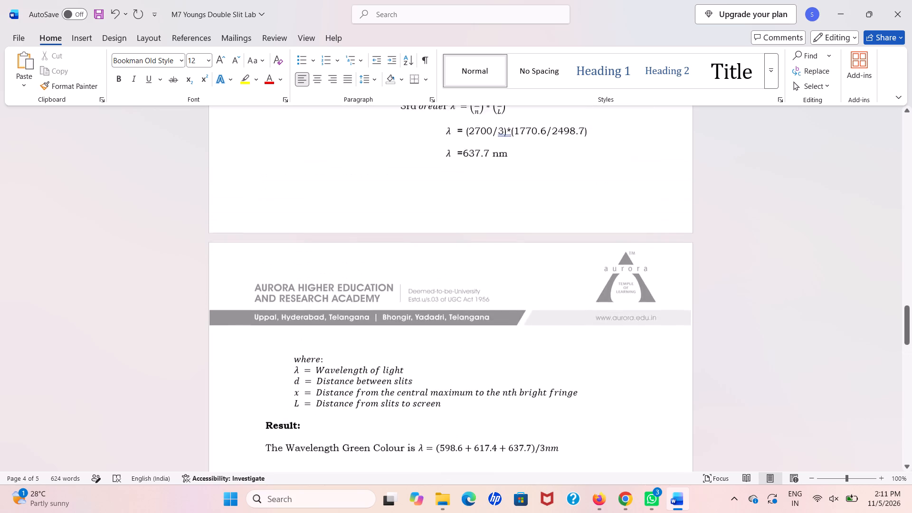
pyautogui.scroll(6, 466, 407)
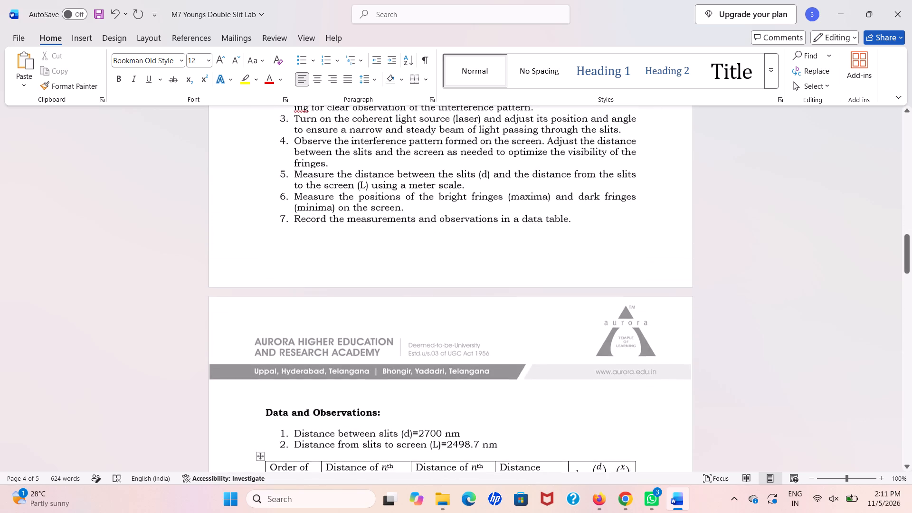
pyautogui.scroll(8, 466, 407)
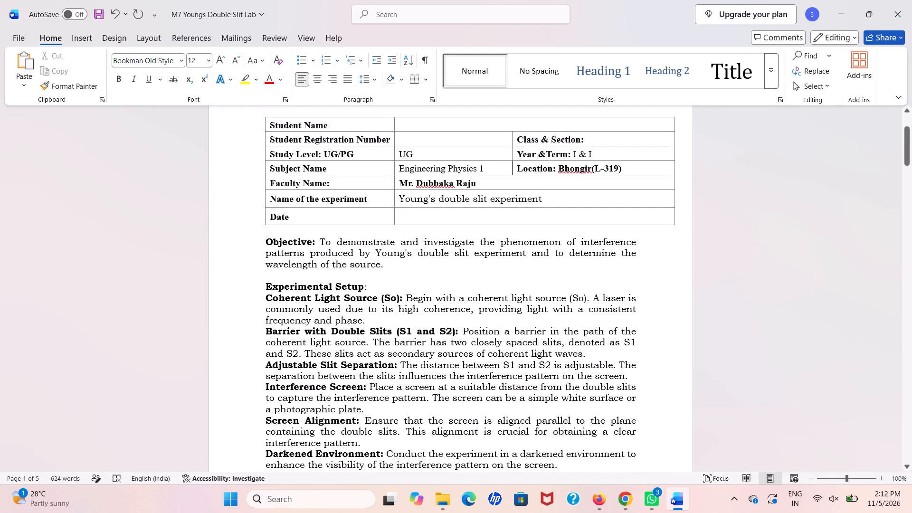
pyautogui.moveTo(263, 241); pyautogui.dragTo(387, 486)
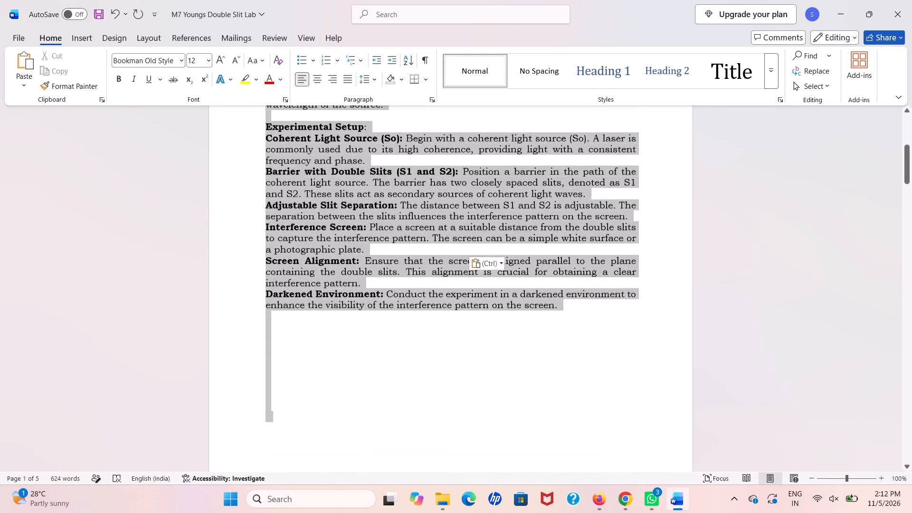
pyautogui.moveTo(387, 486); pyautogui.dragTo(387, 485)
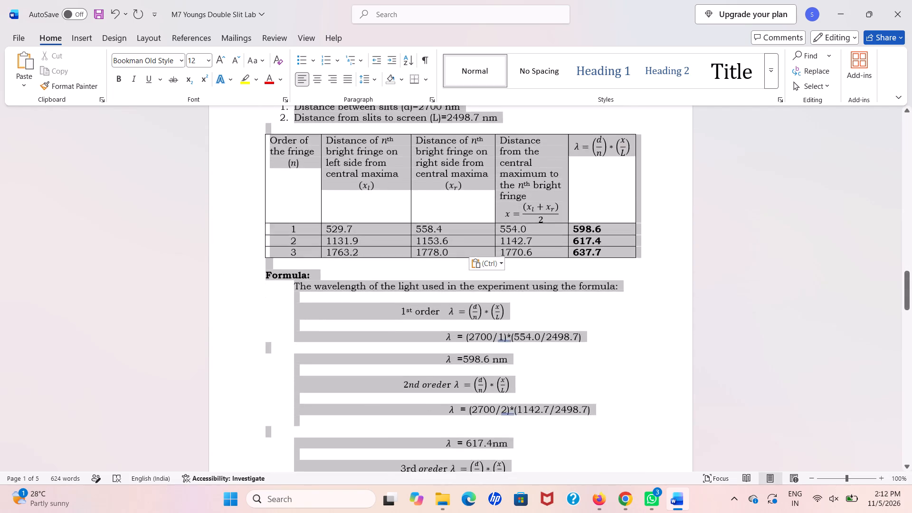
pyautogui.moveTo(387, 485); pyautogui.dragTo(364, 444)
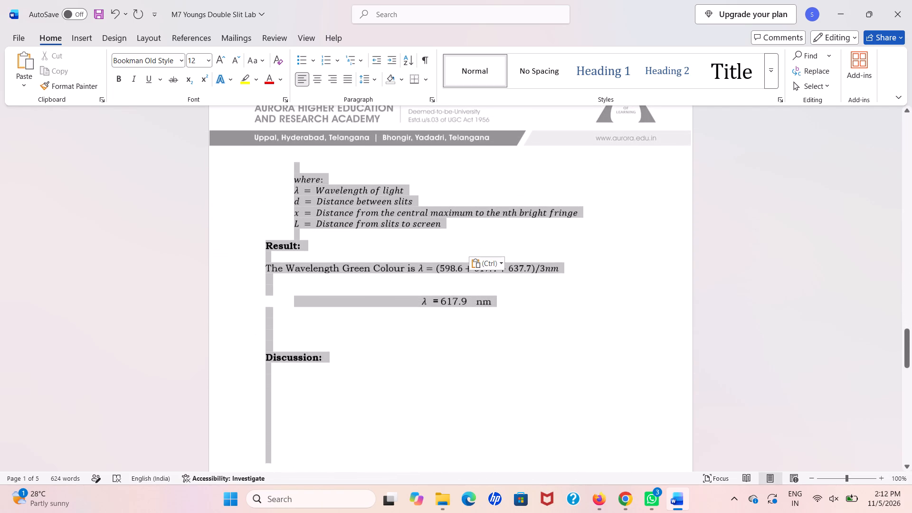
pyautogui.moveTo(364, 444); pyautogui.dragTo(327, 350)
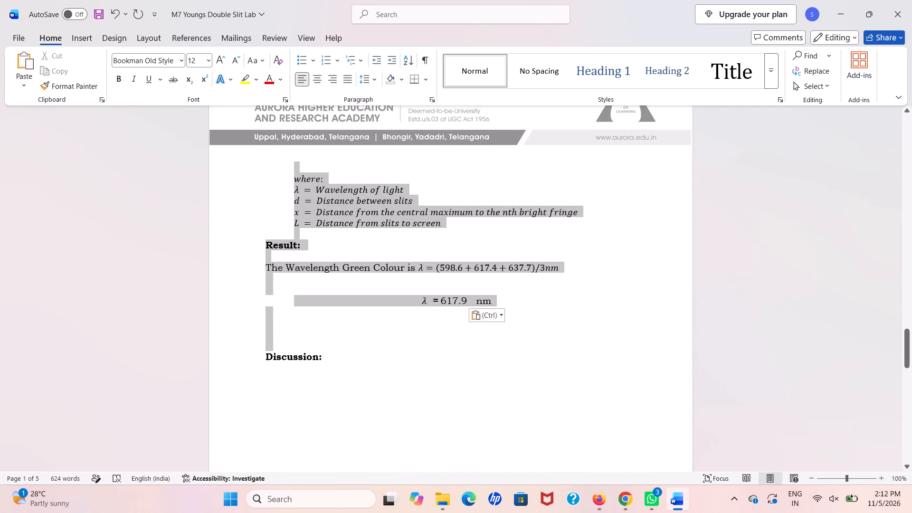
pyautogui.moveTo(327, 350); pyautogui.dragTo(397, 485)
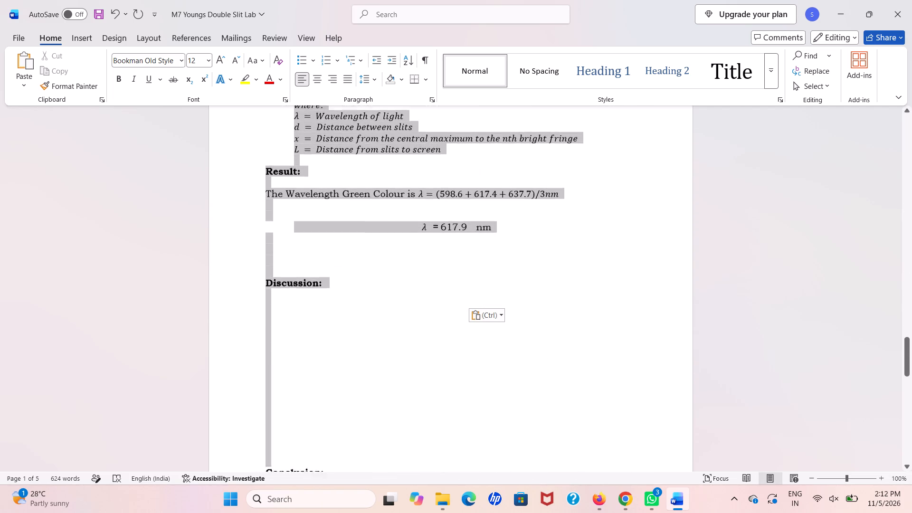
pyautogui.moveTo(397, 485); pyautogui.dragTo(397, 484)
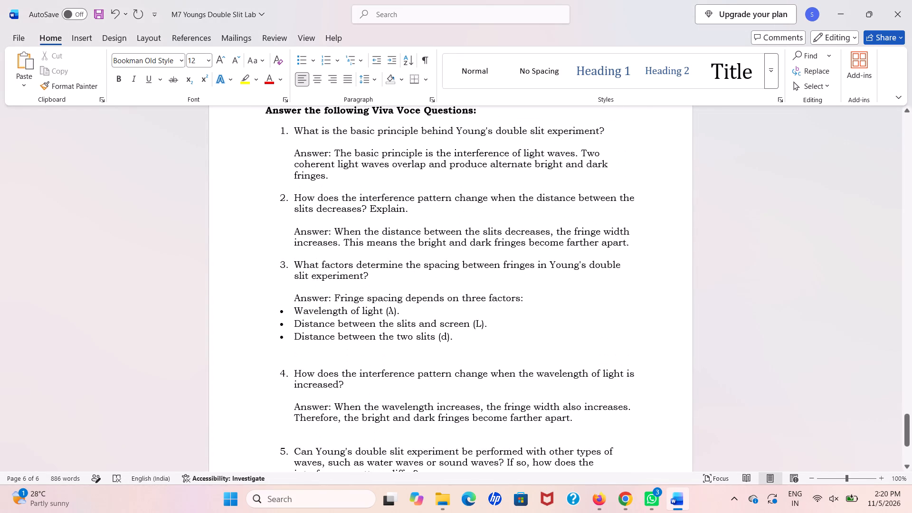
pyautogui.scroll(5, 460, 322)
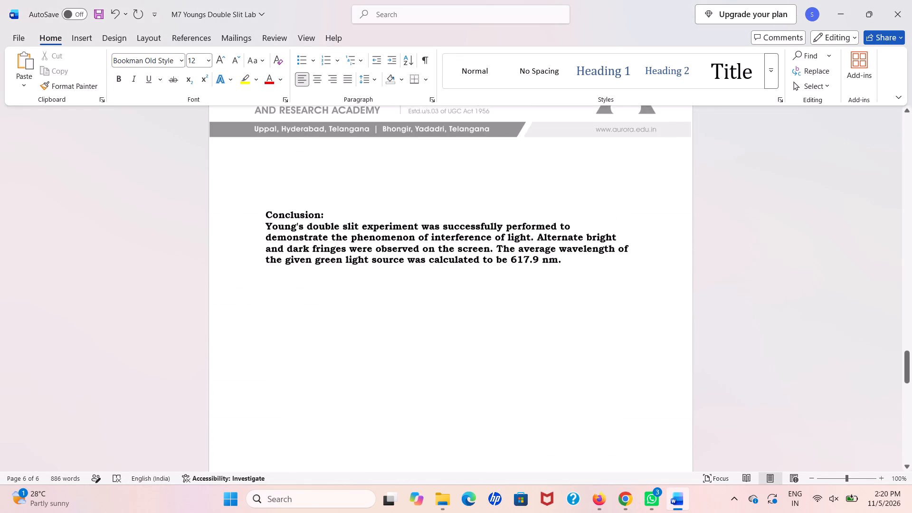
pyautogui.scroll(1, 460, 322)
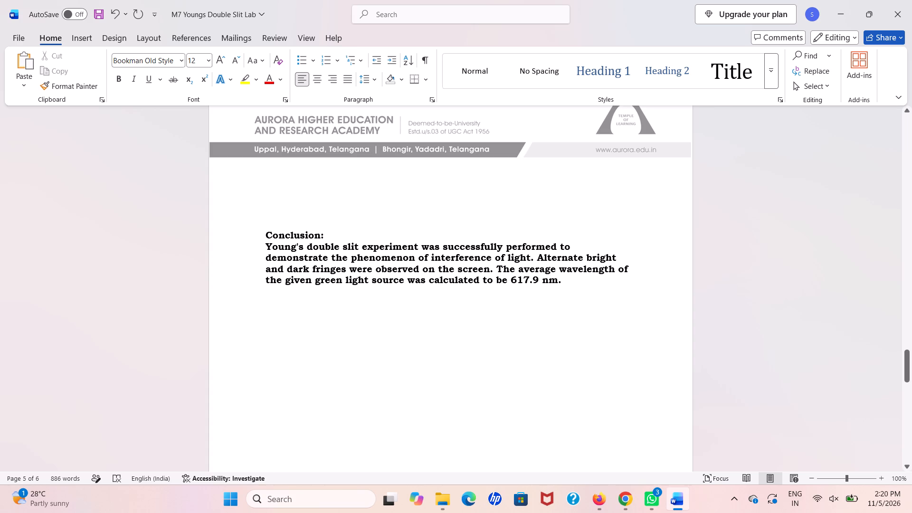
pyautogui.click(345, 228)
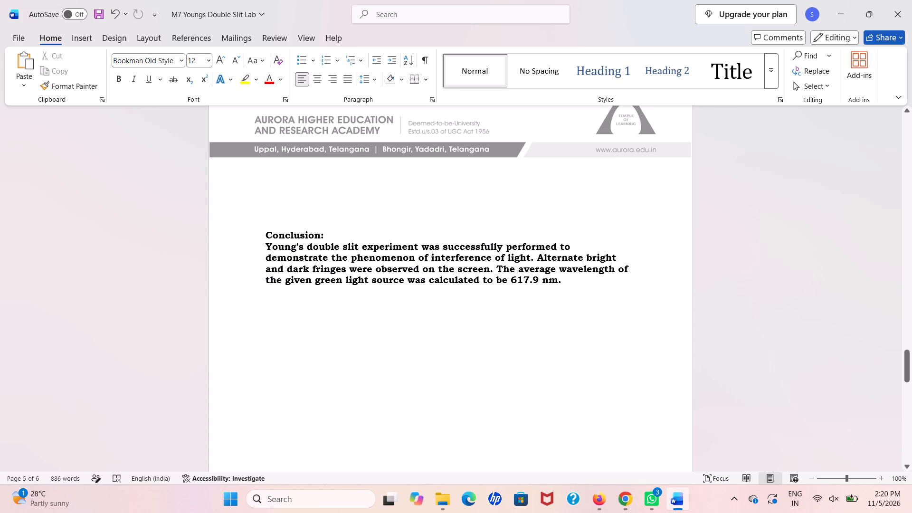
pyautogui.click(332, 234)
pyautogui.press('Return')
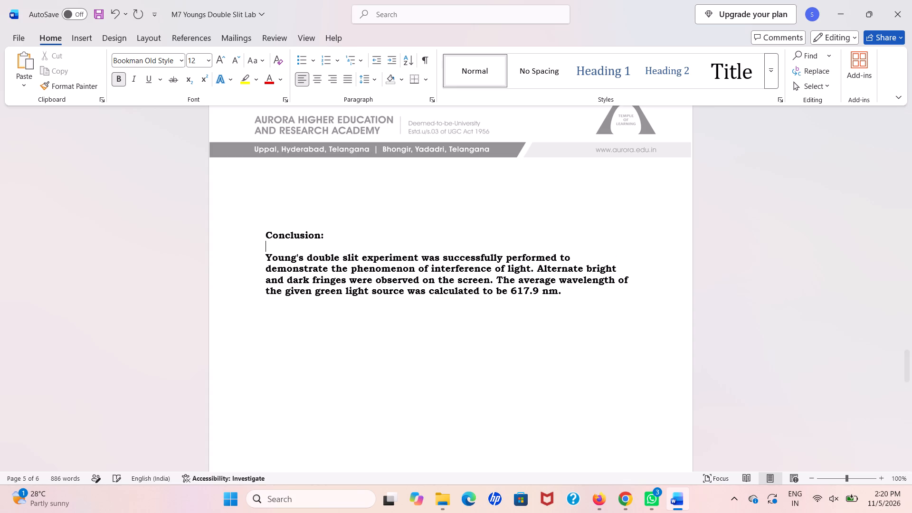
# Enter the student's full name in capitals in the Student Name cell of the first page's details table.
pyautogui.scroll(3, 332, 234)
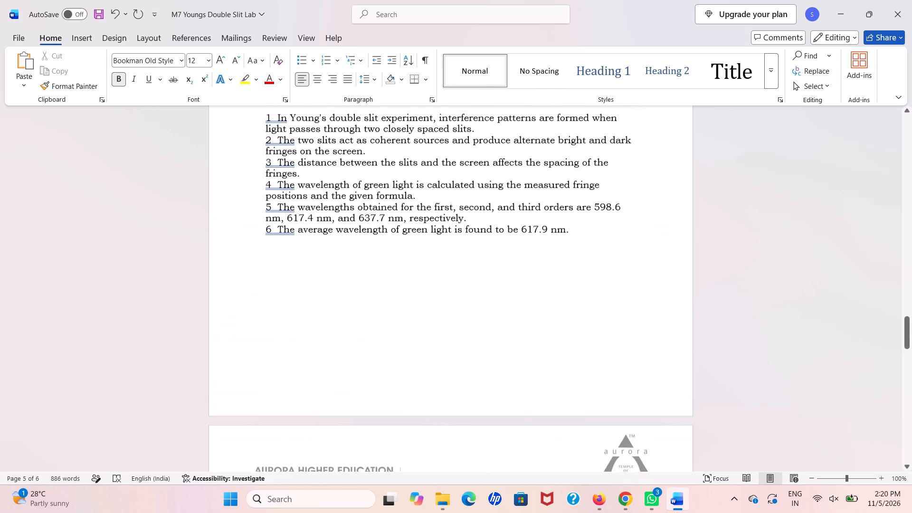
pyautogui.scroll(4, 332, 234)
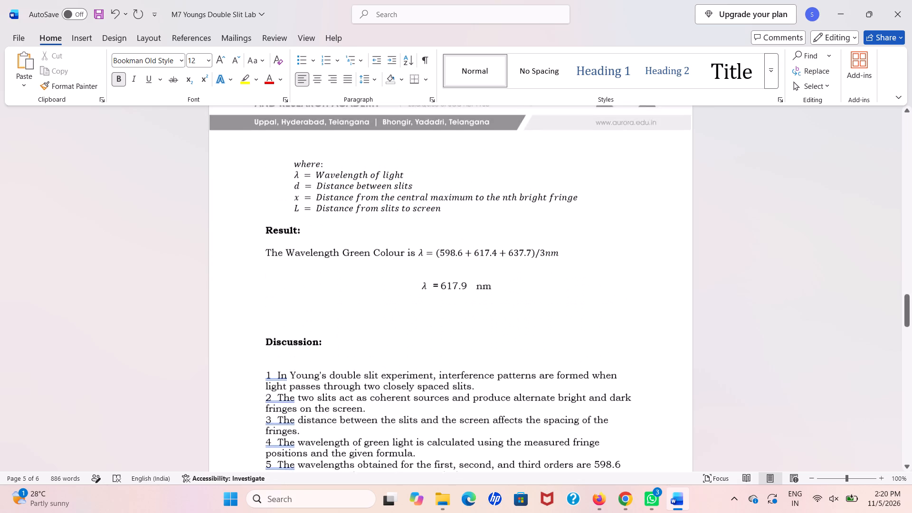
pyautogui.scroll(5, 332, 234)
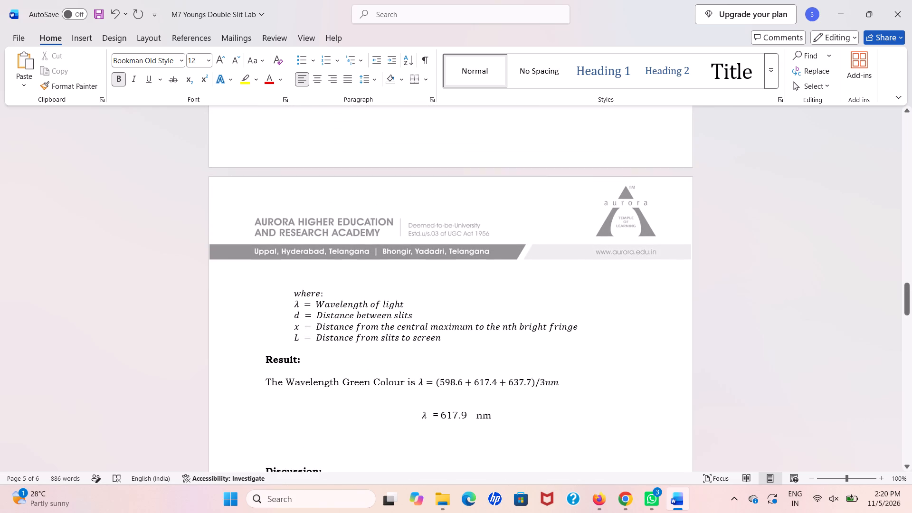
pyautogui.scroll(6, 332, 234)
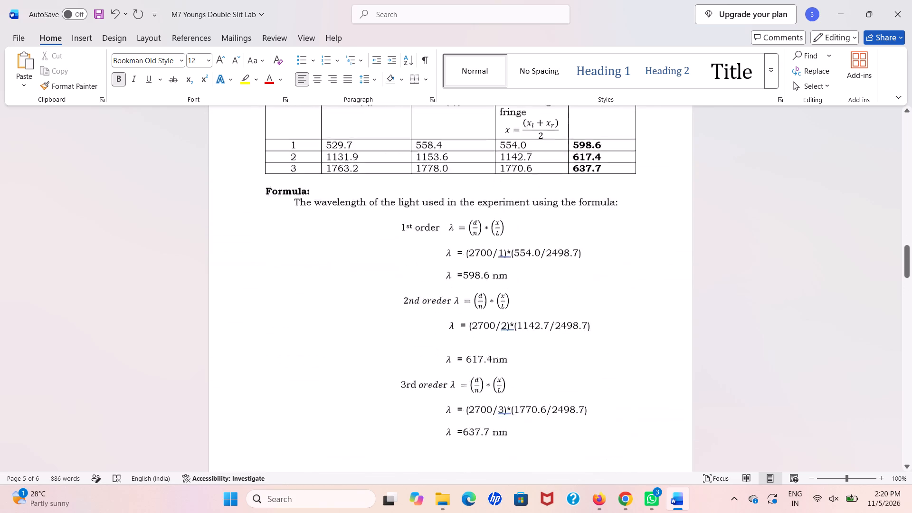
pyautogui.scroll(6, 332, 234)
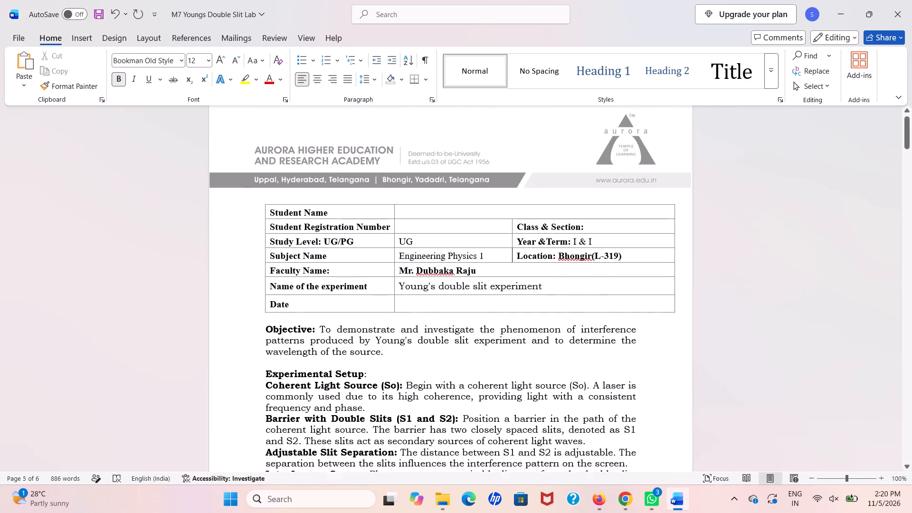
pyautogui.scroll(1, 332, 234)
pyautogui.click(427, 218)
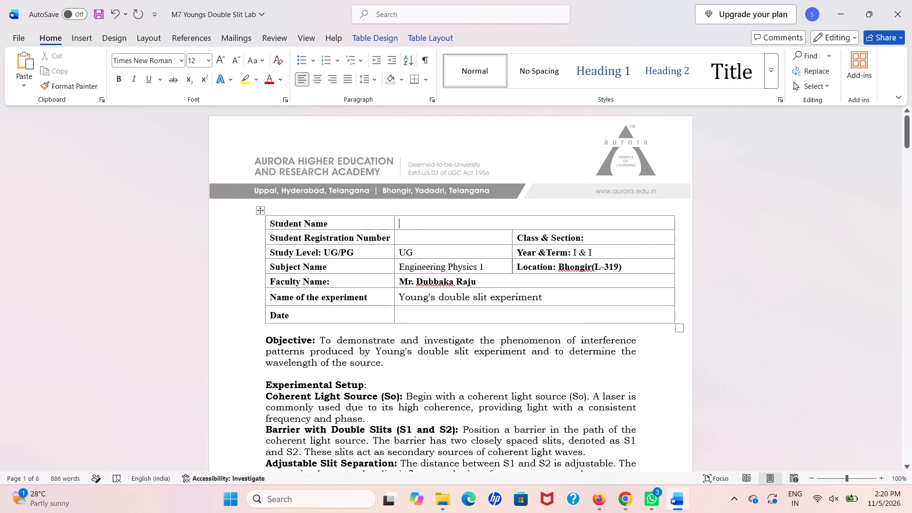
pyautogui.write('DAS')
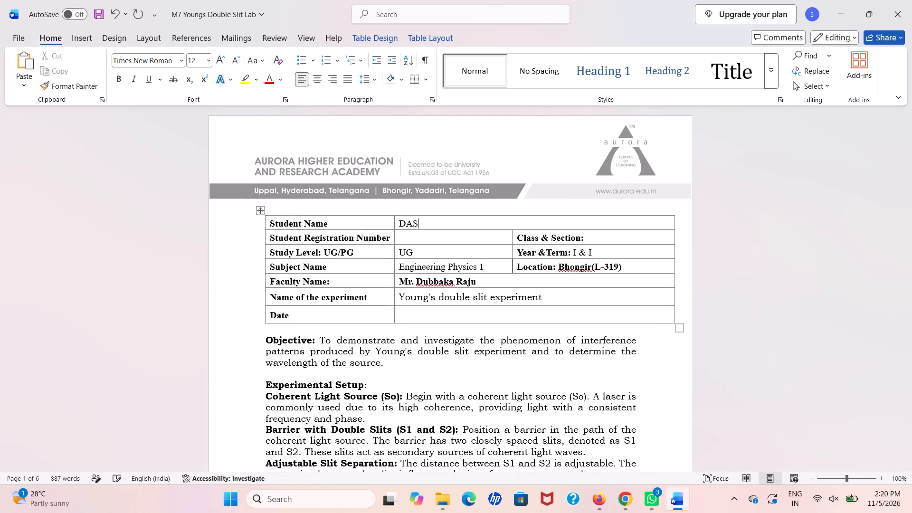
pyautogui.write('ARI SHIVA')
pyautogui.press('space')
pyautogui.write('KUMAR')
# Enter the student's registration number in the Student Registration Number cell of the details table.
pyautogui.scroll(-1, 427, 218)
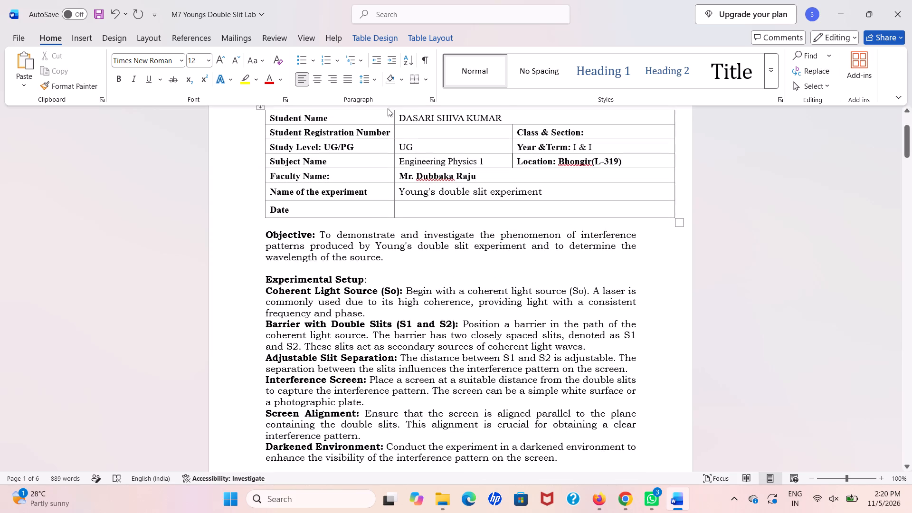
pyautogui.click(416, 134)
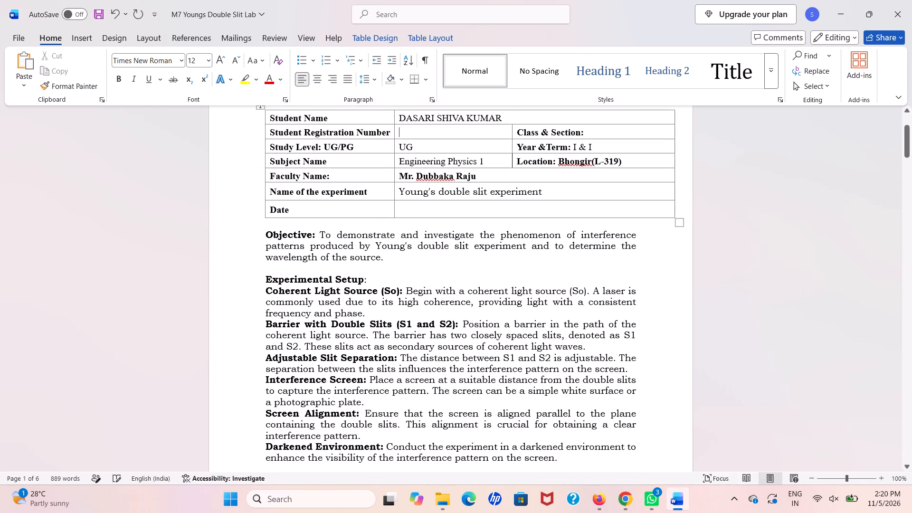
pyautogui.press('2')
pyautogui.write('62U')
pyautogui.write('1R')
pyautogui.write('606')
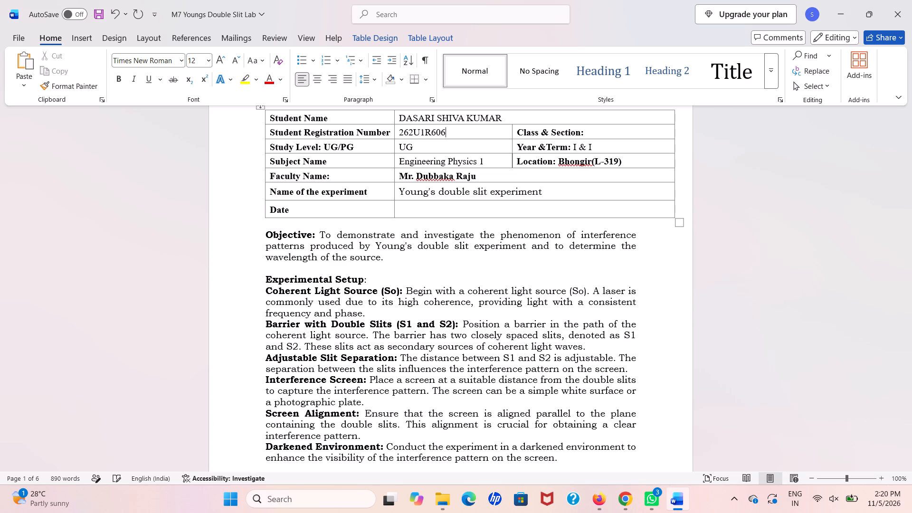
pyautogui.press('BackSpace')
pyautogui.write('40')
# Enter CSE-AIML/1A after the Class & Section label in the details table.
pyautogui.click(602, 130)
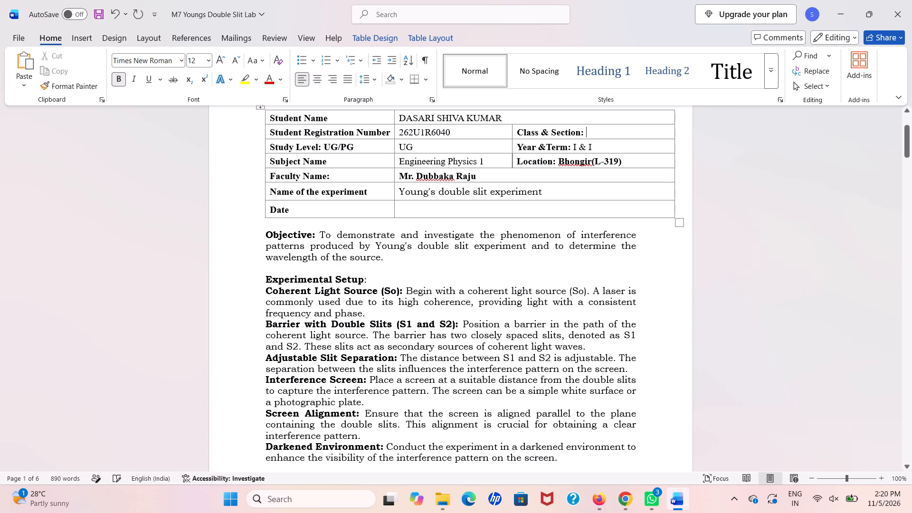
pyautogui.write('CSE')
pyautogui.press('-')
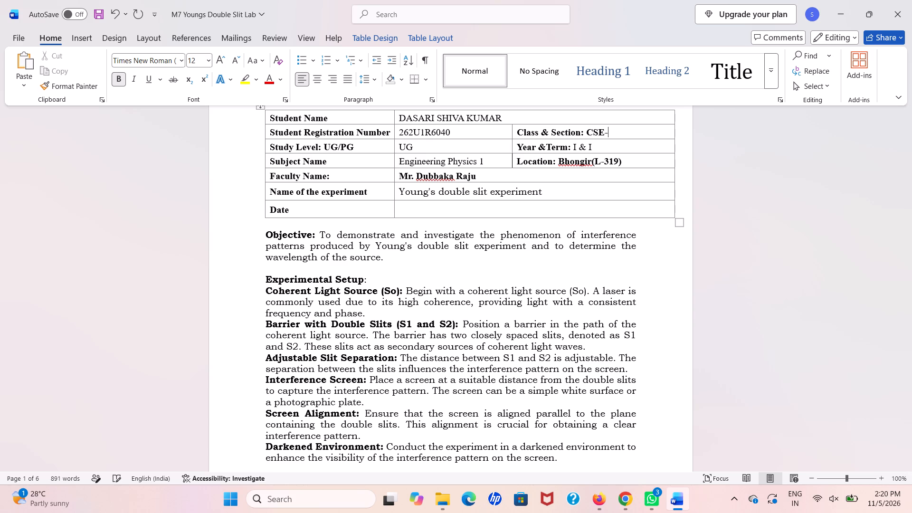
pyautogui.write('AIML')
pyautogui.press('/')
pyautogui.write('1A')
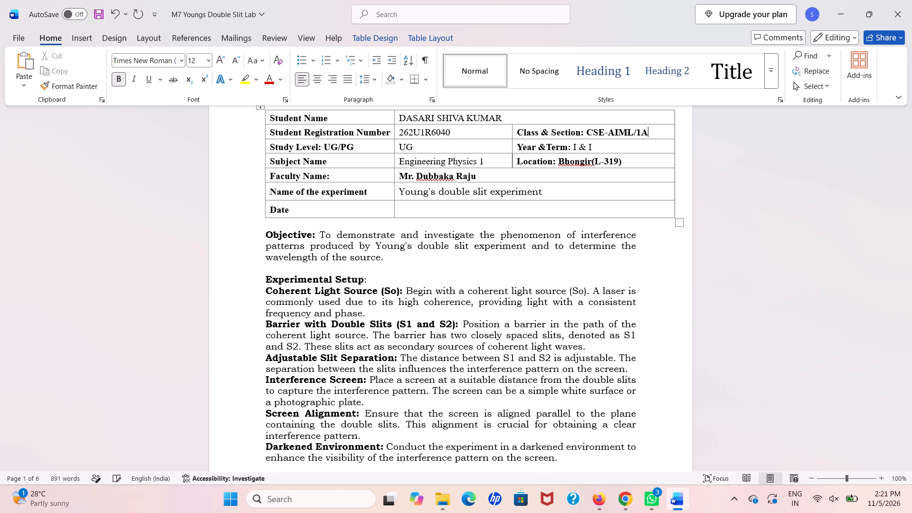
# Review the lab document from the details table through the wavelength calculations, Result and Discussion to the Viva Voce answers.
pyautogui.click(503, 209)
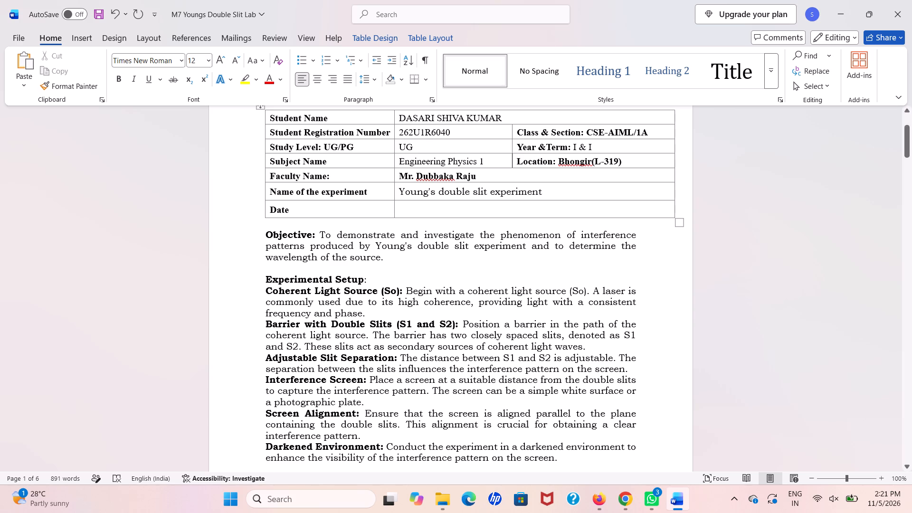
pyautogui.scroll(-9, 445, 195)
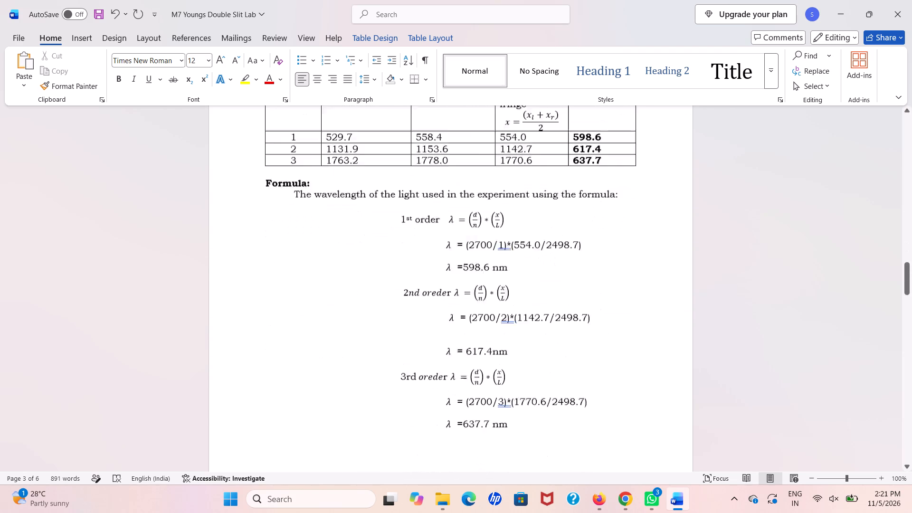
pyautogui.scroll(-6, 445, 195)
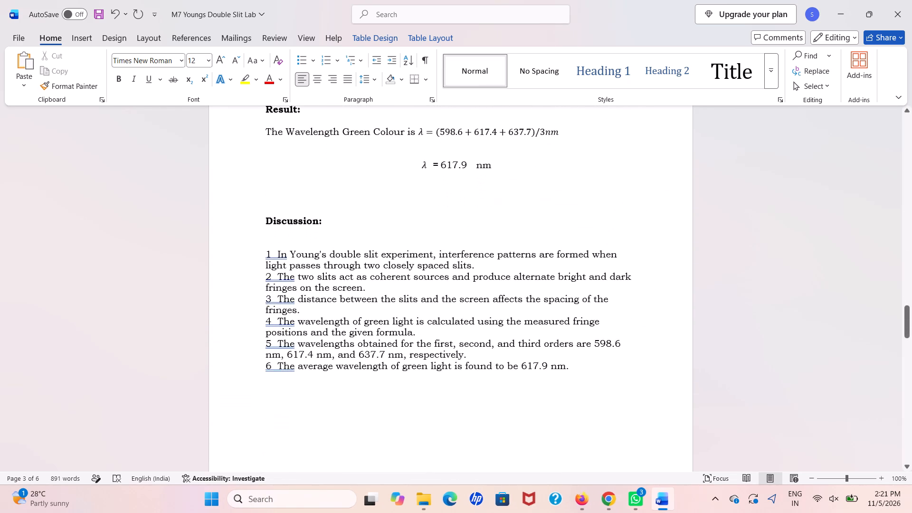
pyautogui.scroll(-7, 445, 195)
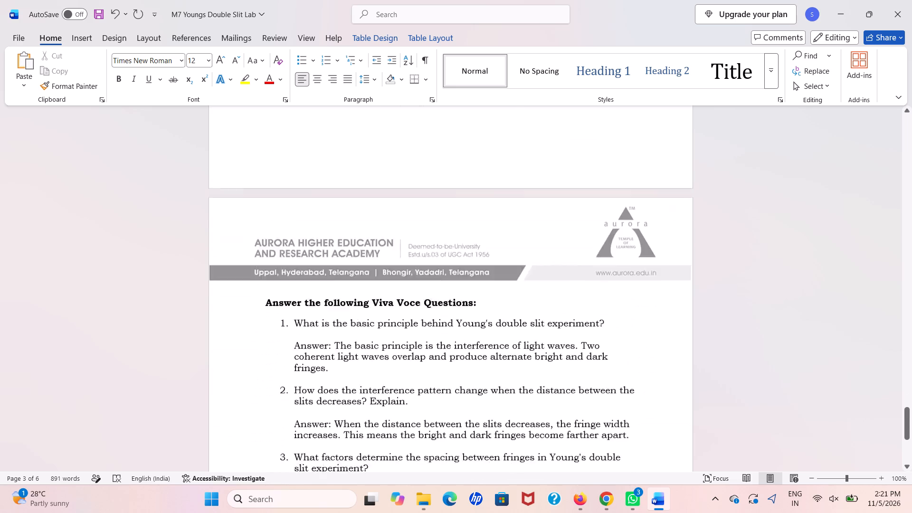
pyautogui.scroll(-3, 445, 195)
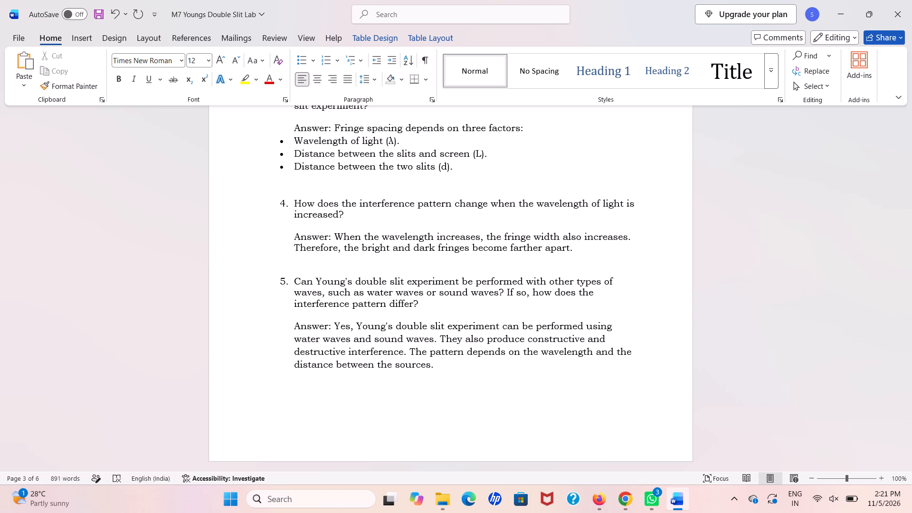
pyautogui.scroll(1, 427, 234)
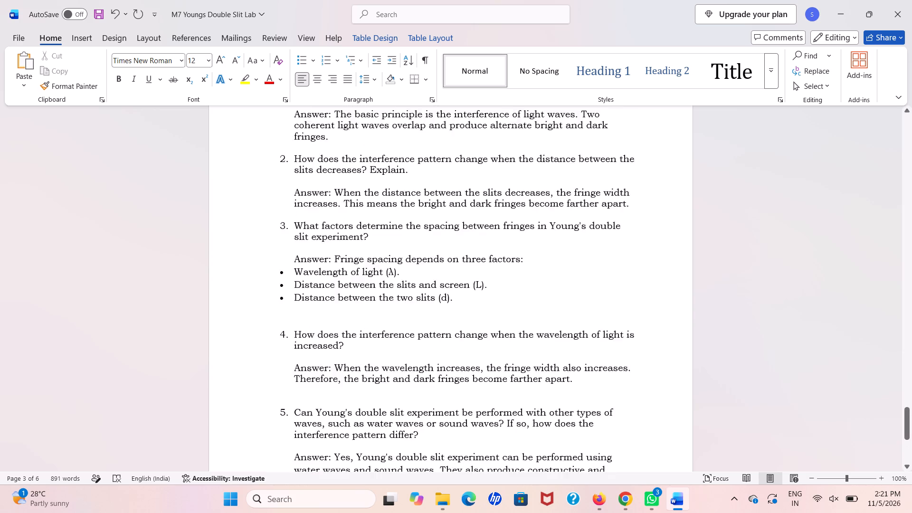
pyautogui.scroll(1, 427, 234)
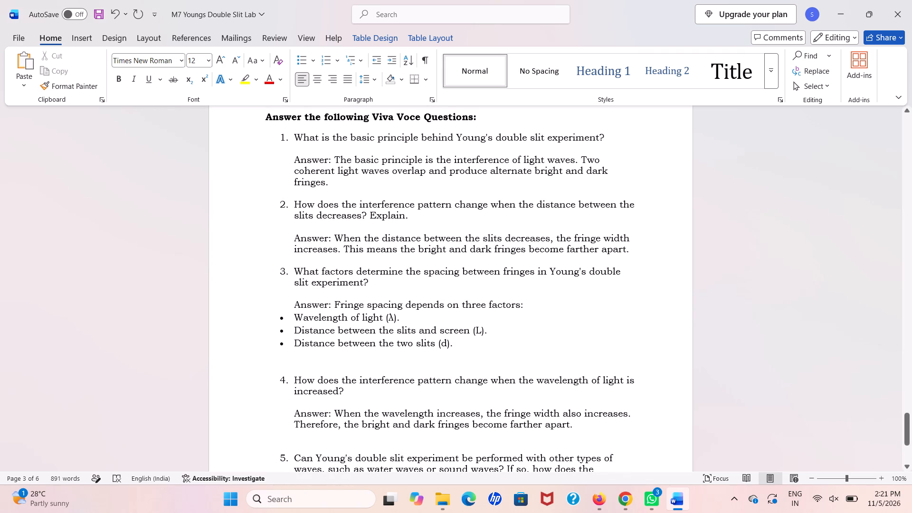
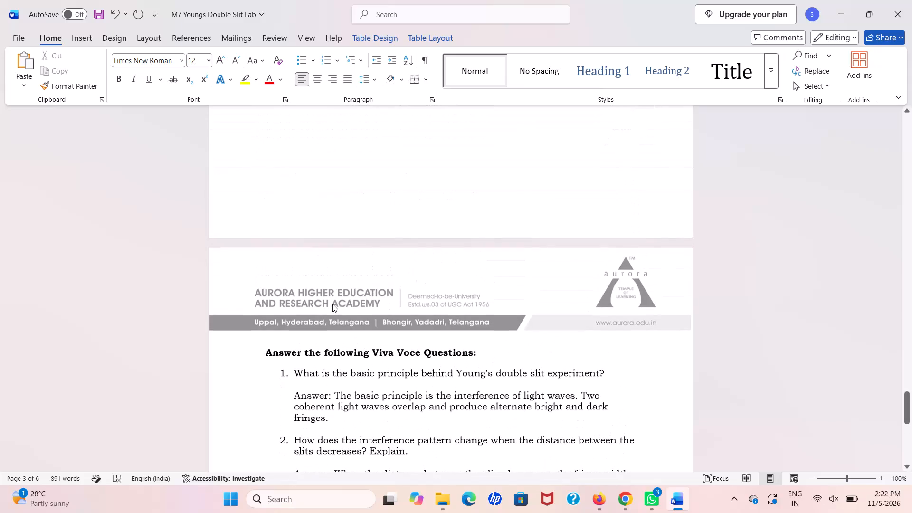
# Review the Result, Discussion, Conclusion and first Viva Voce answers in the lab document once more.
pyautogui.scroll(1, 332, 304)
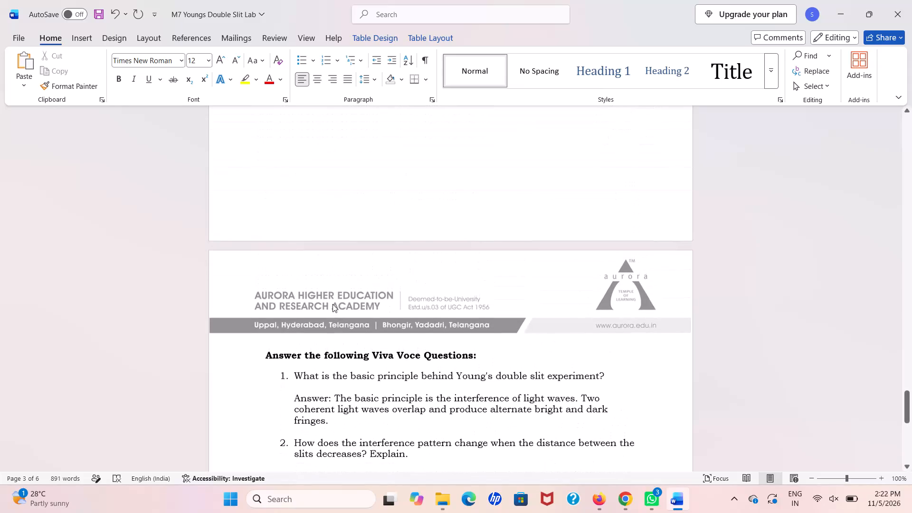
pyautogui.scroll(2, 332, 304)
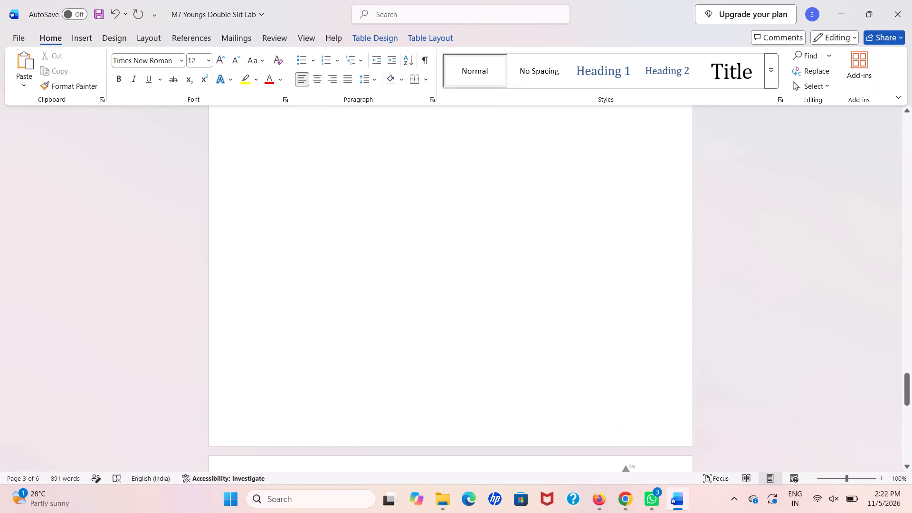
pyautogui.scroll(1, 332, 304)
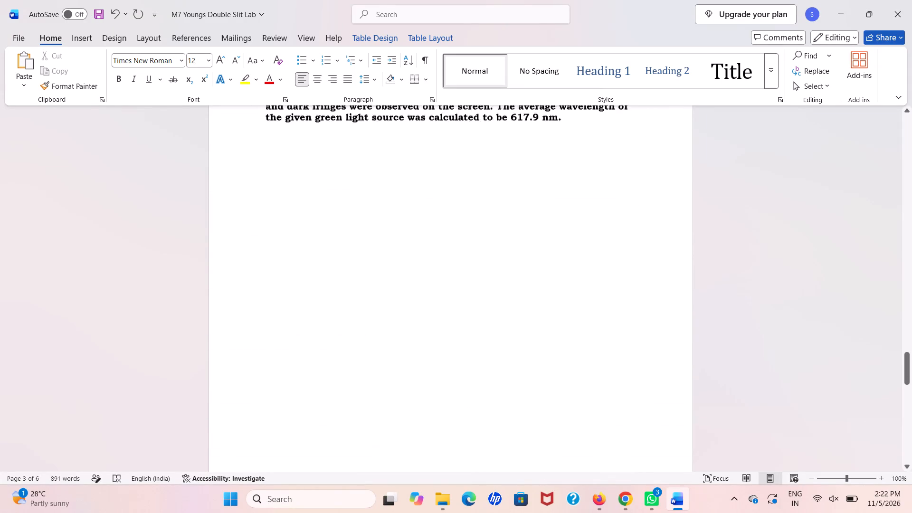
pyautogui.scroll(4, 332, 304)
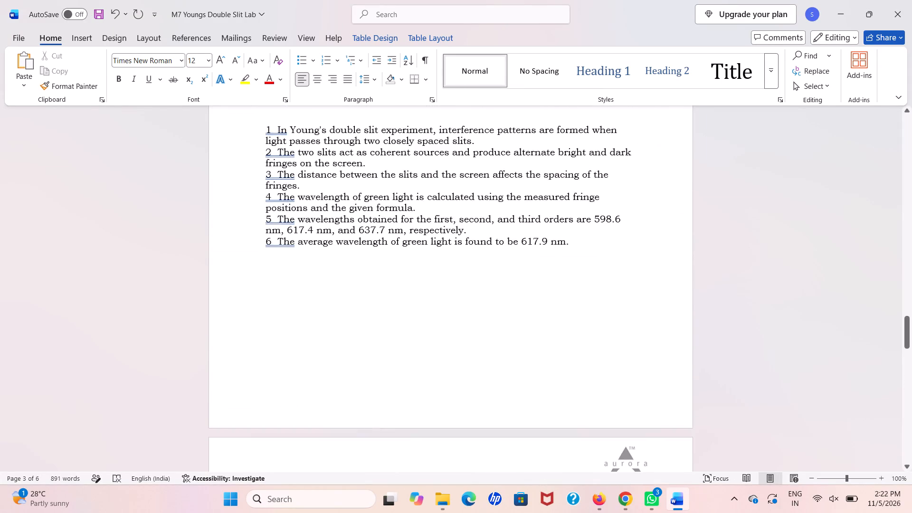
pyautogui.scroll(-4, 332, 304)
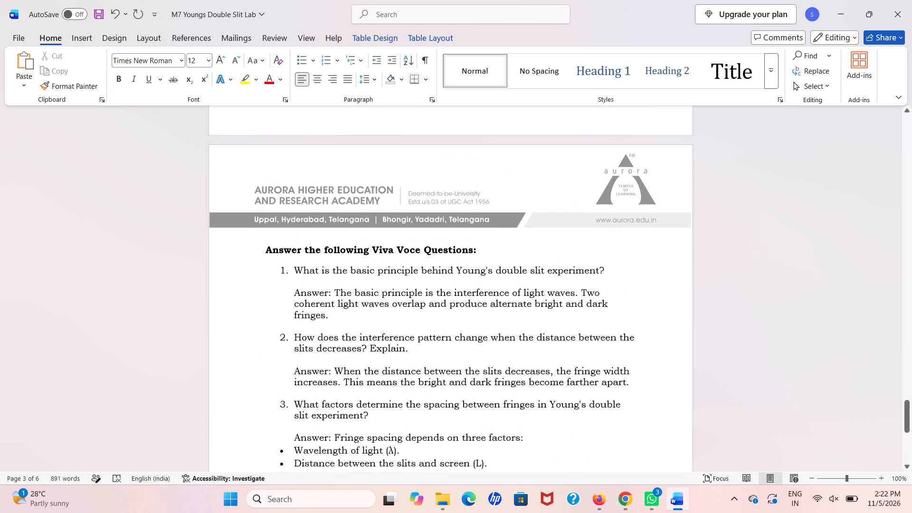
pyautogui.scroll(-1, 329, 317)
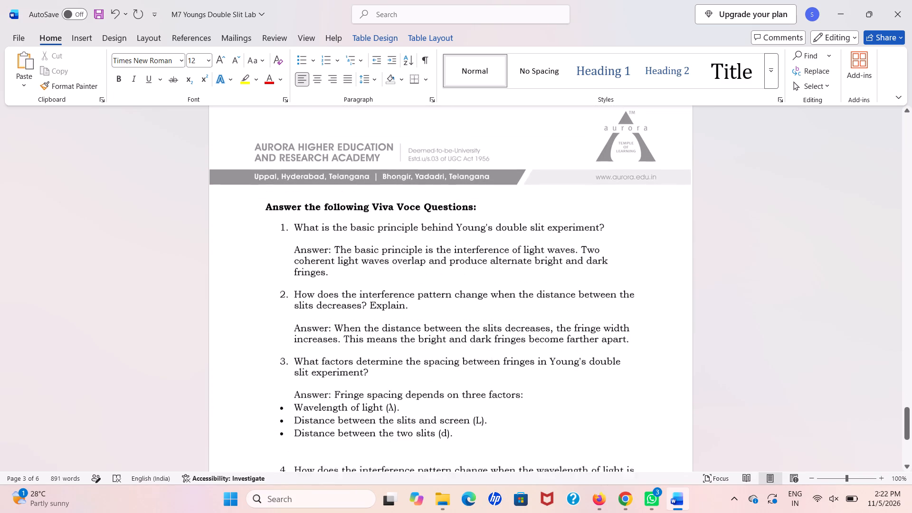
pyautogui.scroll(-2, 329, 317)
pyautogui.scroll(1, 329, 317)
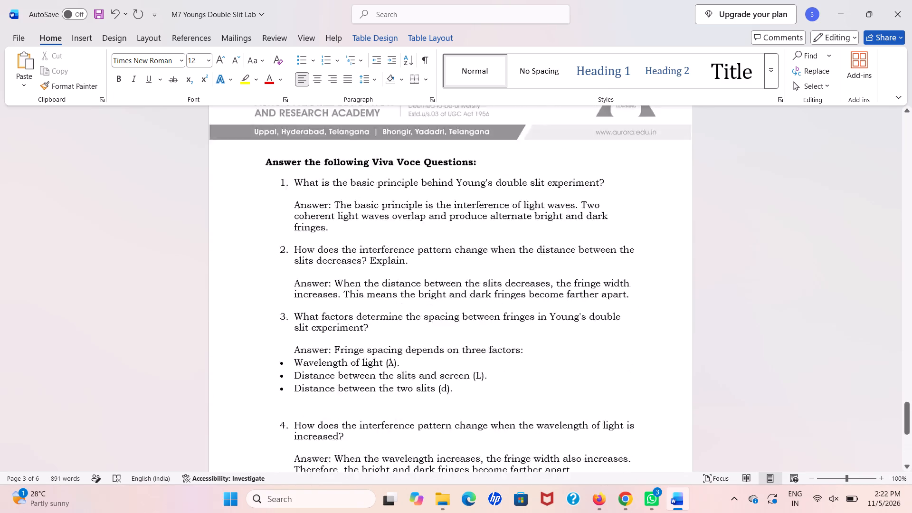
pyautogui.scroll(5, 329, 317)
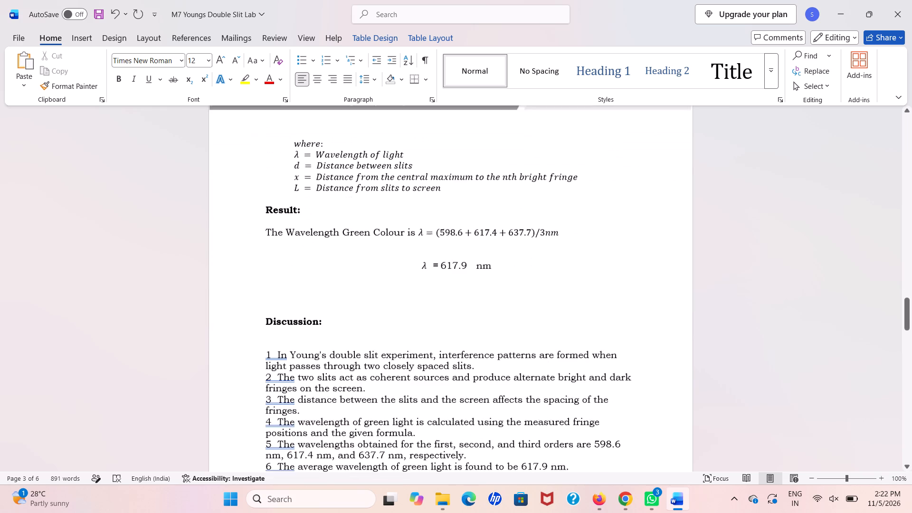
pyautogui.scroll(-2, 329, 317)
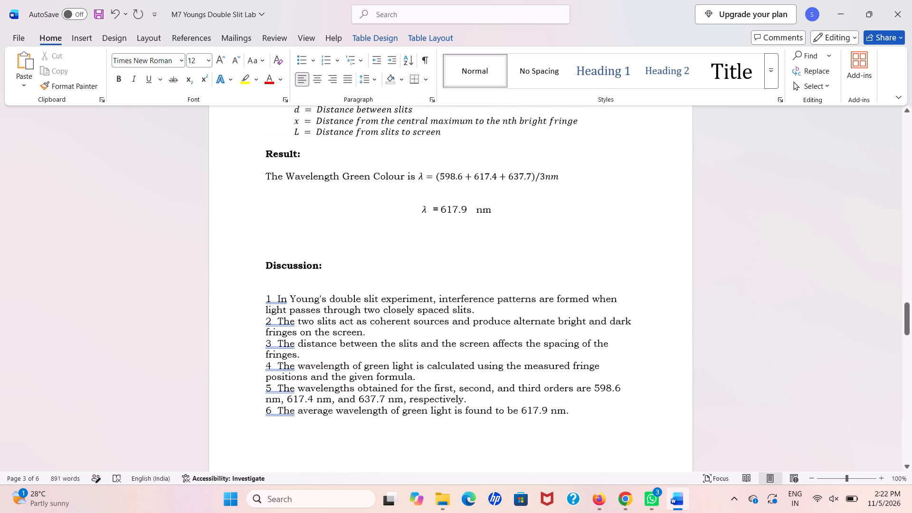
pyautogui.scroll(-4, 329, 317)
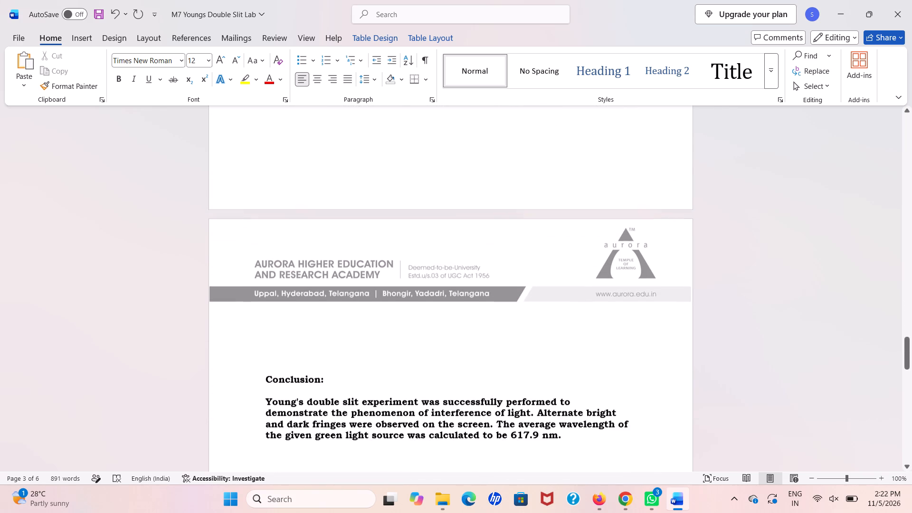
pyautogui.scroll(-3, 329, 317)
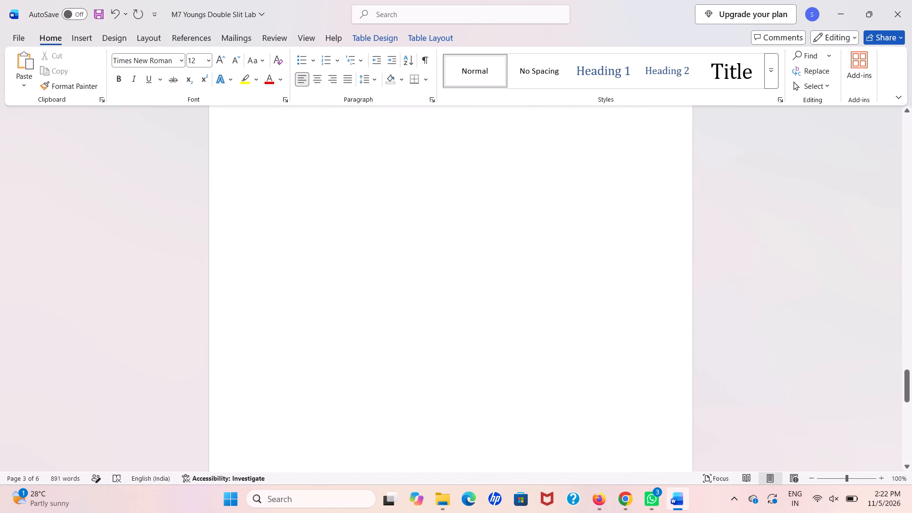
pyautogui.scroll(-4, 329, 317)
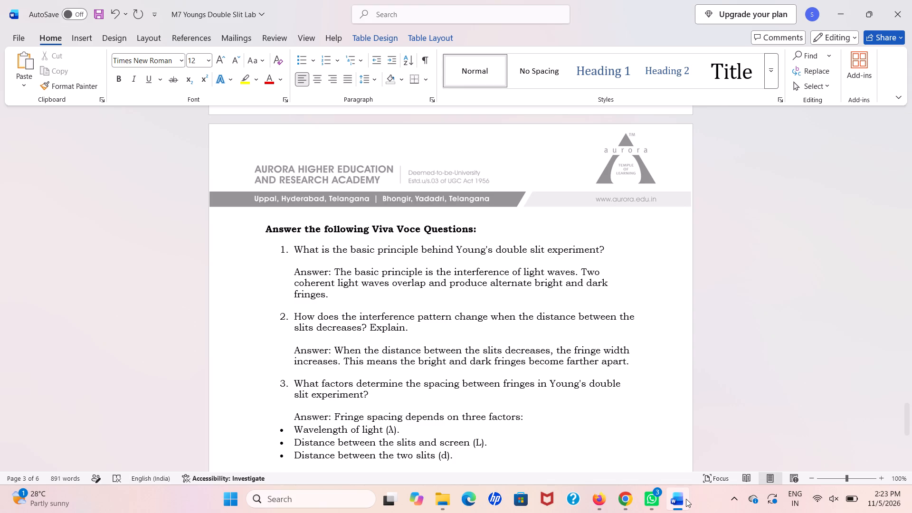
pyautogui.scroll(2, 686, 499)
pyautogui.click(686, 499)
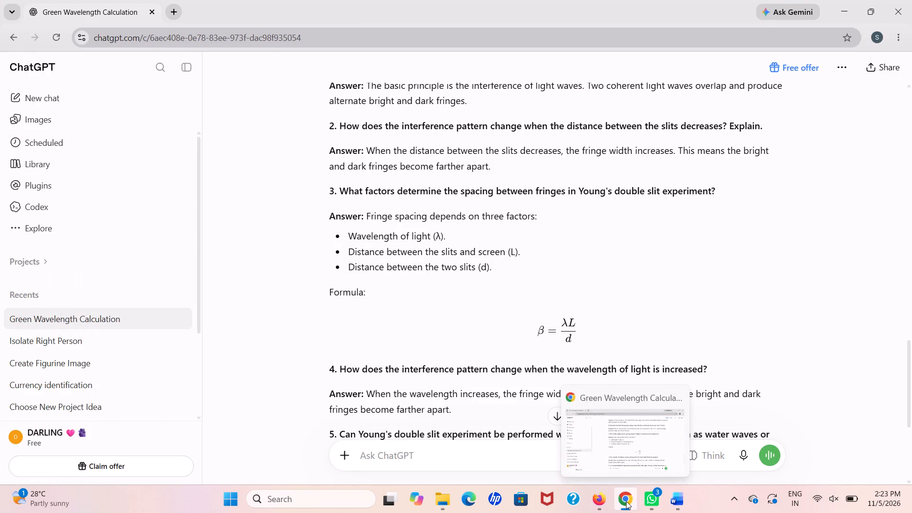
pyautogui.click(680, 496)
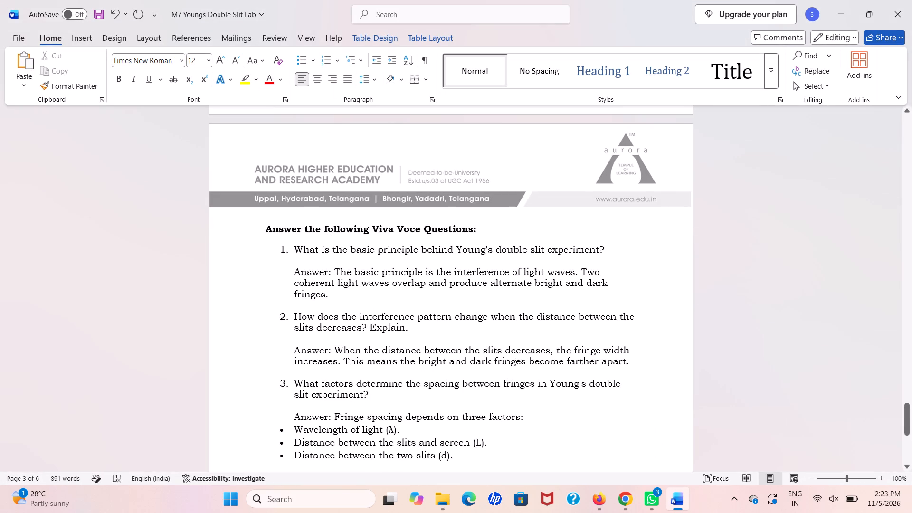
# Return to the first page of the lab document and check the student details table.
pyautogui.scroll(8, 583, 362)
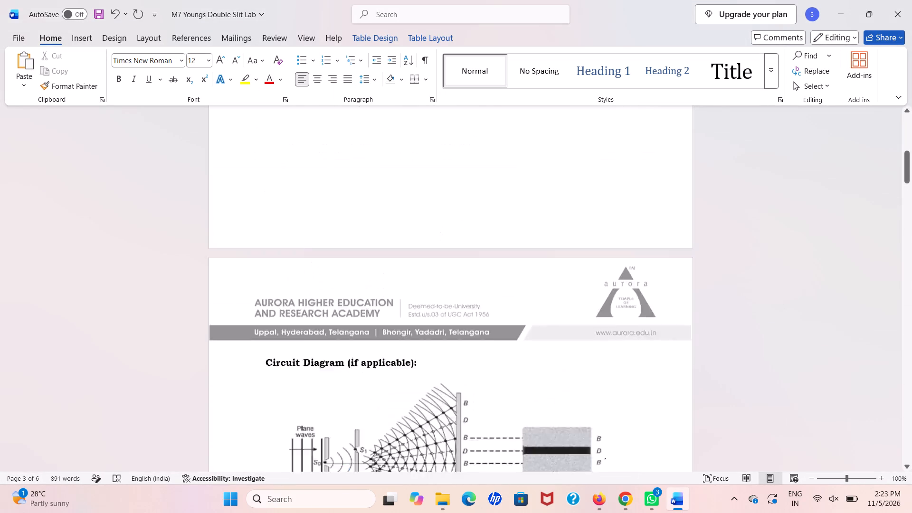
pyautogui.scroll(2, 583, 362)
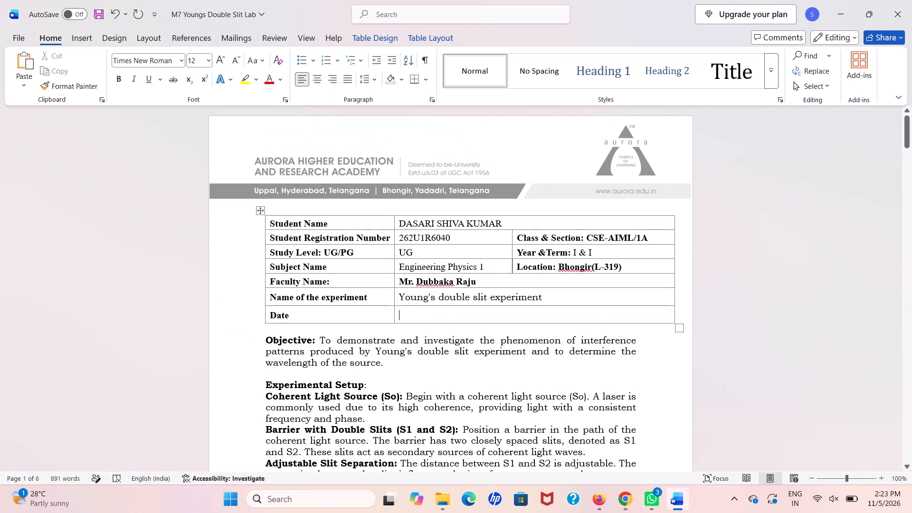
pyautogui.scroll(2, 583, 362)
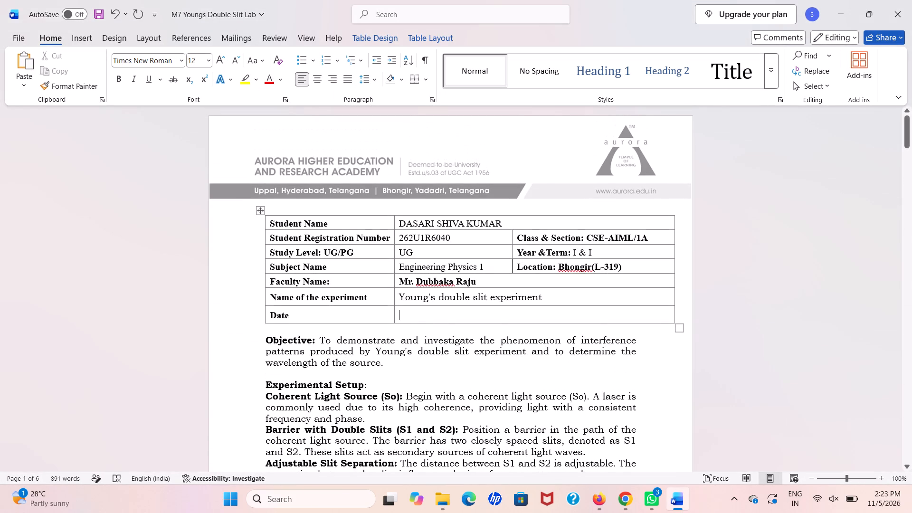
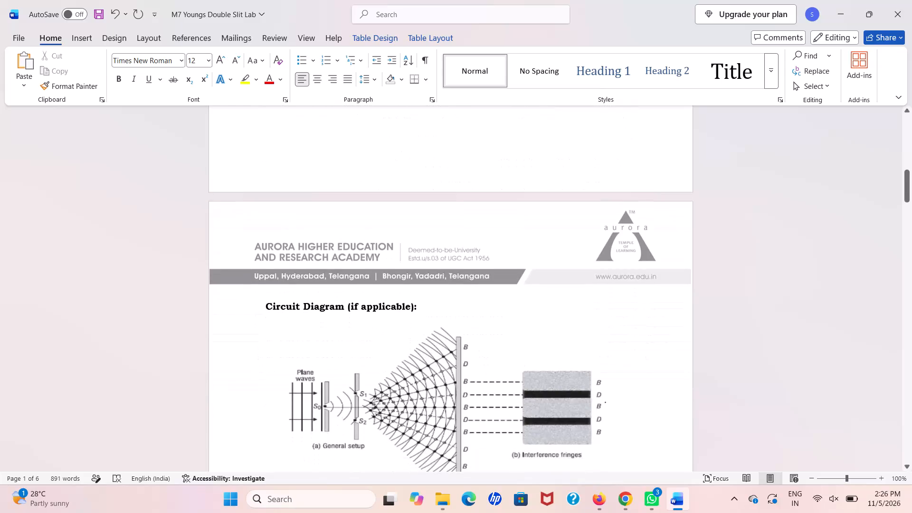
# Replace the asterisk between the brackets with a period in the 1st and 2nd order wavelength calculations under Formula.
pyautogui.scroll(-1, 583, 362)
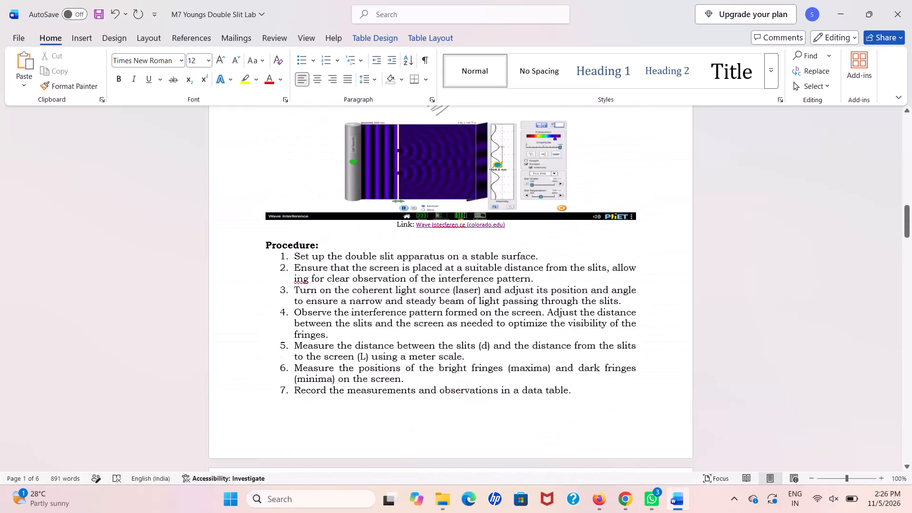
pyautogui.scroll(-4, 583, 362)
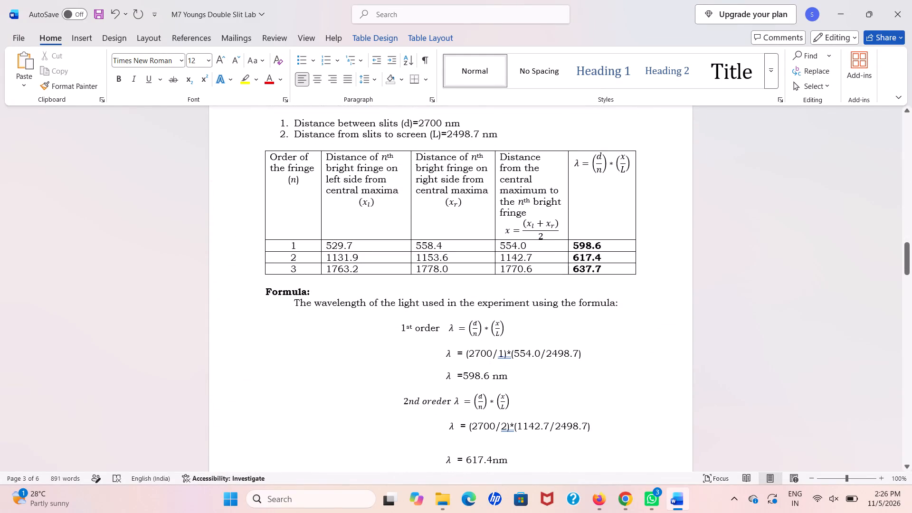
pyautogui.click(511, 350)
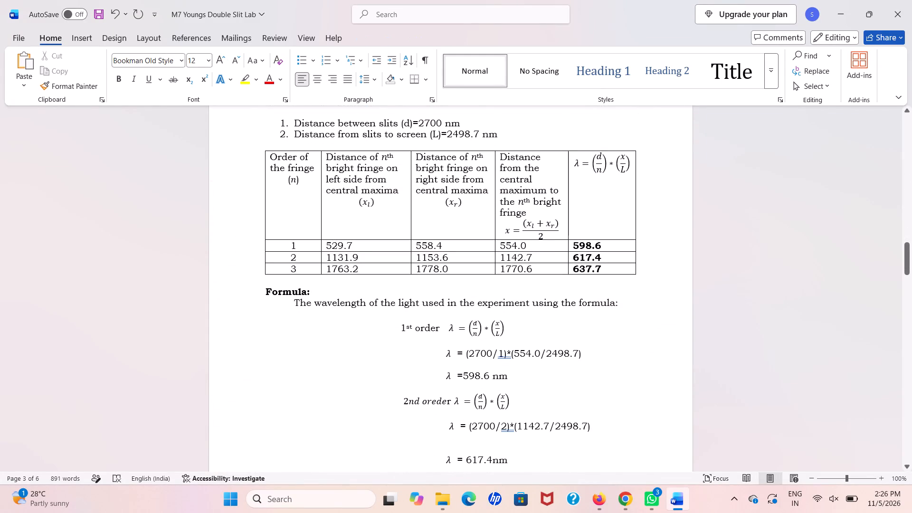
pyautogui.press('BackSpace')
pyautogui.press('.')
pyautogui.scroll(-1, 511, 350)
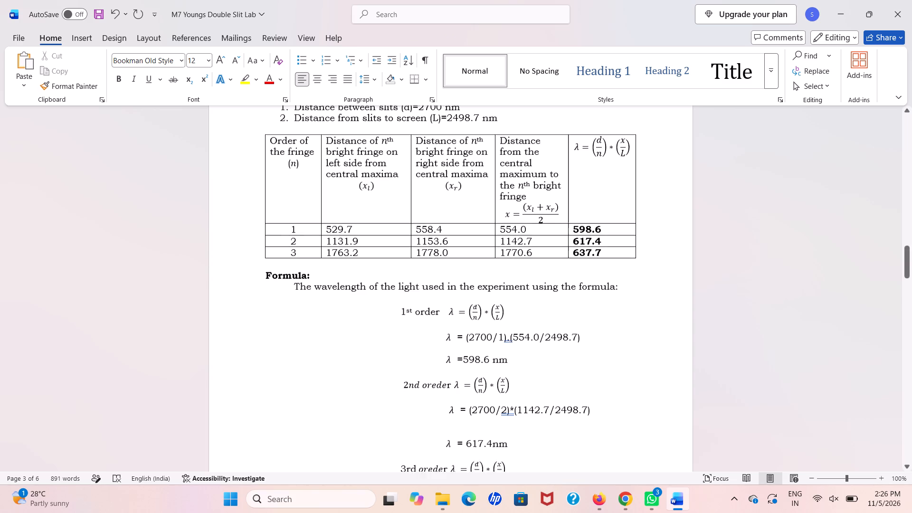
pyautogui.scroll(-1, 511, 350)
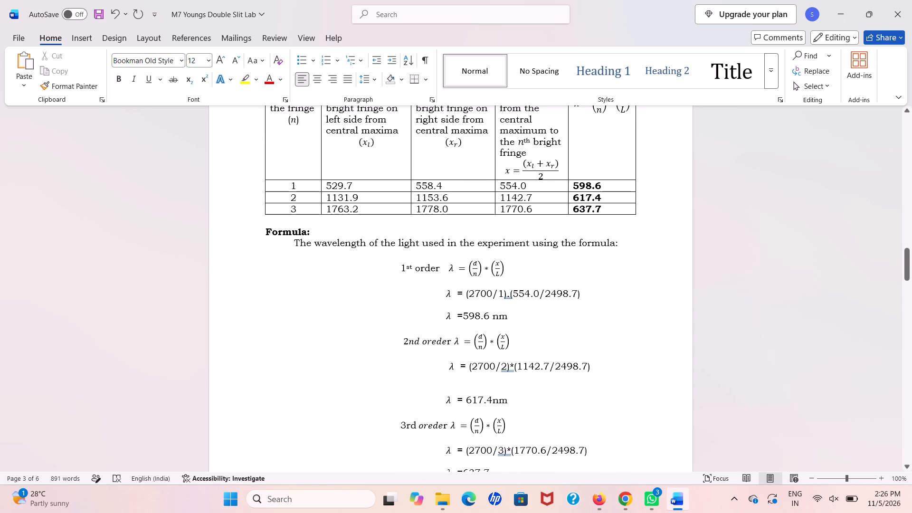
pyautogui.click(512, 365)
pyautogui.press('BackSpace')
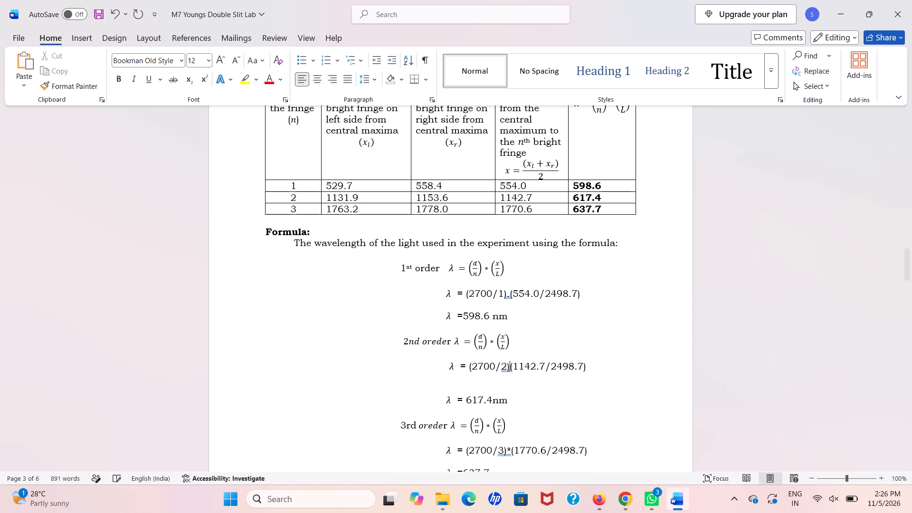
pyautogui.press('.')
# Replace the asterisk between the brackets with a period in the 3rd order wavelength calculation.
pyautogui.scroll(-1, 512, 365)
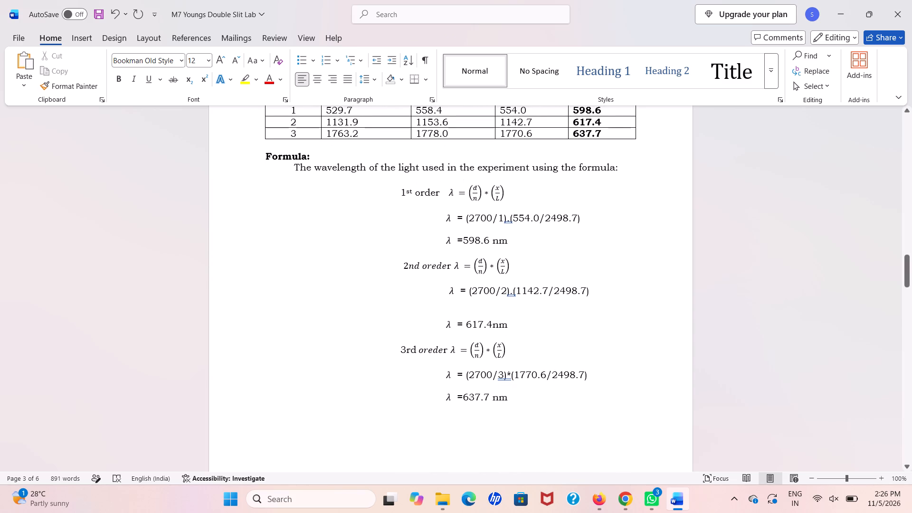
pyautogui.scroll(-2, 512, 365)
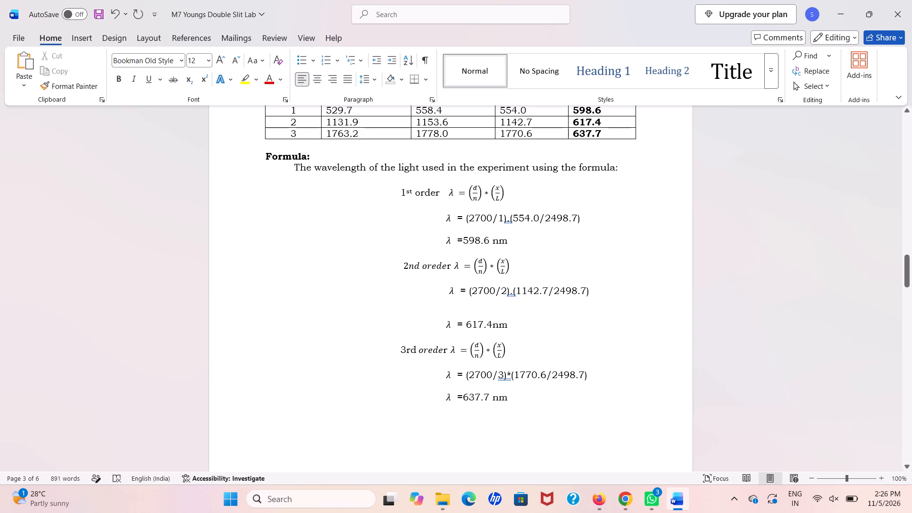
pyautogui.click(509, 372)
pyautogui.press('Right')
pyautogui.press('BackSpace')
pyautogui.press('.')
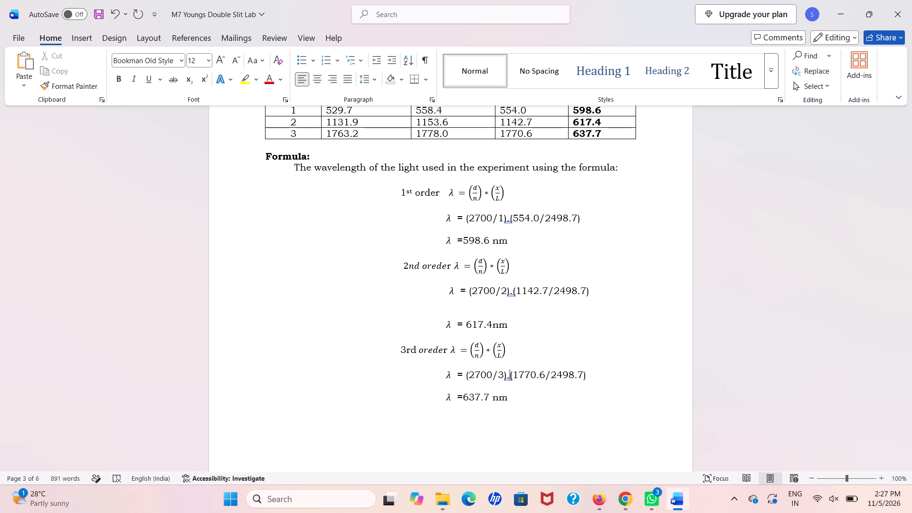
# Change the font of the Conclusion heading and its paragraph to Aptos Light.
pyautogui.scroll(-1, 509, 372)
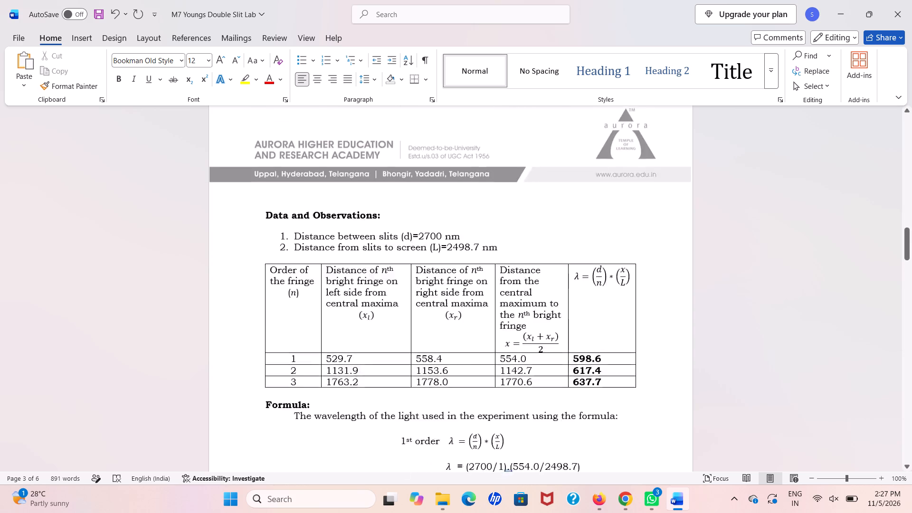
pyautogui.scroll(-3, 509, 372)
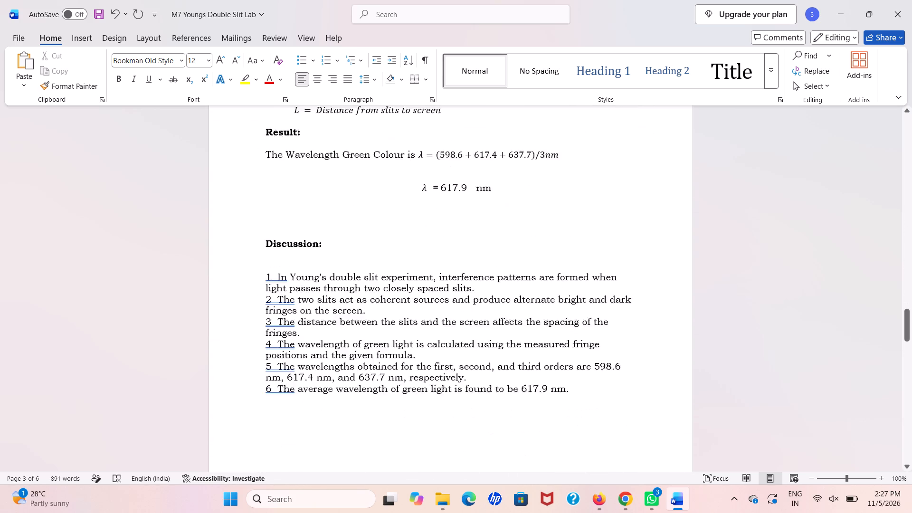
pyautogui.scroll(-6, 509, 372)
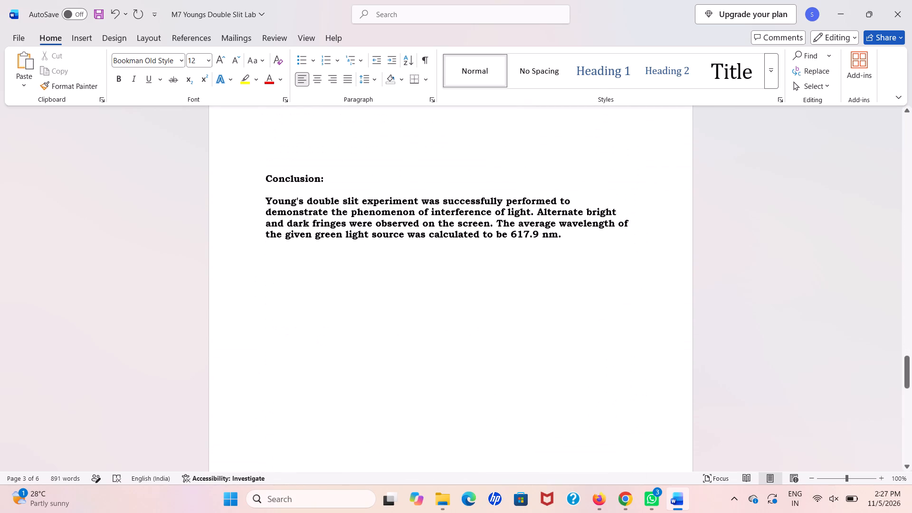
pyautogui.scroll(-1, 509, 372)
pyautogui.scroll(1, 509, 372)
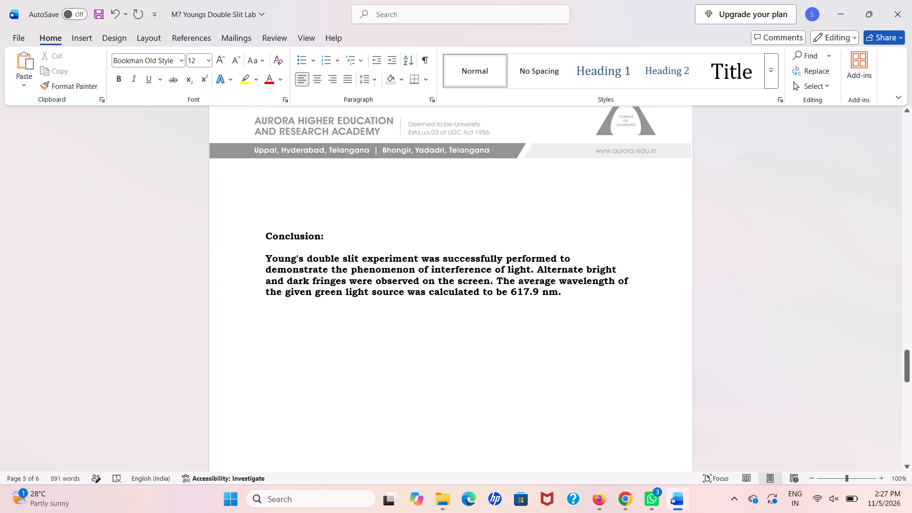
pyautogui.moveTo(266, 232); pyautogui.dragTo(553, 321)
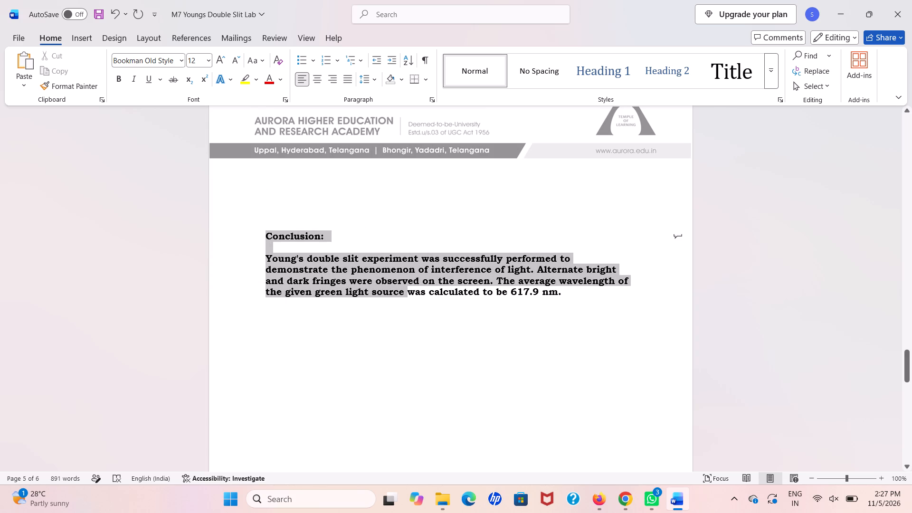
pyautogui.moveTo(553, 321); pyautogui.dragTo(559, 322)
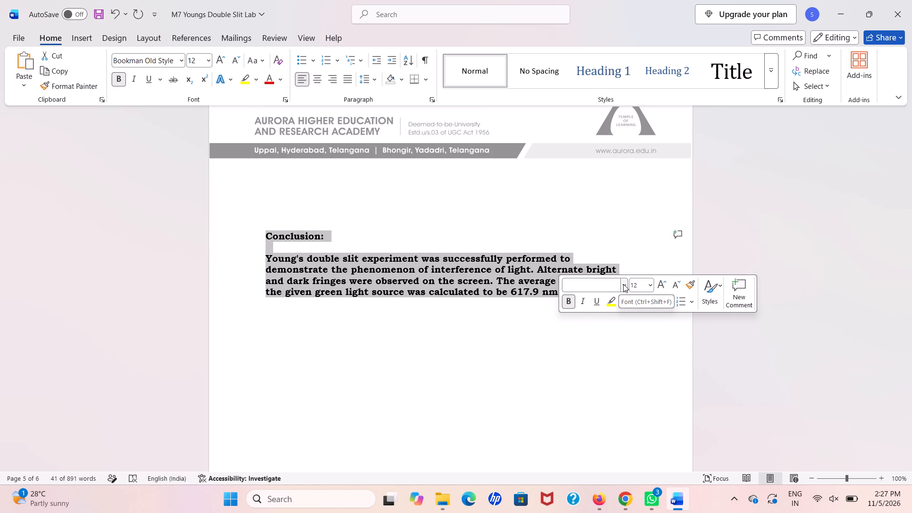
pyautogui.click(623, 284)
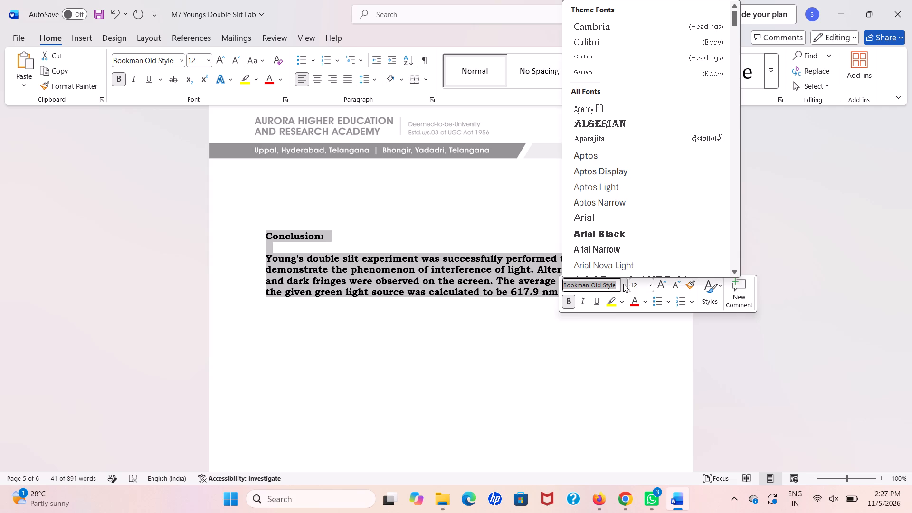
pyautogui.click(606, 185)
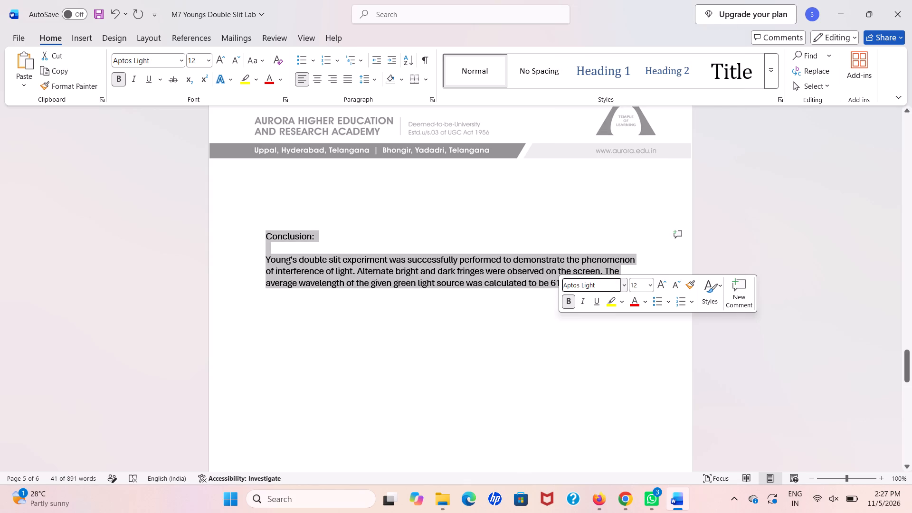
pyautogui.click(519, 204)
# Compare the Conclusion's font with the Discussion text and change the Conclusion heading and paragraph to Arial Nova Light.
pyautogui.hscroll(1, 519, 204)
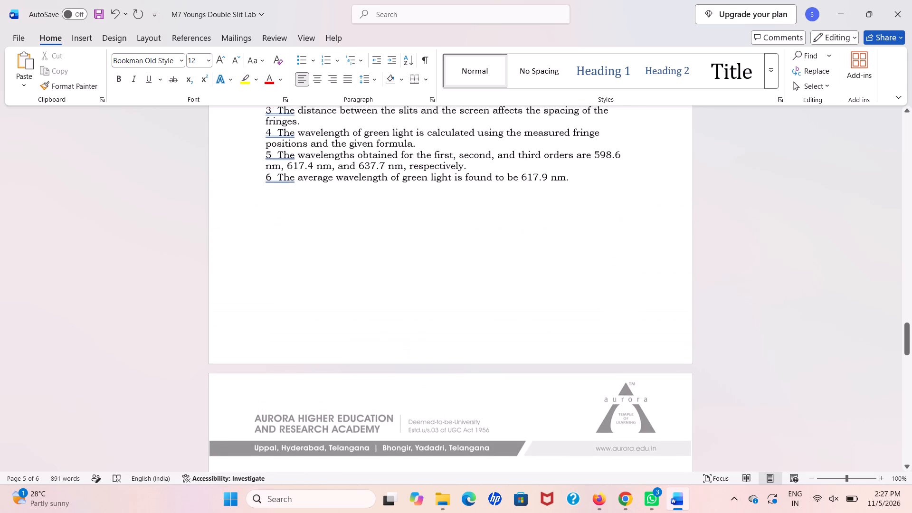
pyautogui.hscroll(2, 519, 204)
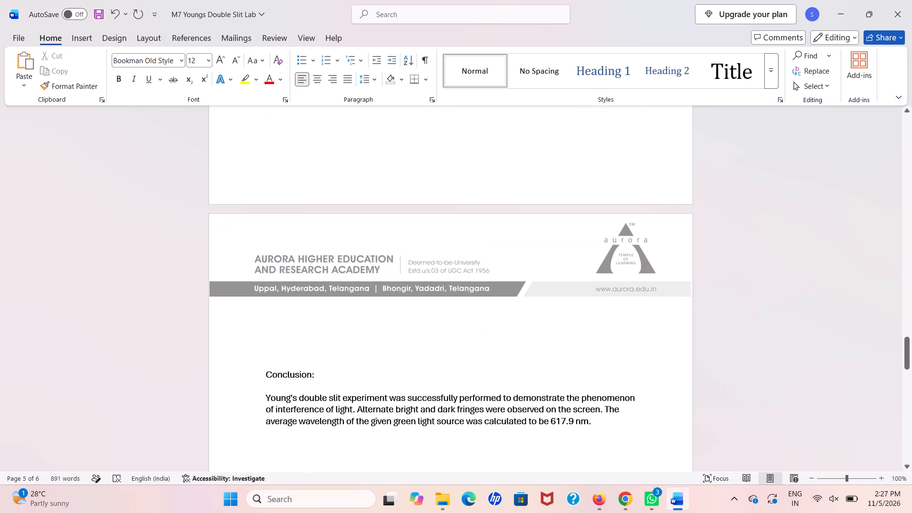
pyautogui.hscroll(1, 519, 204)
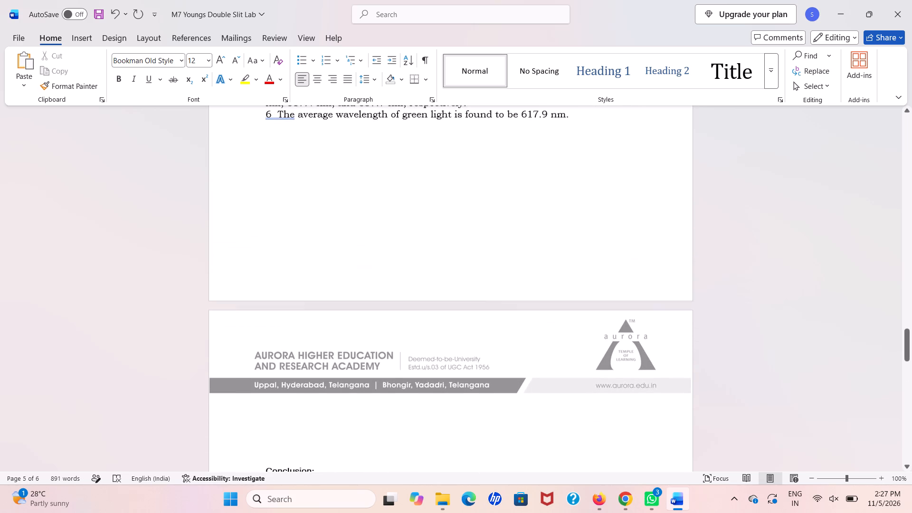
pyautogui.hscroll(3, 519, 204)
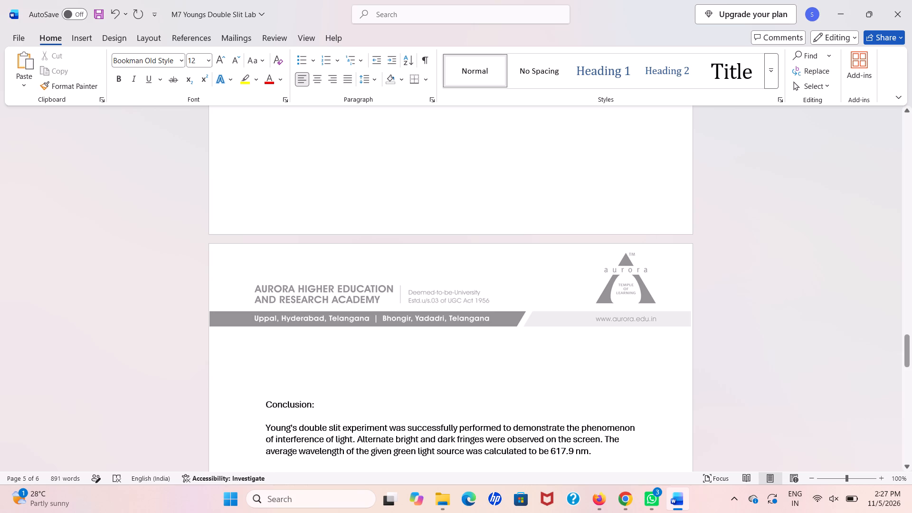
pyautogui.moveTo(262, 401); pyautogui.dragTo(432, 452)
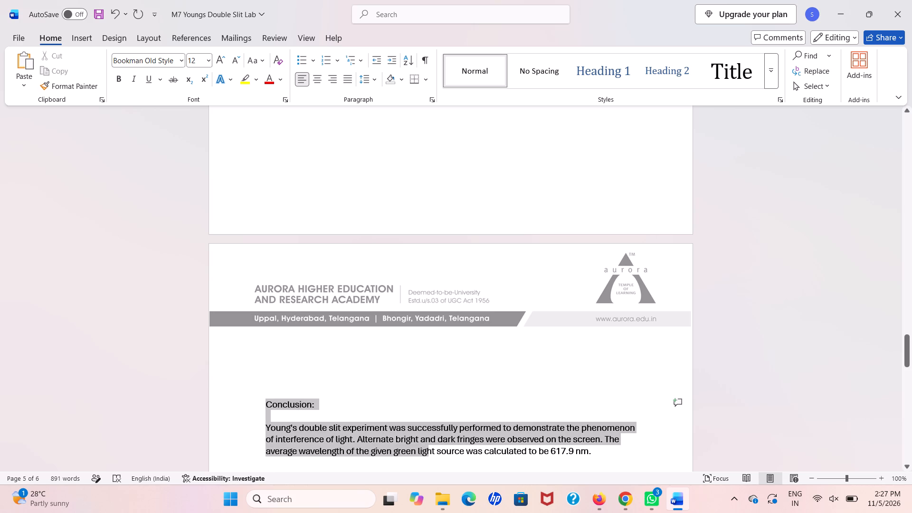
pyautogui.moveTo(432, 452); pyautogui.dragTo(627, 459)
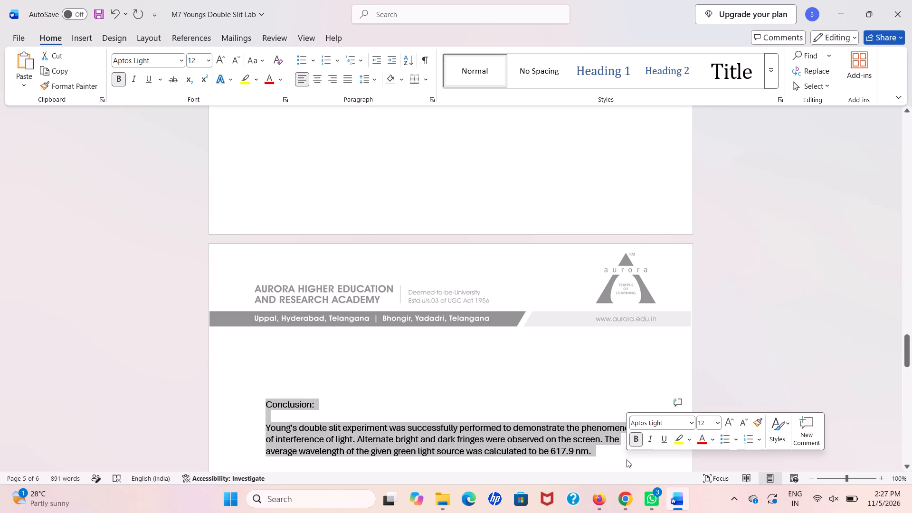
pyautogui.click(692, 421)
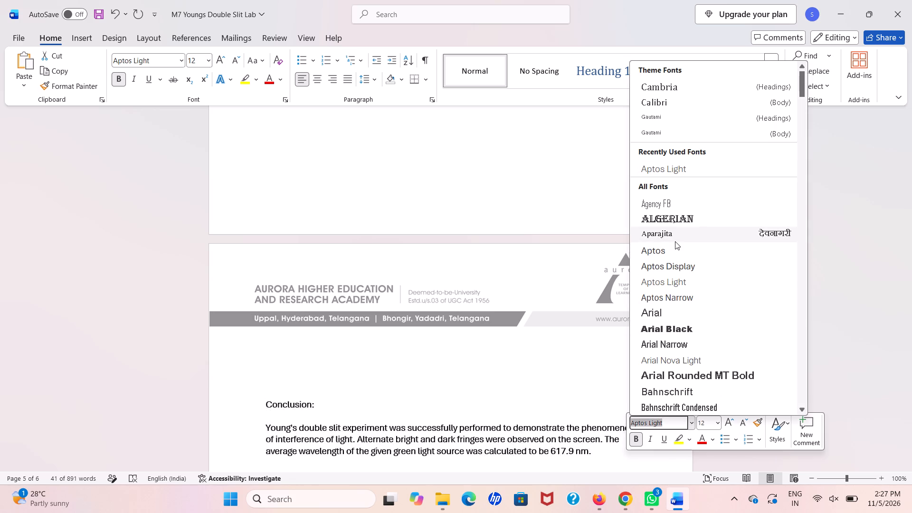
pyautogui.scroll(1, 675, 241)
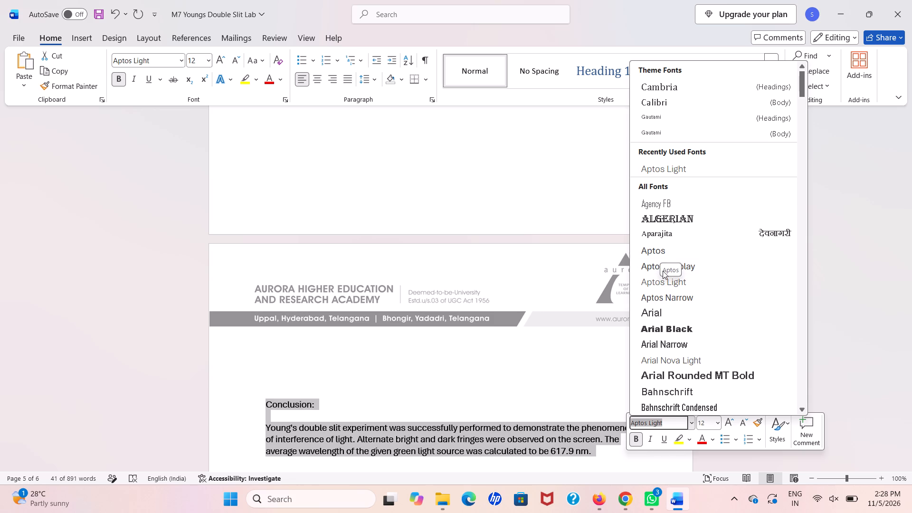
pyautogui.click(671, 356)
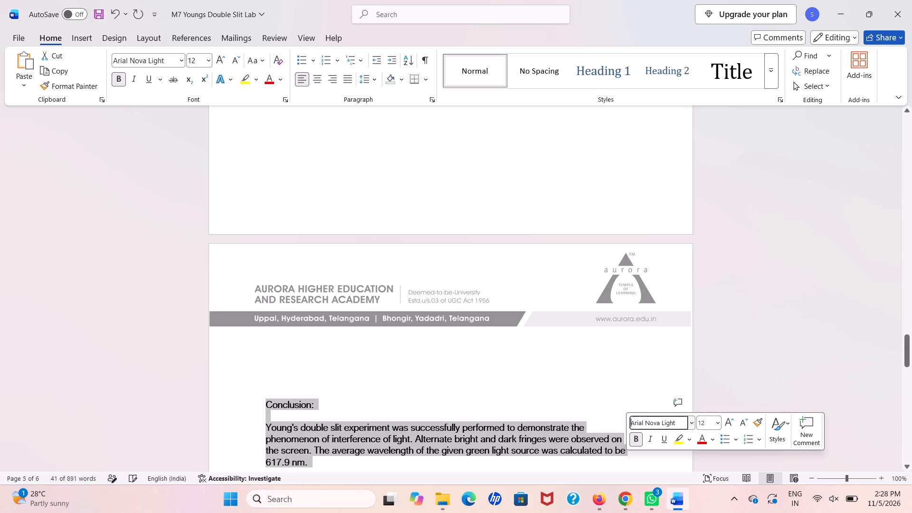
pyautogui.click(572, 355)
# Compare the Conclusion with the Discussion text again and set the Conclusion heading and paragraph to Aptos Light.
pyautogui.hscroll(1, 572, 355)
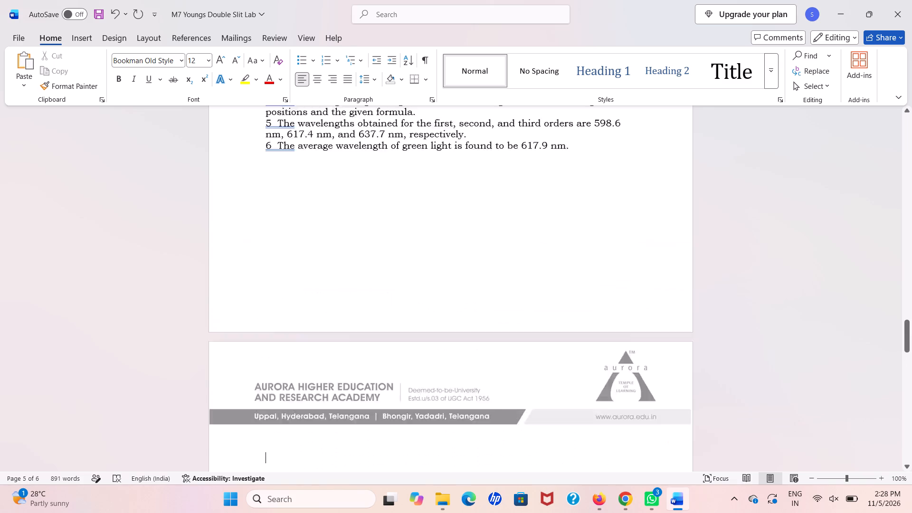
pyautogui.hscroll(1, 572, 355)
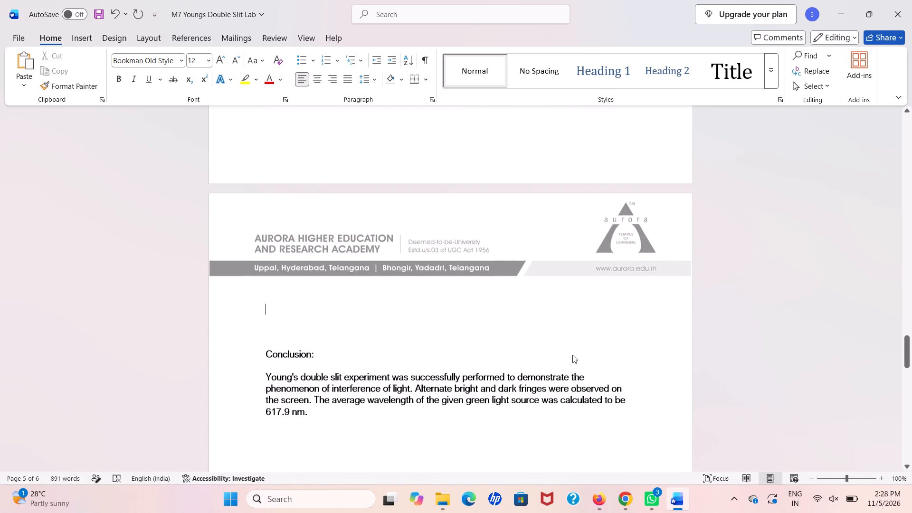
pyautogui.hscroll(1, 572, 355)
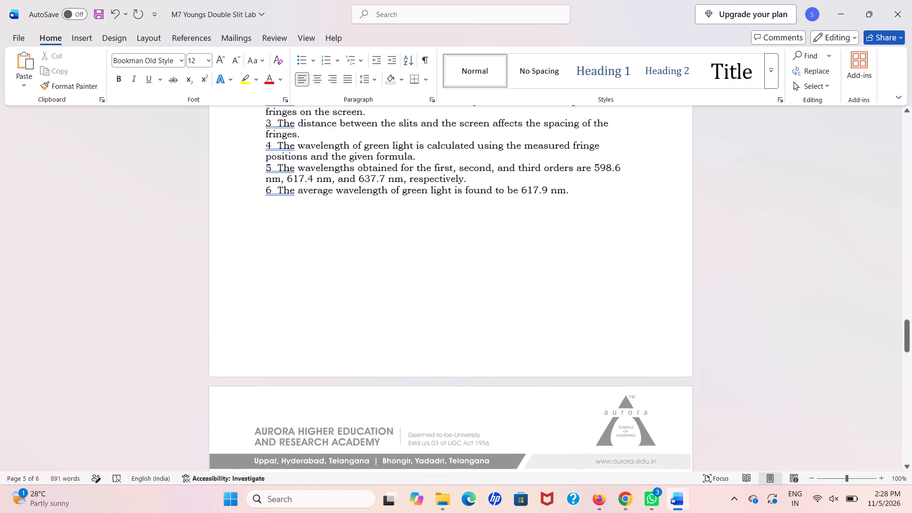
pyautogui.hscroll(1, 572, 355)
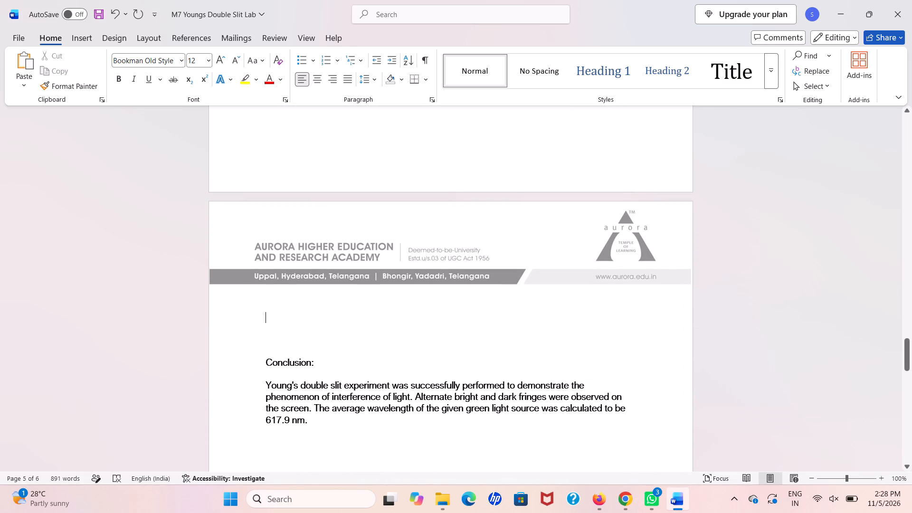
pyautogui.moveTo(264, 357); pyautogui.dragTo(305, 430)
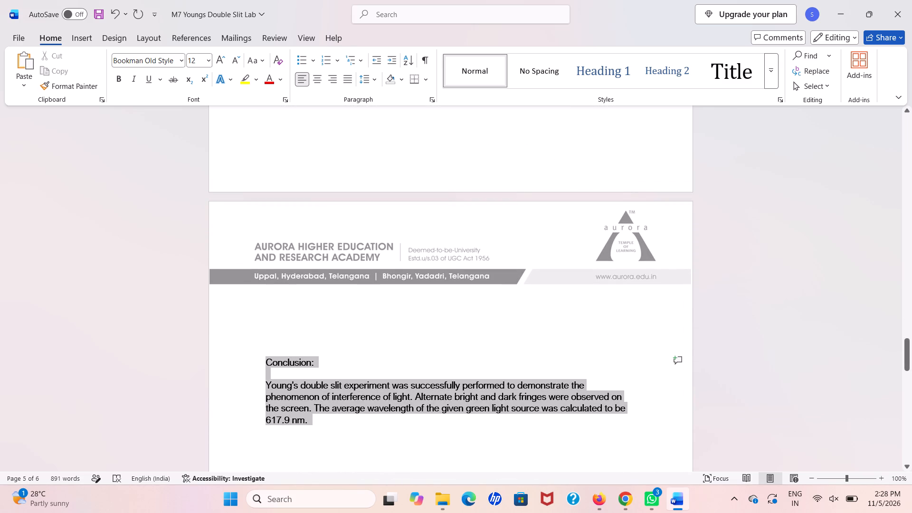
pyautogui.moveTo(305, 430); pyautogui.dragTo(308, 434)
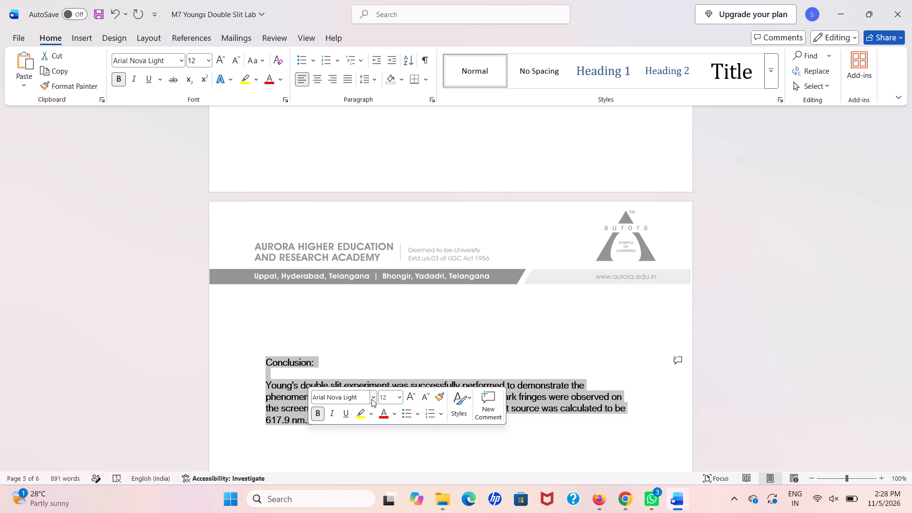
pyautogui.click(373, 399)
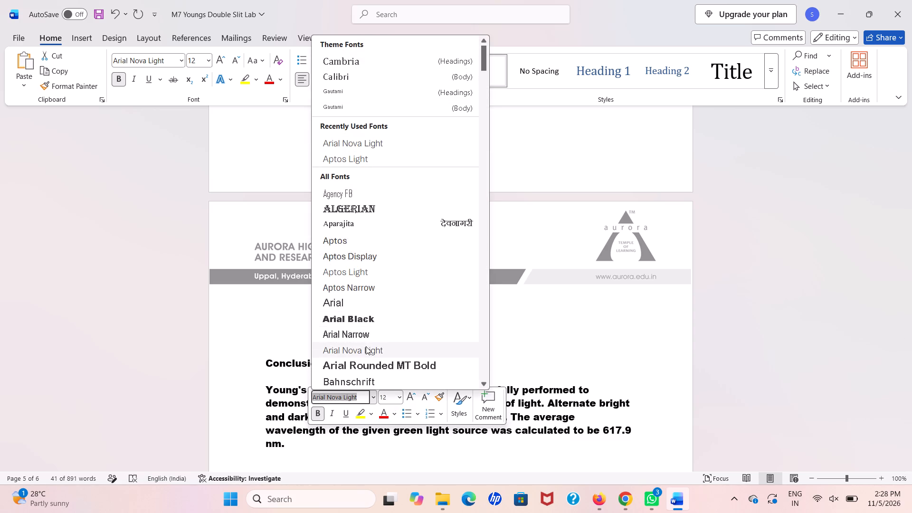
pyautogui.click(361, 274)
pyautogui.click(408, 352)
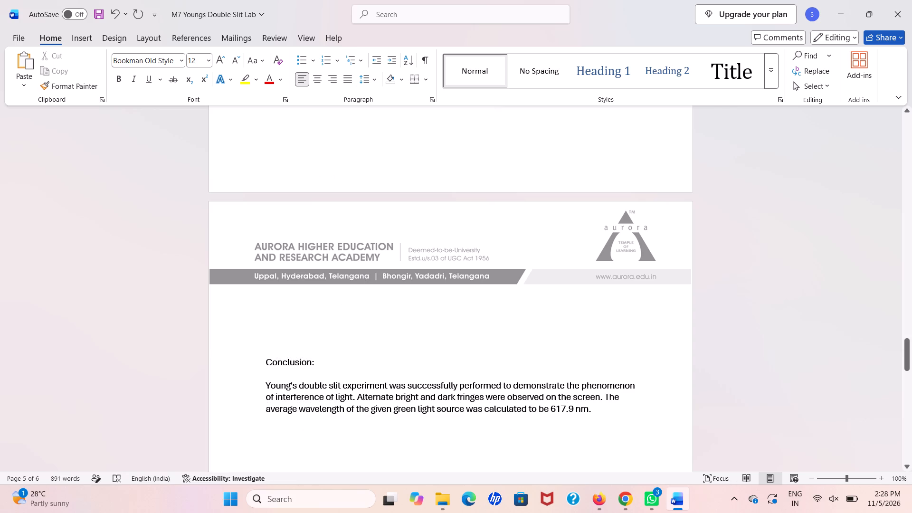
# Compare the font appearance of the Conclusion section with the Discussion section on the preceding page.
pyautogui.hscroll(2, 350, 378)
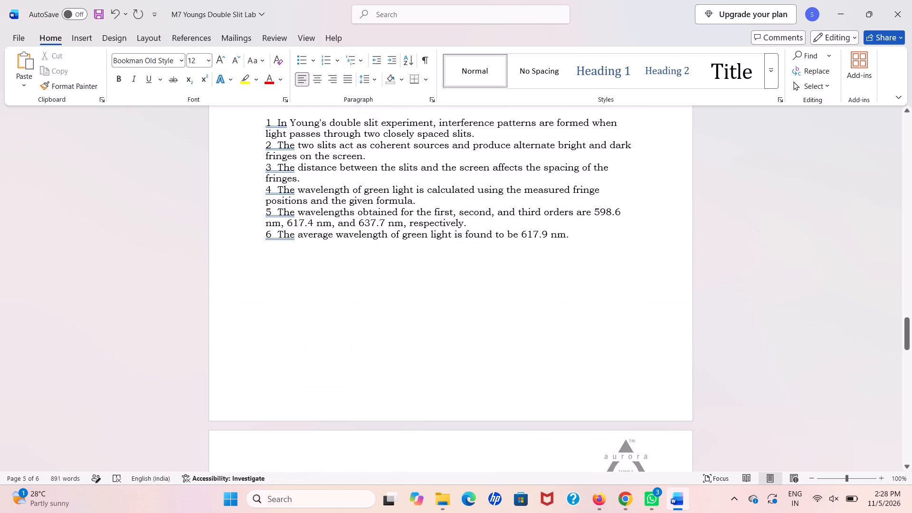
pyautogui.hscroll(3, 350, 378)
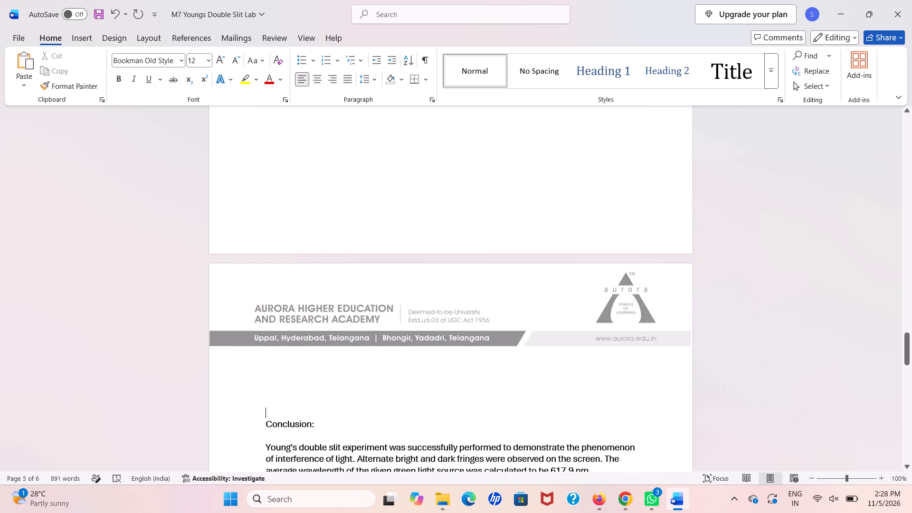
pyautogui.hscroll(2, 350, 378)
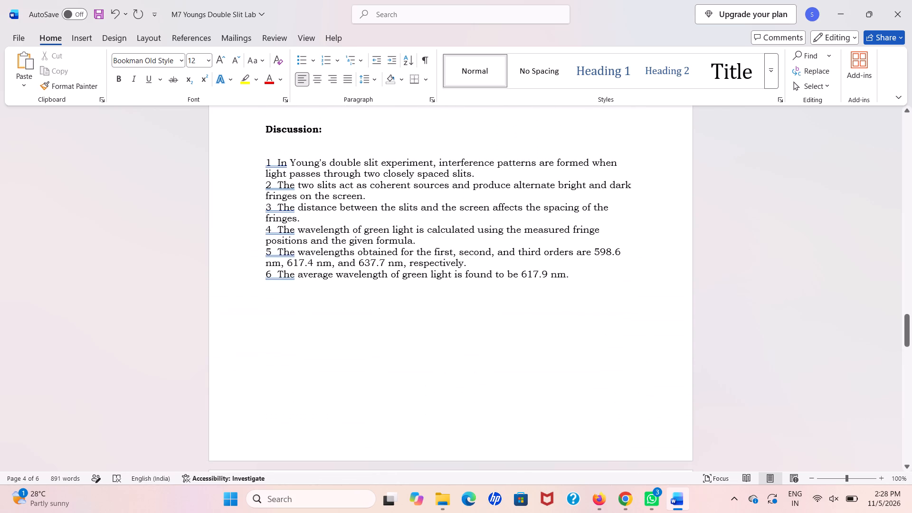
pyautogui.hscroll(7, 350, 378)
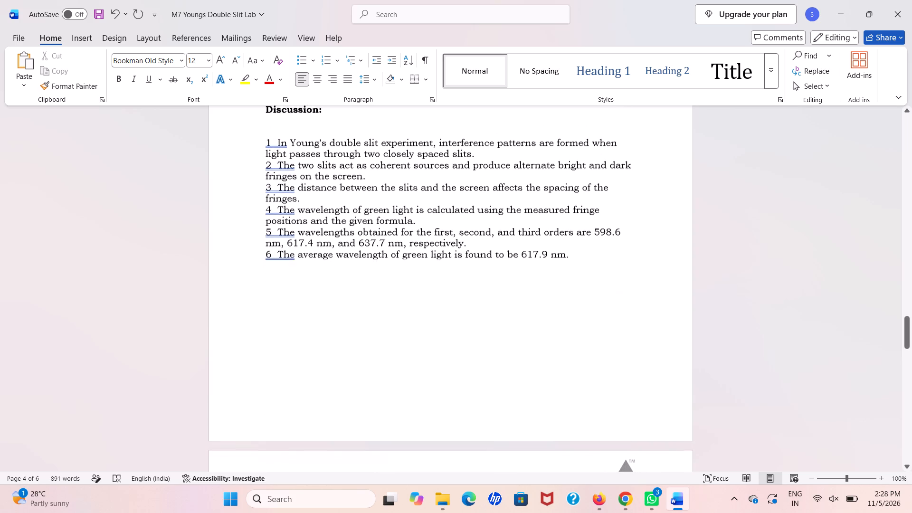
pyautogui.hscroll(1, 350, 378)
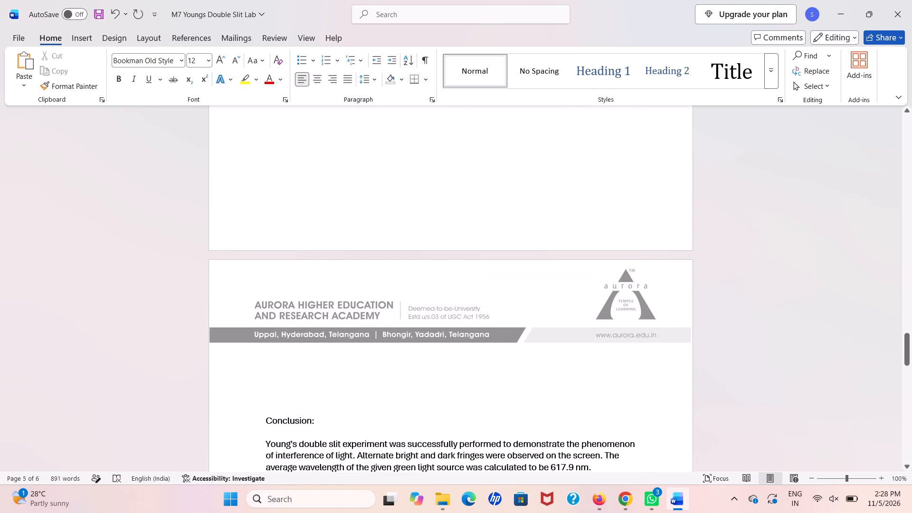
pyautogui.hscroll(3, 350, 378)
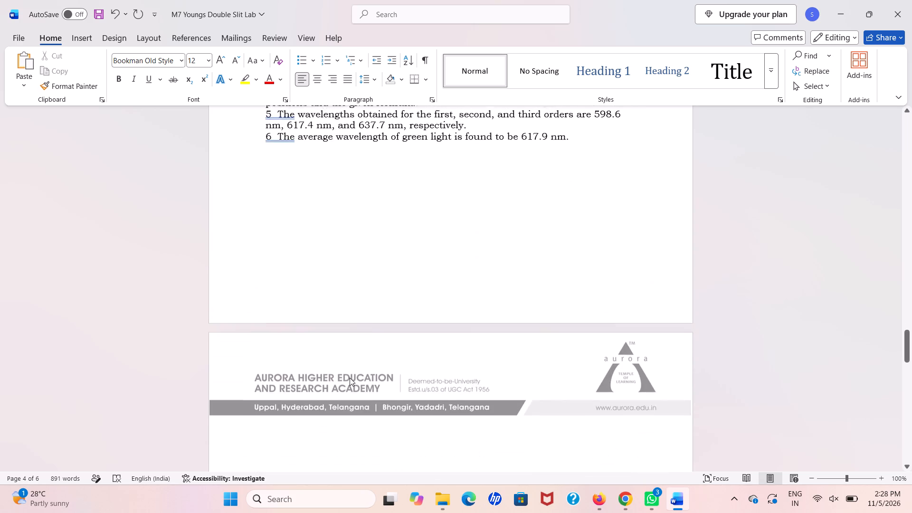
pyautogui.hscroll(1, 350, 378)
pyautogui.scroll(-1, 350, 378)
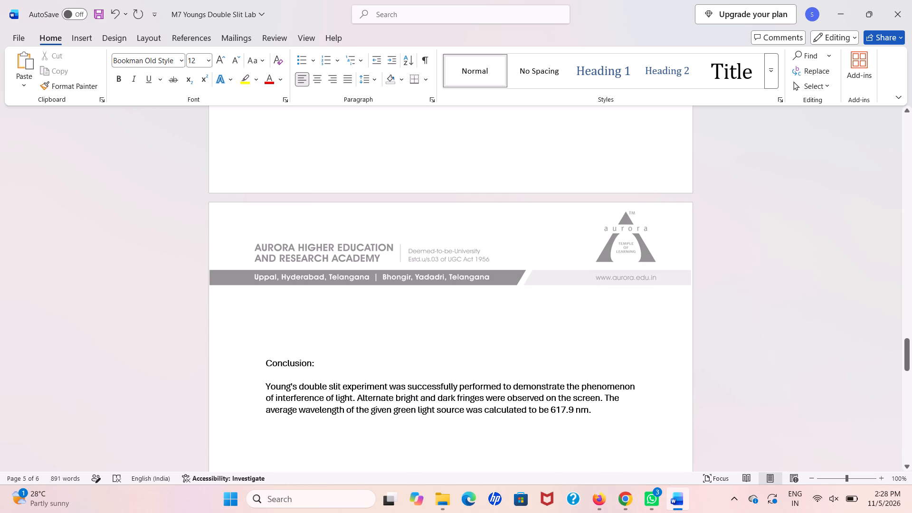
pyautogui.scroll(3, 339, 315)
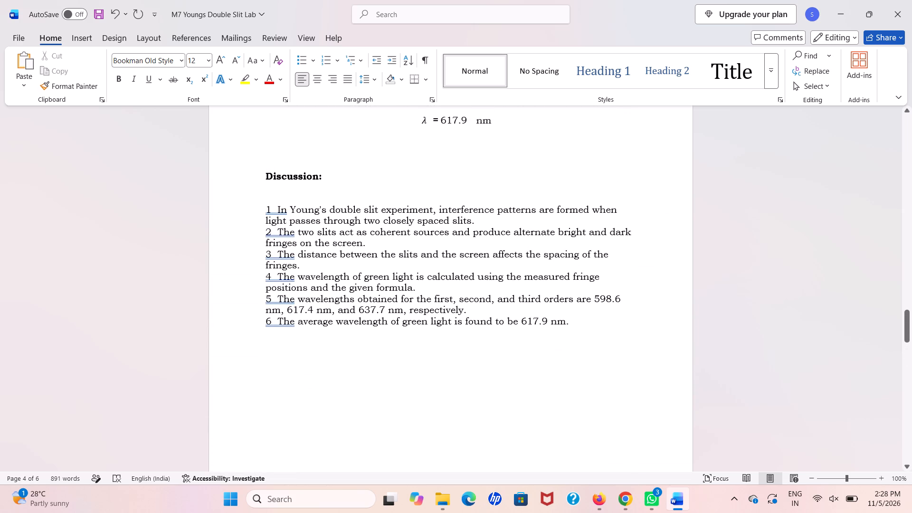
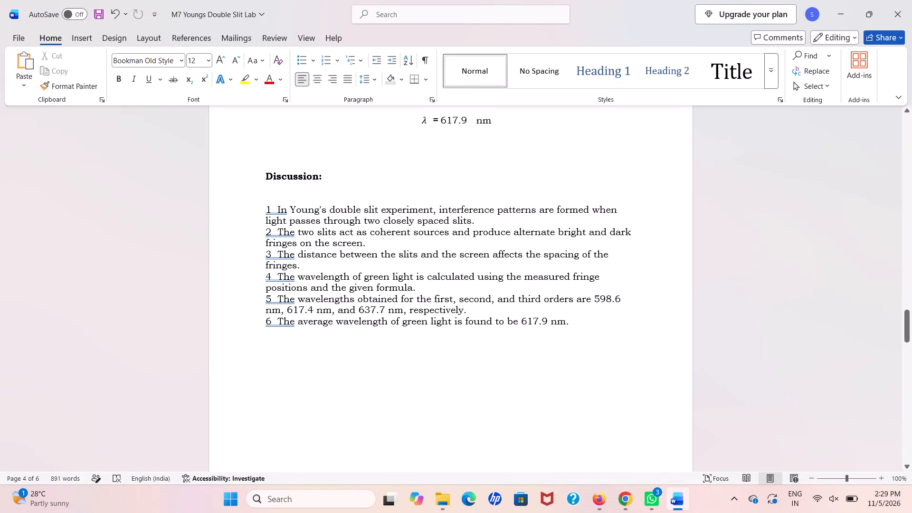
# Change the font of the Conclusion heading and its paragraph to Candara Light.
pyautogui.scroll(-3, 278, 369)
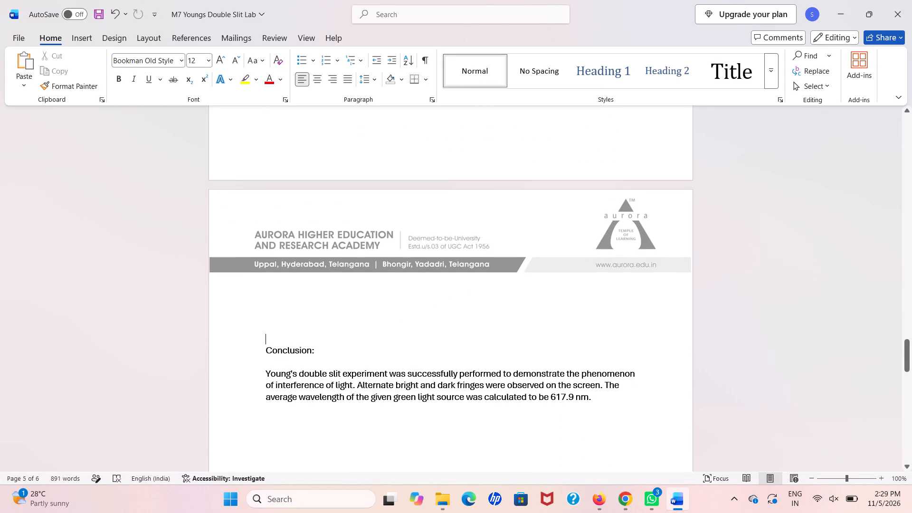
pyautogui.moveTo(264, 346); pyautogui.dragTo(594, 416)
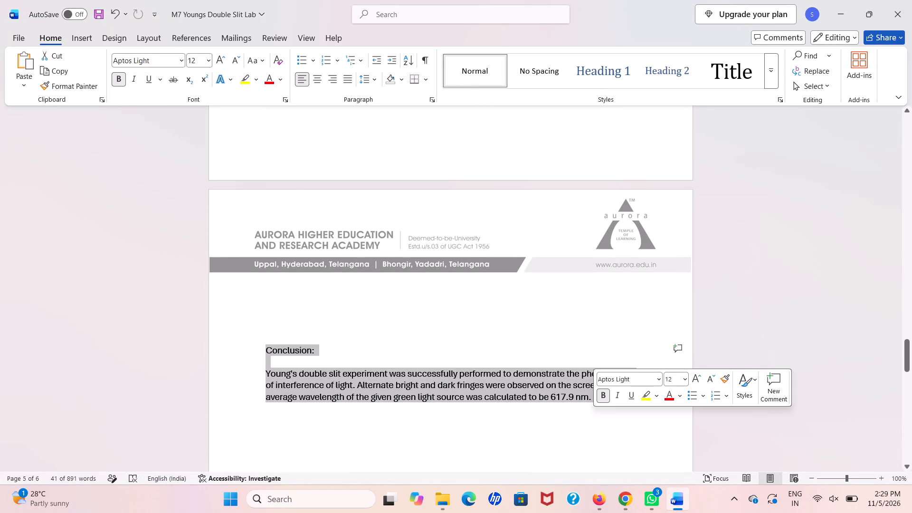
pyautogui.click(660, 376)
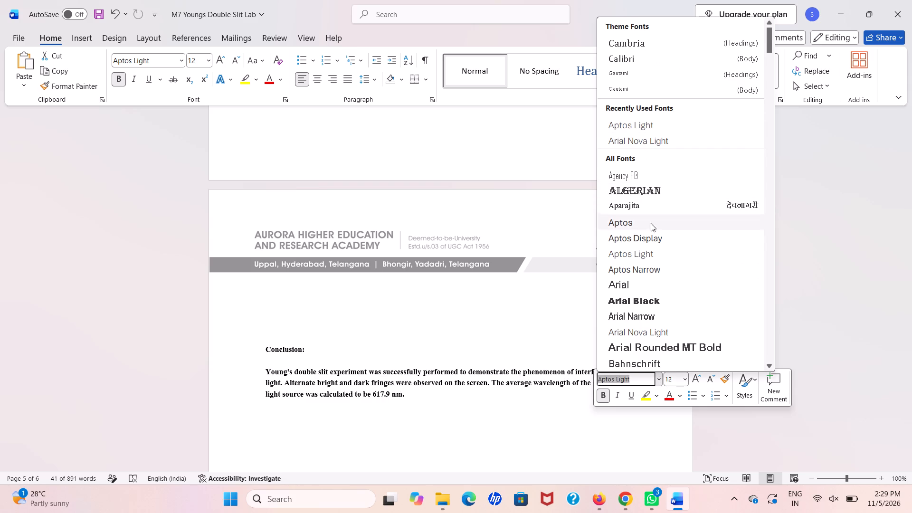
pyautogui.scroll(-1, 656, 267)
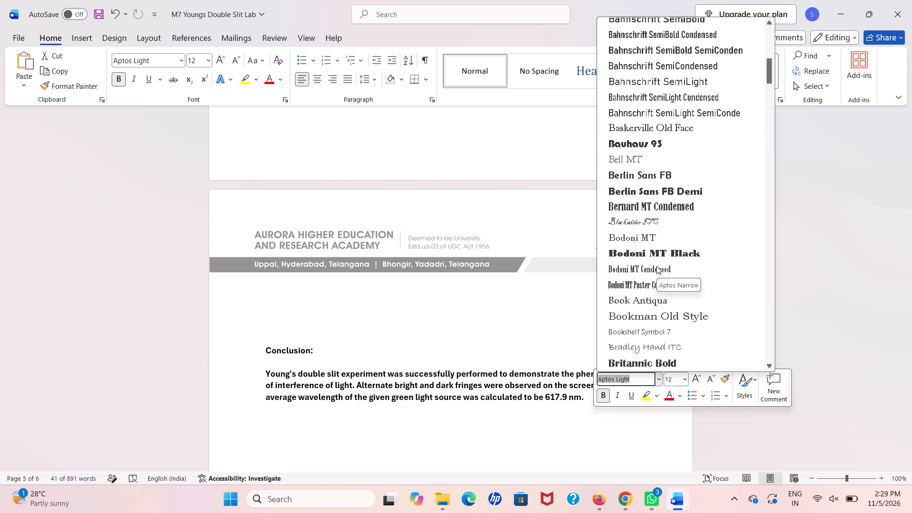
pyautogui.scroll(-1, 656, 266)
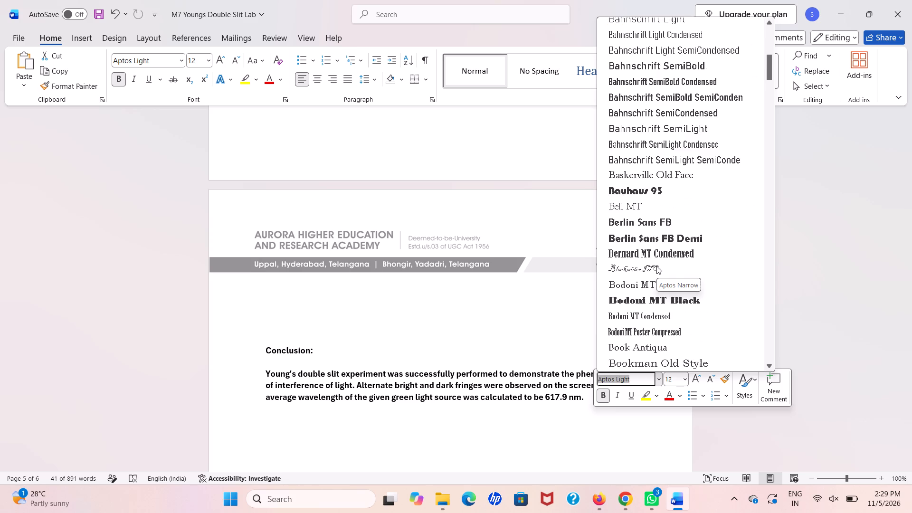
pyautogui.scroll(-3, 656, 266)
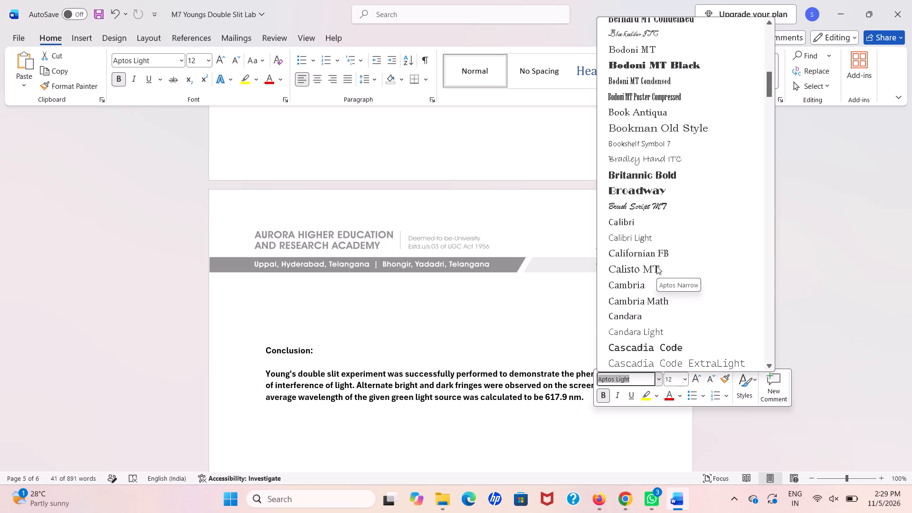
pyautogui.scroll(-1, 656, 266)
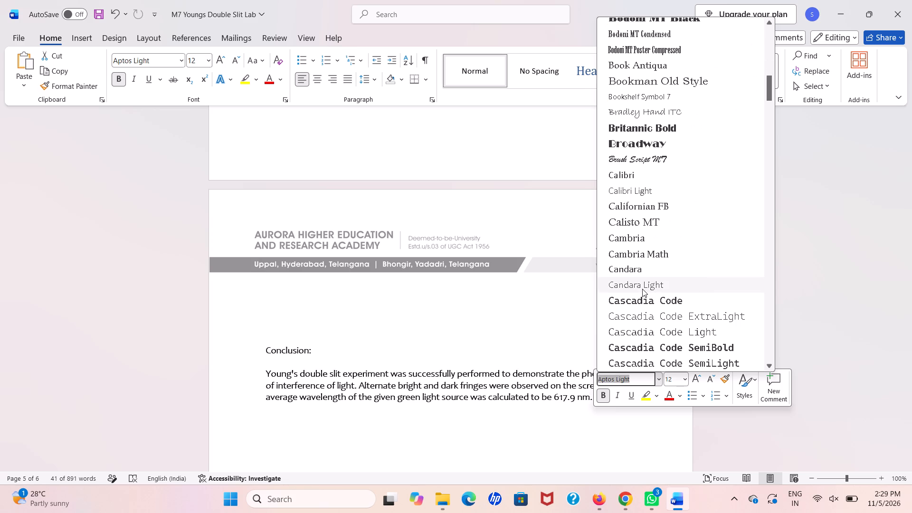
pyautogui.click(642, 289)
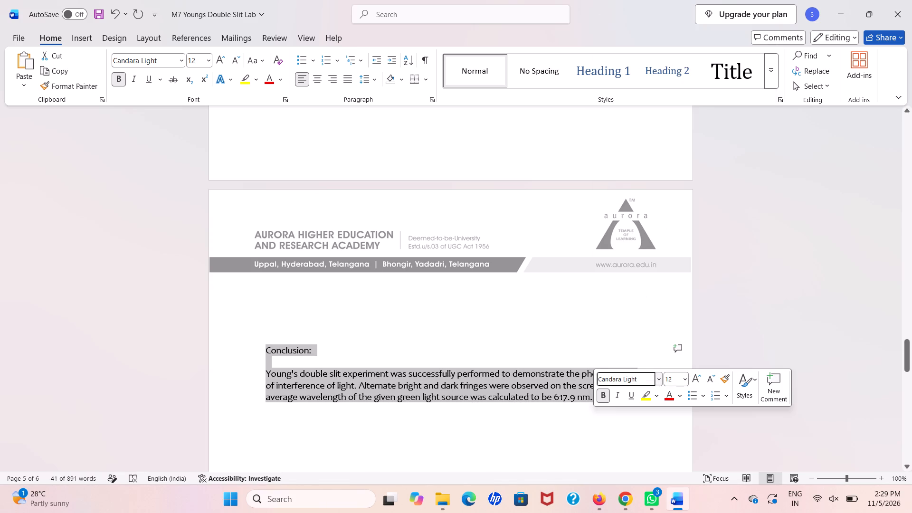
pyautogui.click(498, 359)
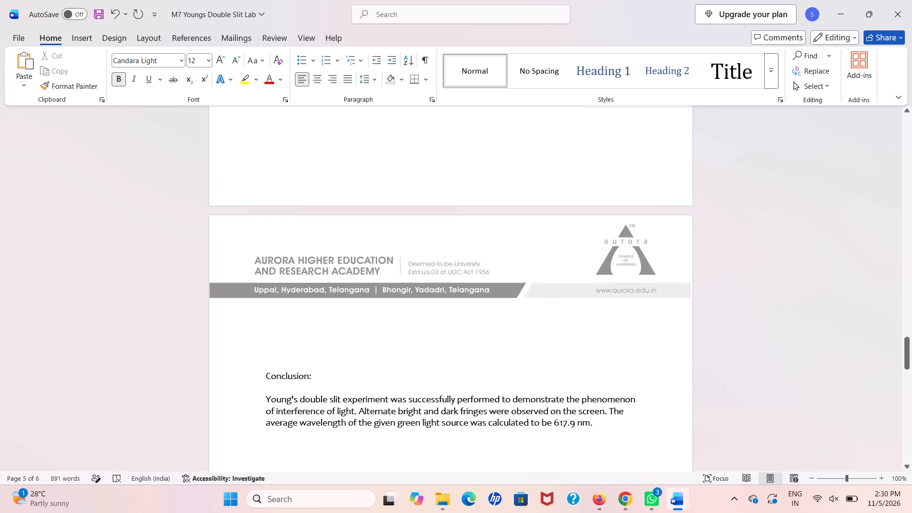
# Delete the average wavelength number in the Conclusion's last sentence and re-enter it as 617.9 directly before nm.
pyautogui.scroll(-2, 561, 424)
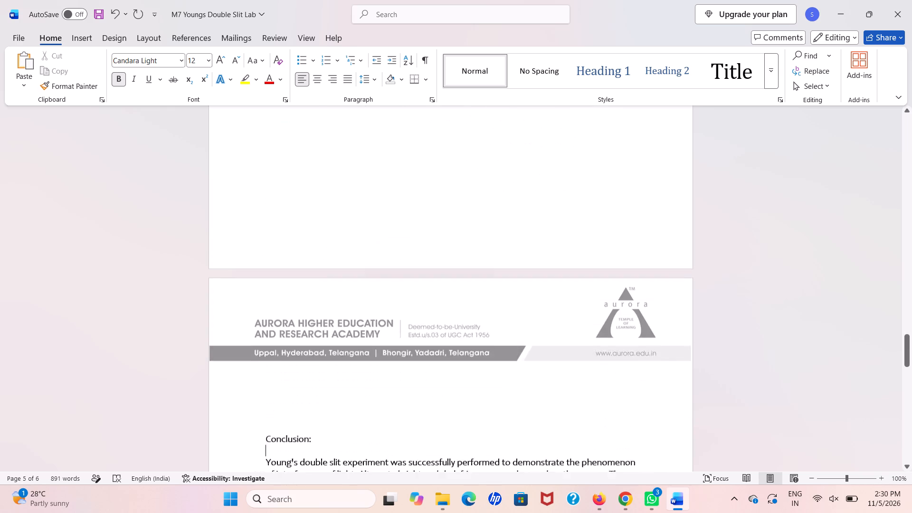
pyautogui.scroll(-2, 561, 424)
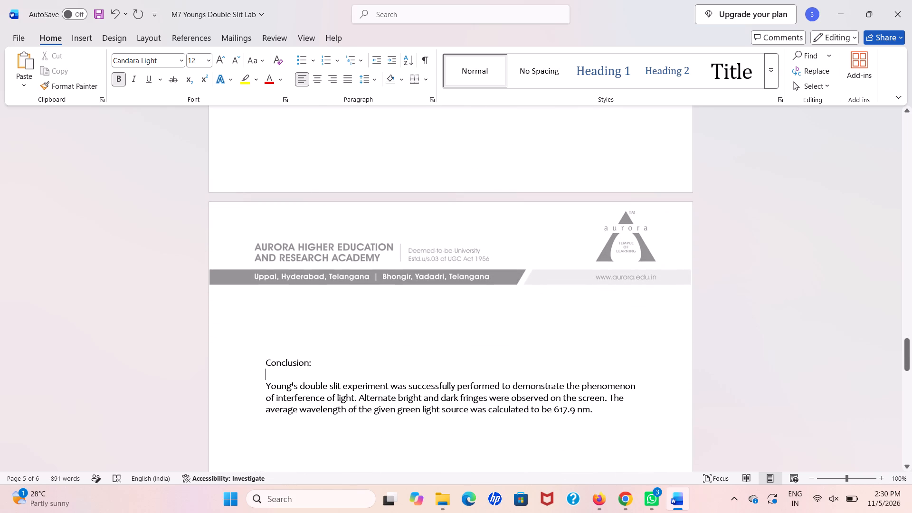
pyautogui.moveTo(552, 408); pyautogui.dragTo(570, 409)
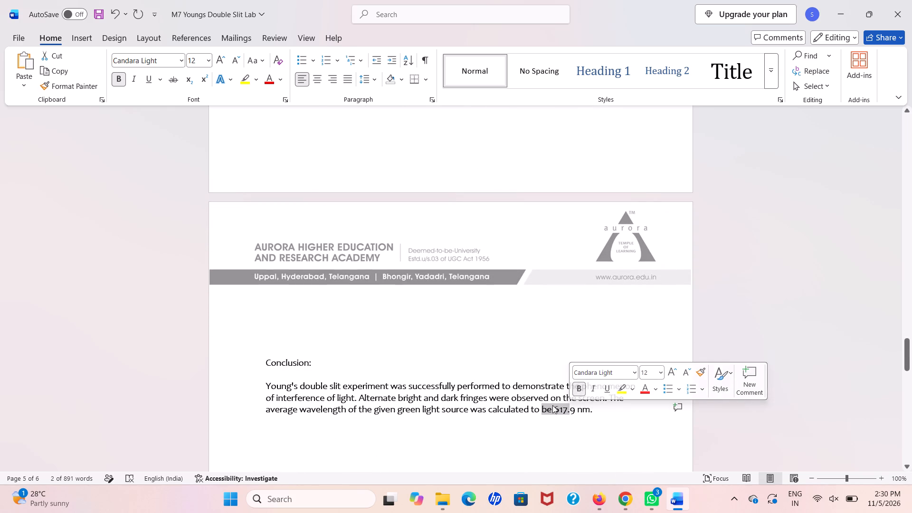
pyautogui.click(552, 405)
pyautogui.moveTo(552, 405); pyautogui.dragTo(577, 415)
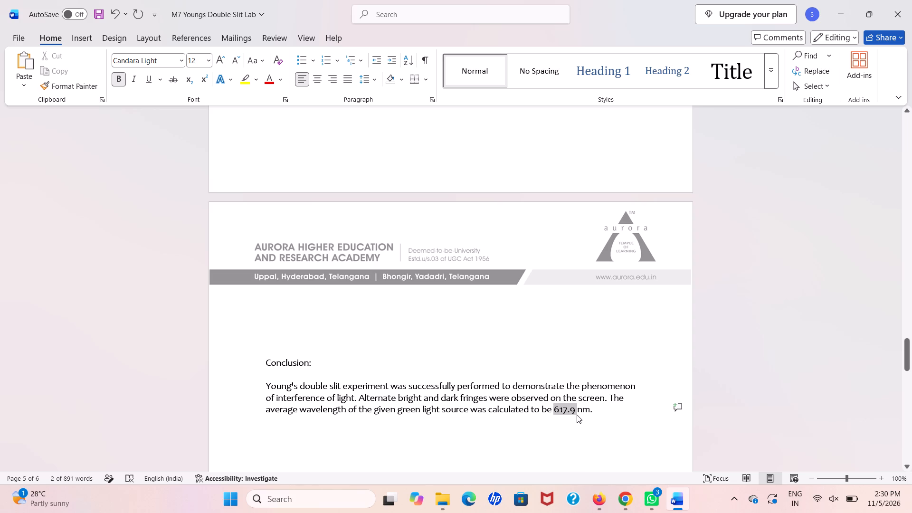
pyautogui.moveTo(577, 415); pyautogui.dragTo(574, 414)
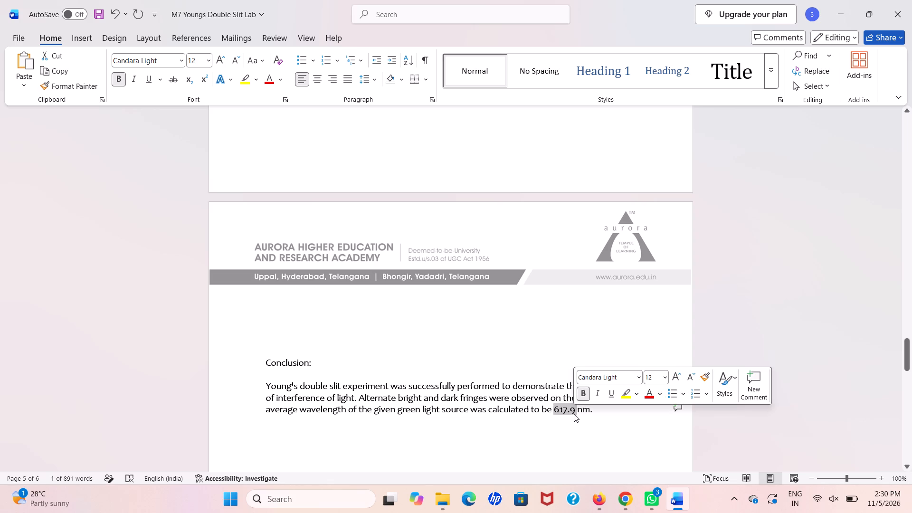
pyautogui.press('BackSpace')
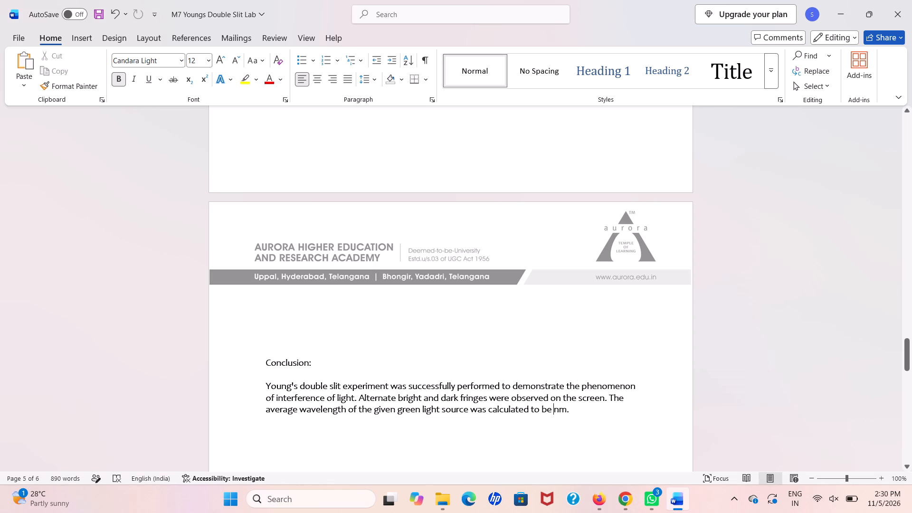
pyautogui.press('6')
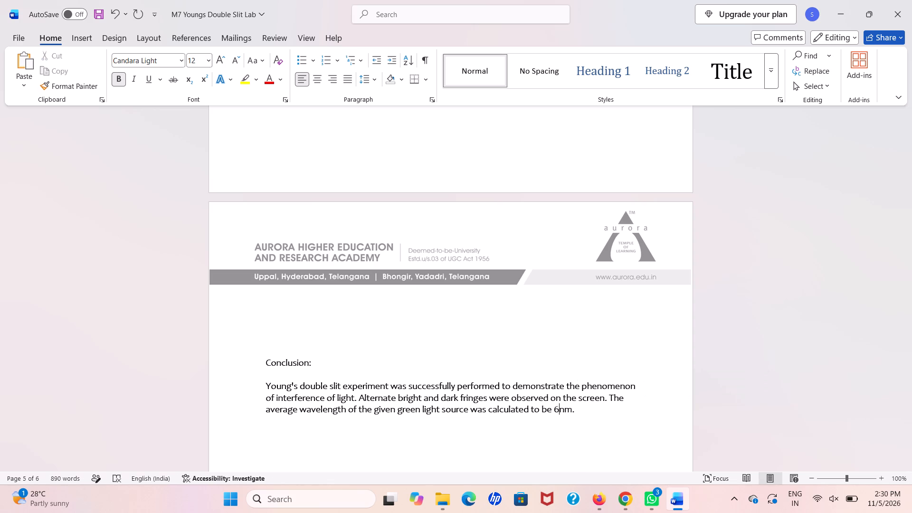
pyautogui.write('17')
pyautogui.press('.')
pyautogui.press('9')
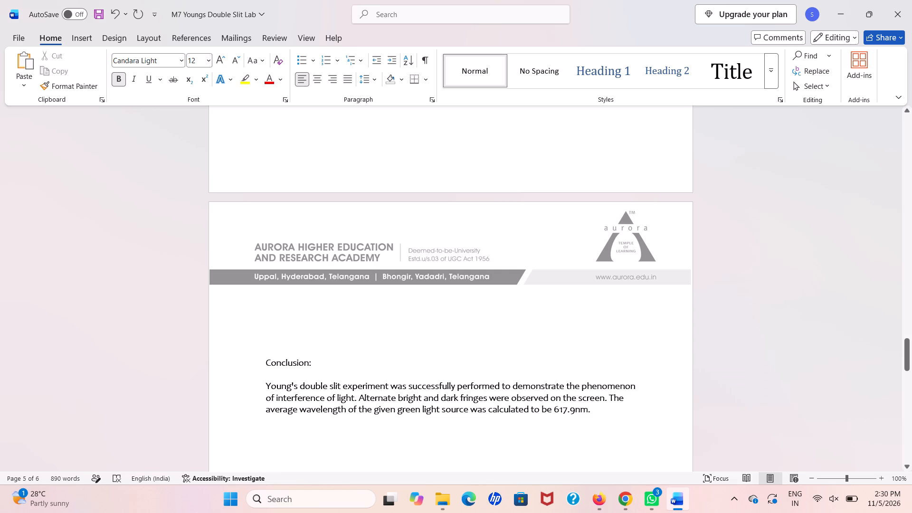
# Change the font of the wavelength number 617.9 in the Conclusion paragraph to Aptos Narrow.
pyautogui.moveTo(553, 409); pyautogui.dragTo(571, 410)
pyautogui.moveTo(571, 410); pyautogui.dragTo(573, 413)
pyautogui.moveTo(573, 413); pyautogui.dragTo(572, 413)
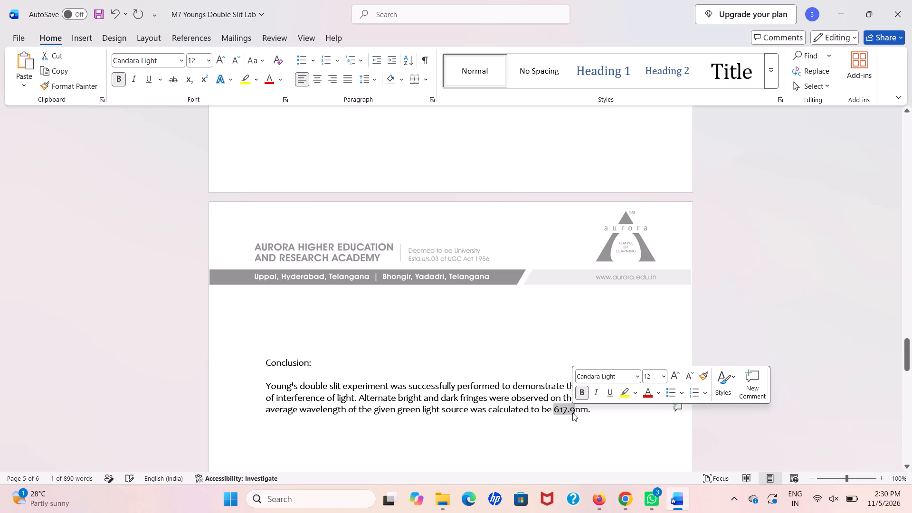
pyautogui.click(631, 379)
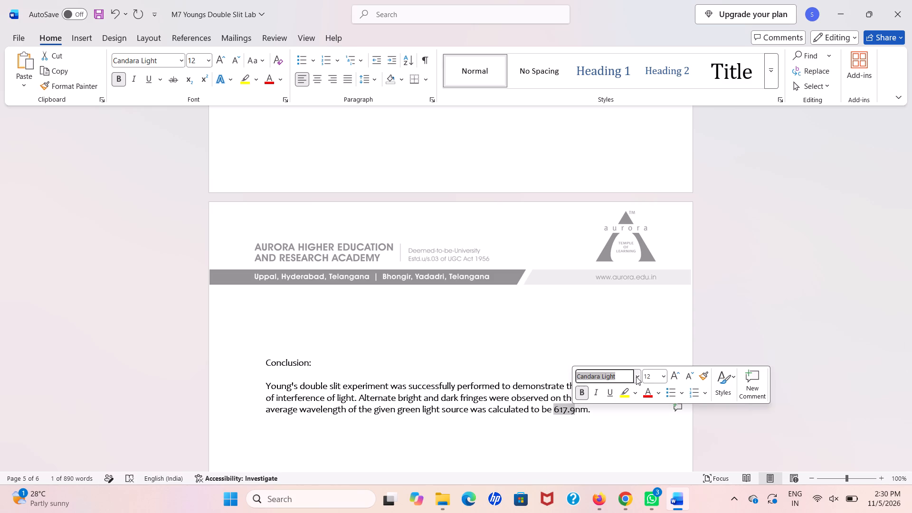
pyautogui.click(636, 377)
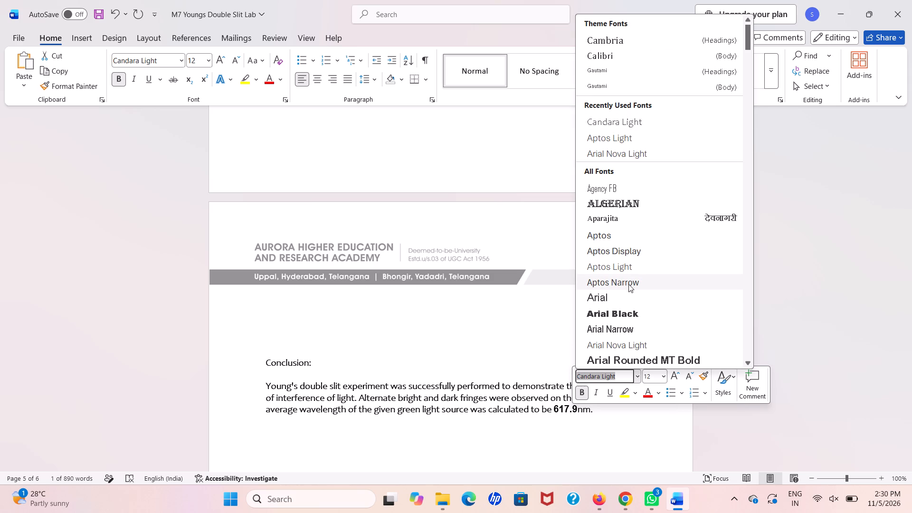
pyautogui.click(629, 284)
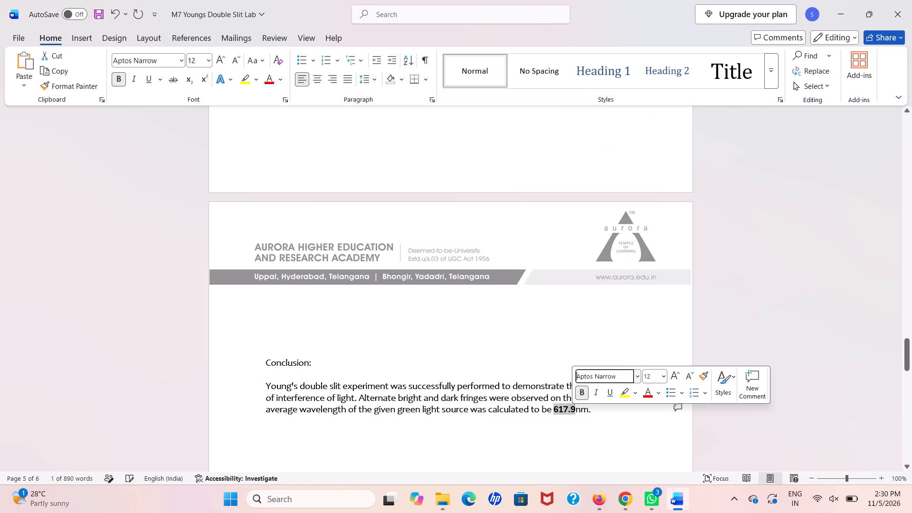
pyautogui.click(571, 437)
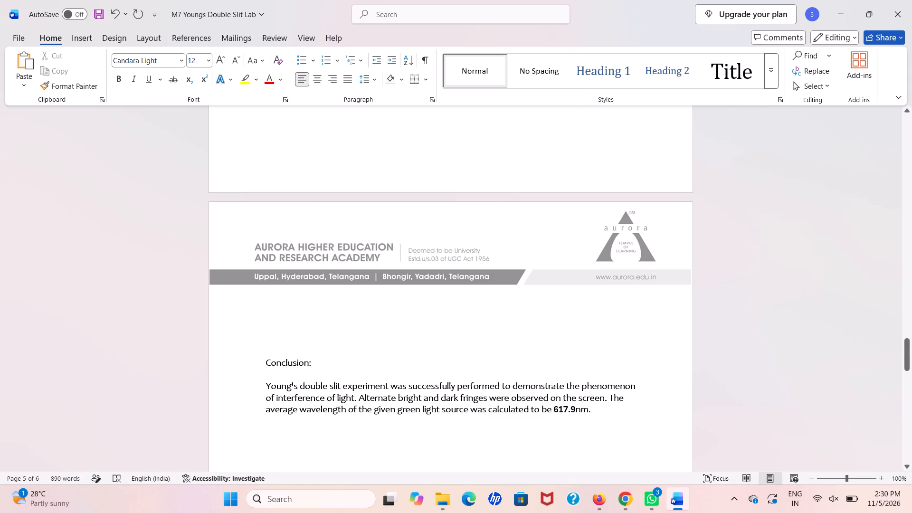
pyautogui.scroll(-2, 571, 437)
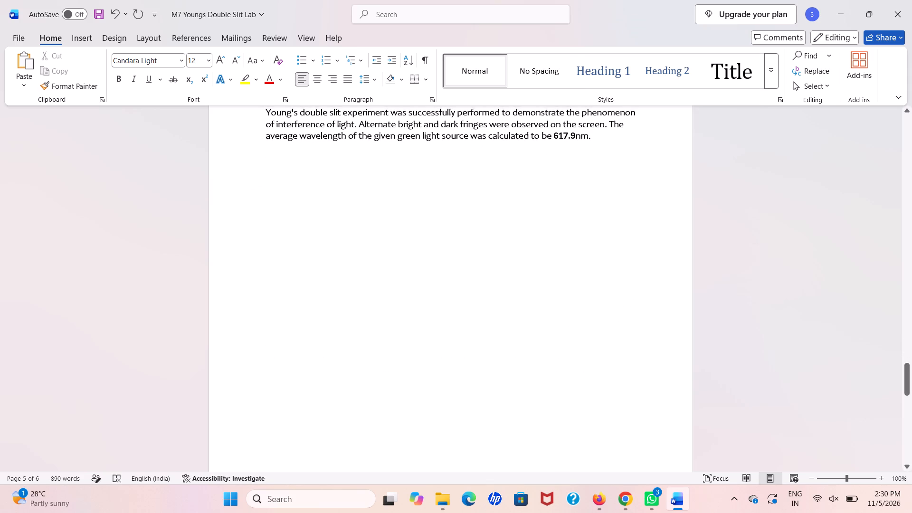
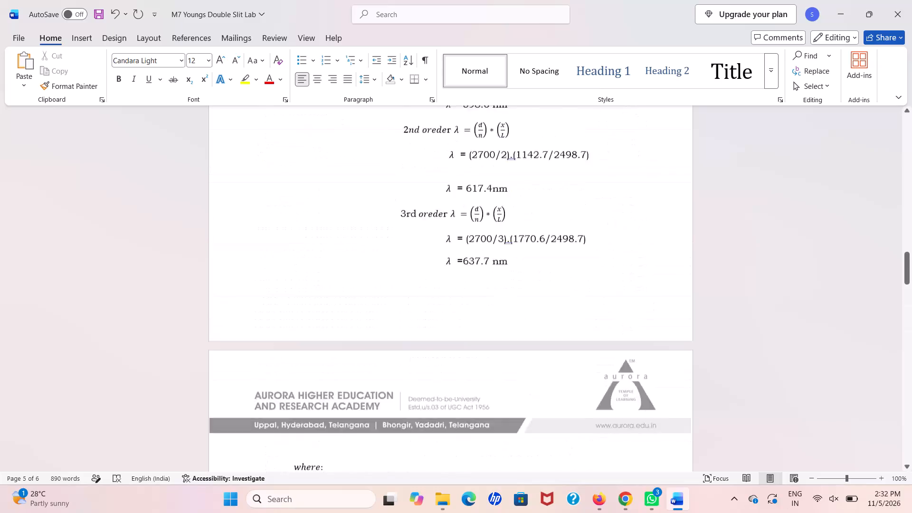
# Review the lab document from the first page through the observations, formula calculations and Discussion to the Conclusion.
pyautogui.scroll(2, 571, 437)
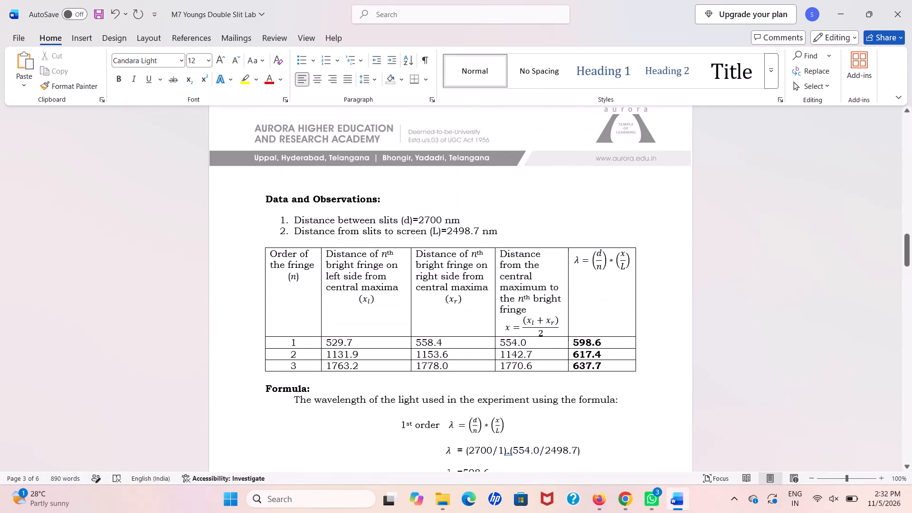
pyautogui.scroll(5, 571, 437)
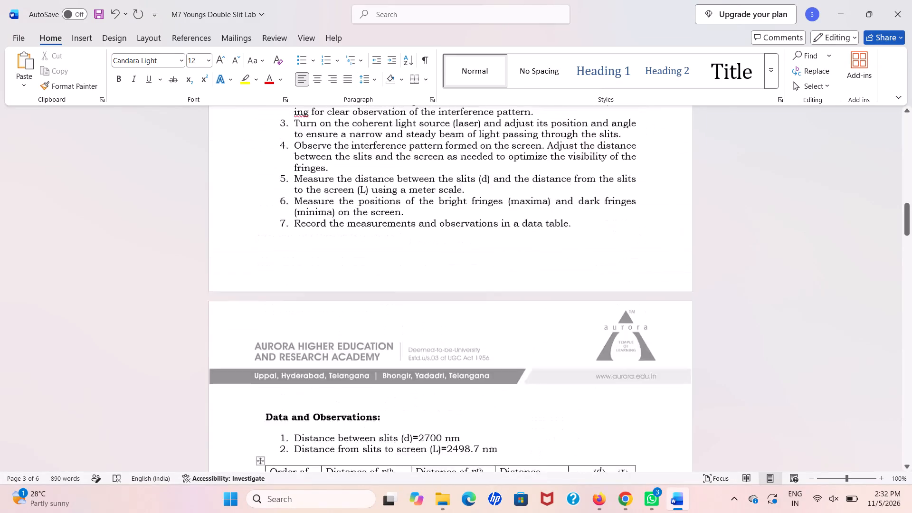
pyautogui.scroll(5, 571, 437)
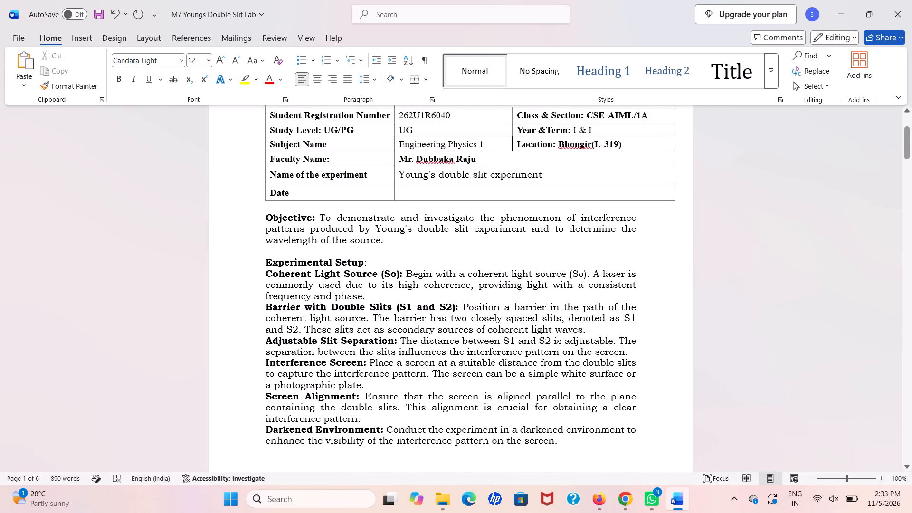
pyautogui.click(683, 288)
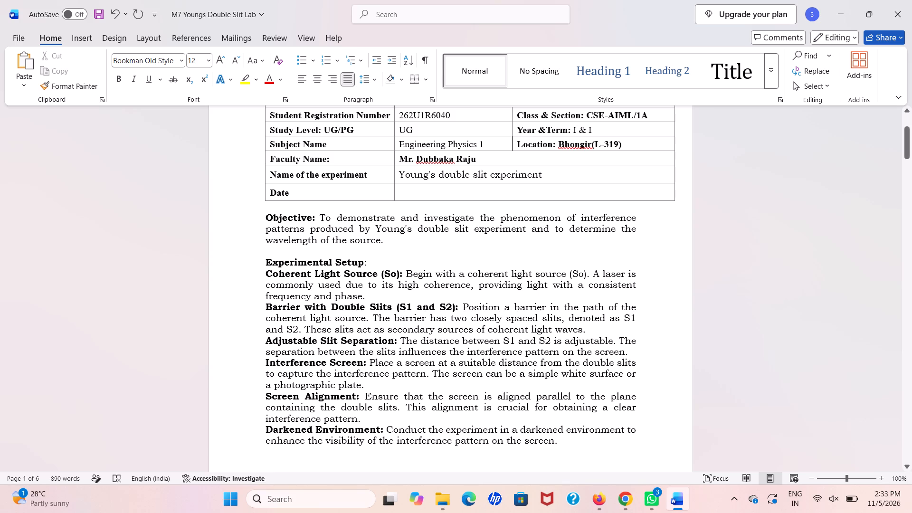
pyautogui.scroll(-4, 623, 297)
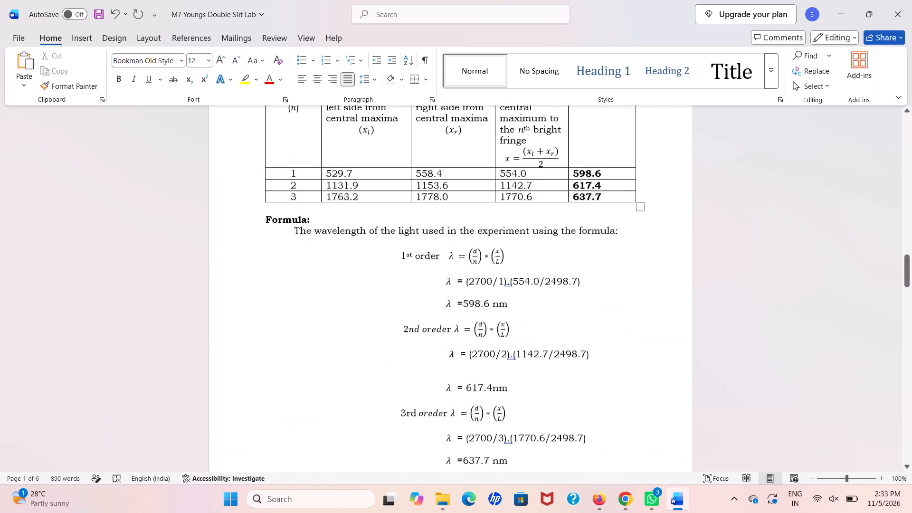
pyautogui.scroll(-5, 623, 297)
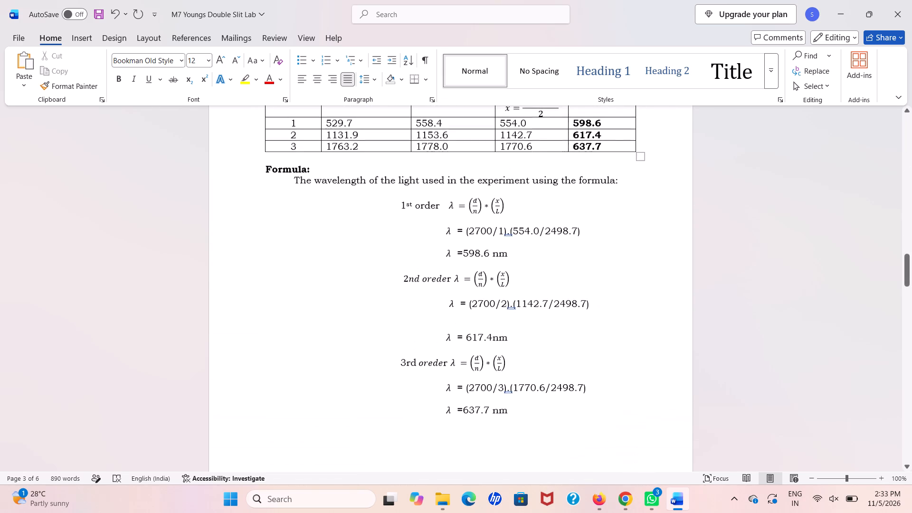
pyautogui.scroll(-4, 623, 297)
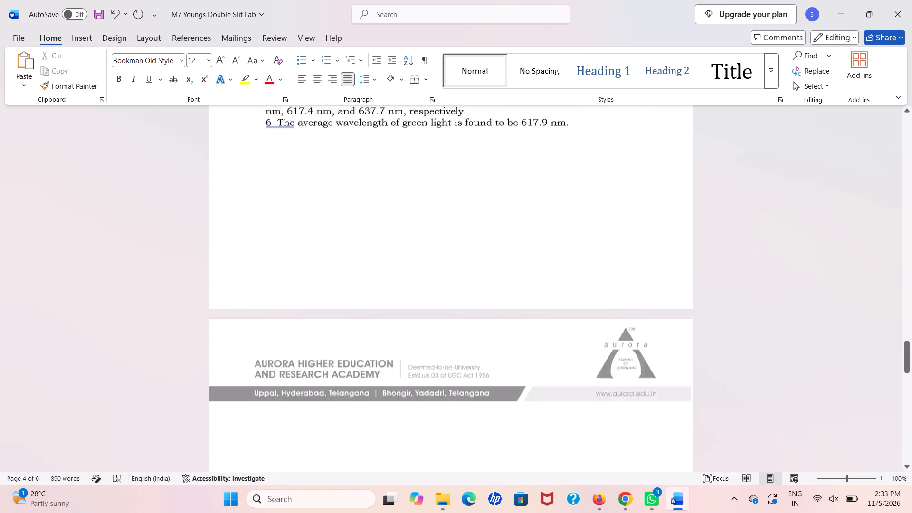
pyautogui.scroll(-4, 623, 297)
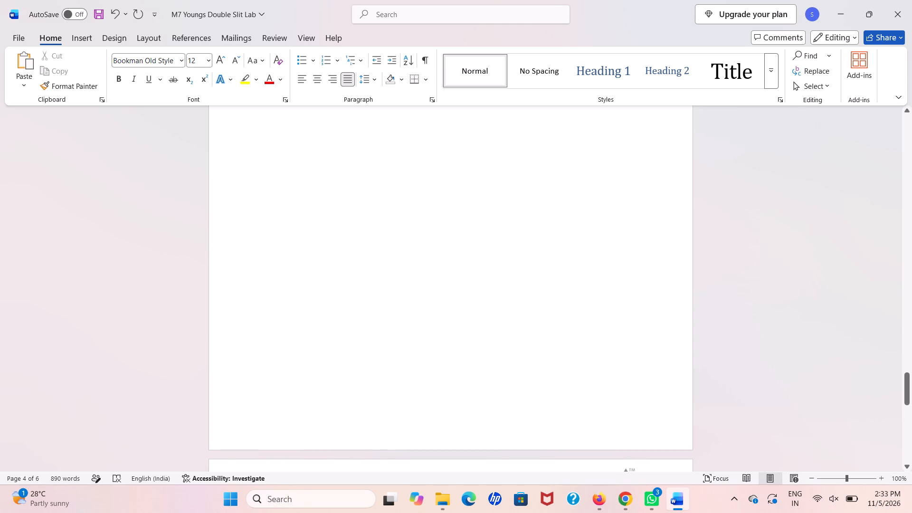
# Remove the page break after the Conclusion and leave two blank lines before the Viva Voce Questions heading.
pyautogui.click(381, 364)
pyautogui.press('BackSpace')
pyautogui.press('BackSpace')
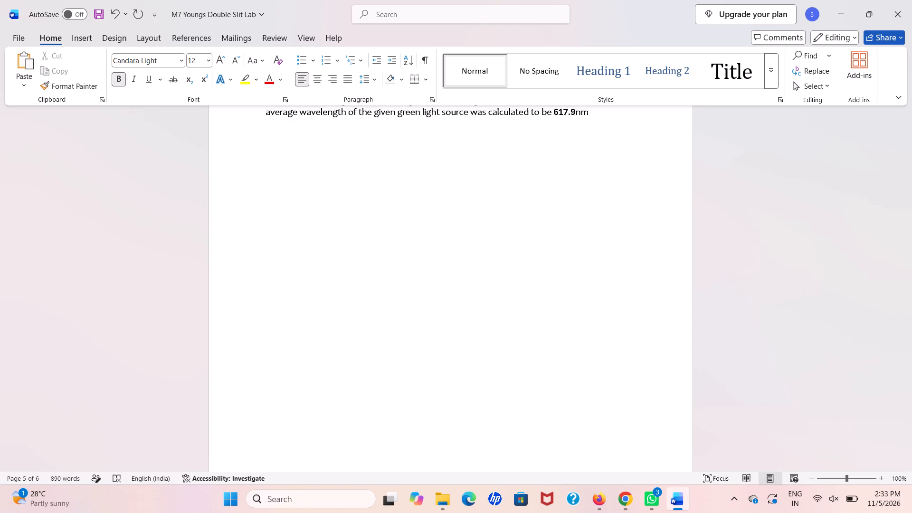
pyautogui.press('Delete')
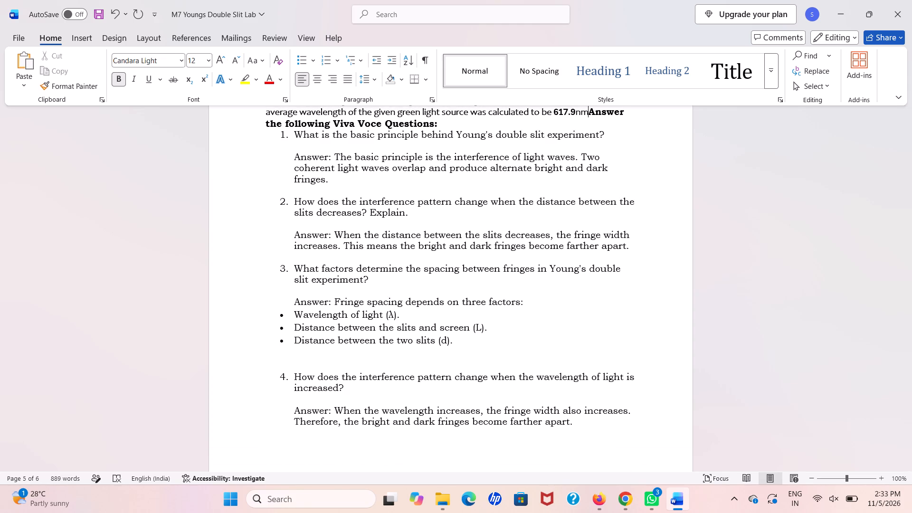
pyautogui.press('Return')
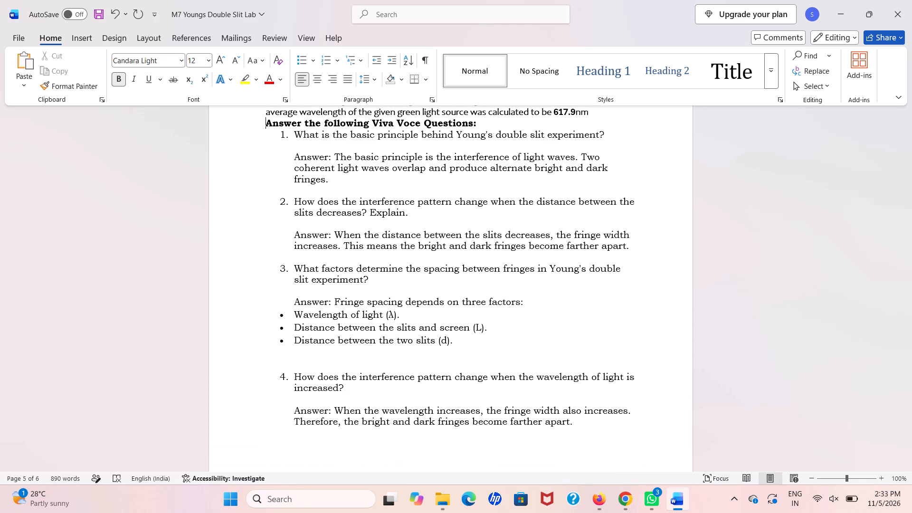
pyautogui.press('Return')
pyautogui.press('Return')
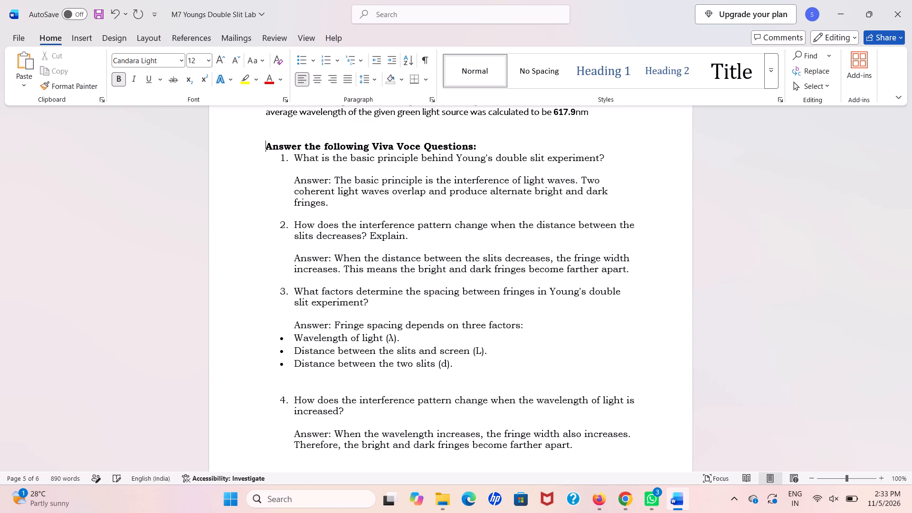
# Save the lab document.
pyautogui.scroll(-1, 381, 364)
pyautogui.scroll(1, 381, 364)
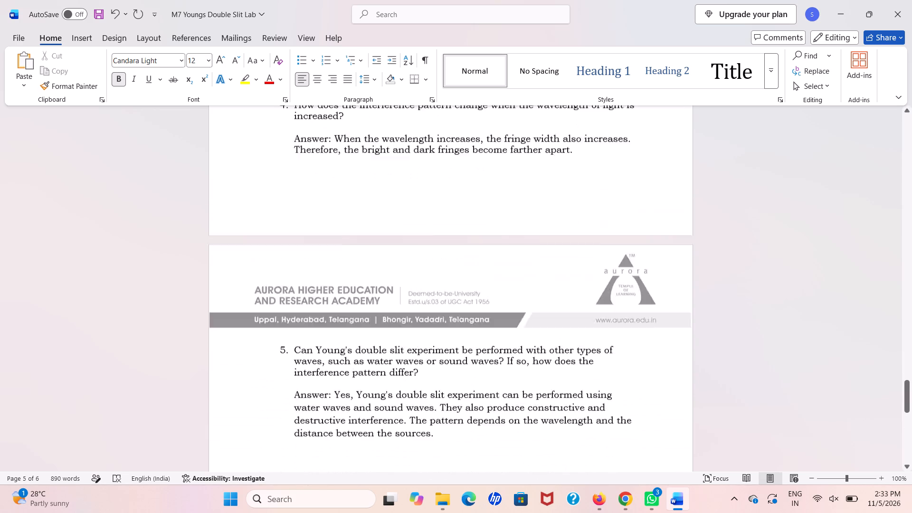
pyautogui.scroll(1, 381, 364)
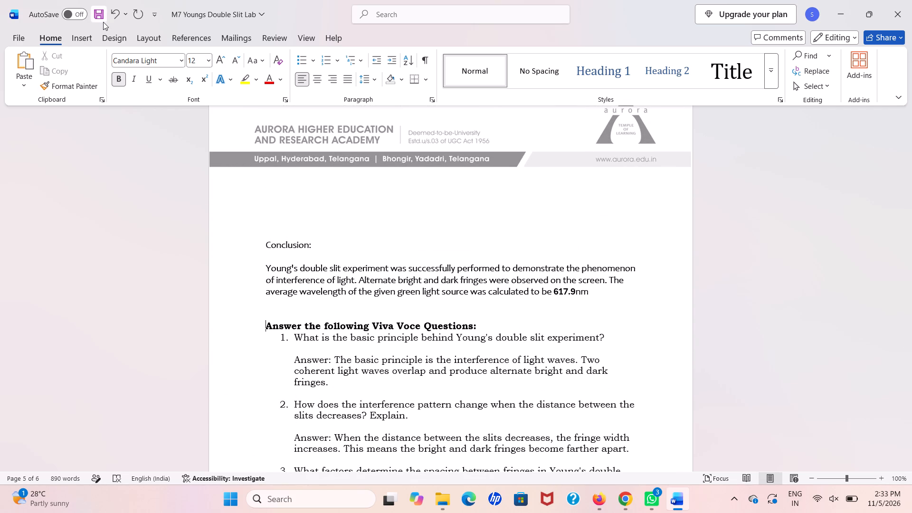
pyautogui.click(101, 11)
pyautogui.click(101, 11)
# Print the document to a PDF named PHYSICS LAB-7 in the OneDrive Documents folder.
pyautogui.scroll(6, 101, 11)
pyautogui.scroll(14, 415, 180)
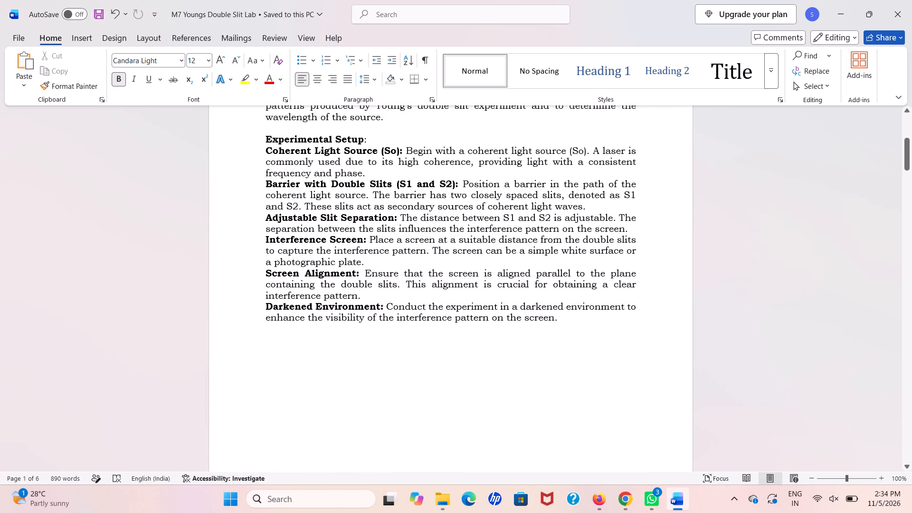
pyautogui.hotkey('ctrl', 'p')
pyautogui.click(138, 83)
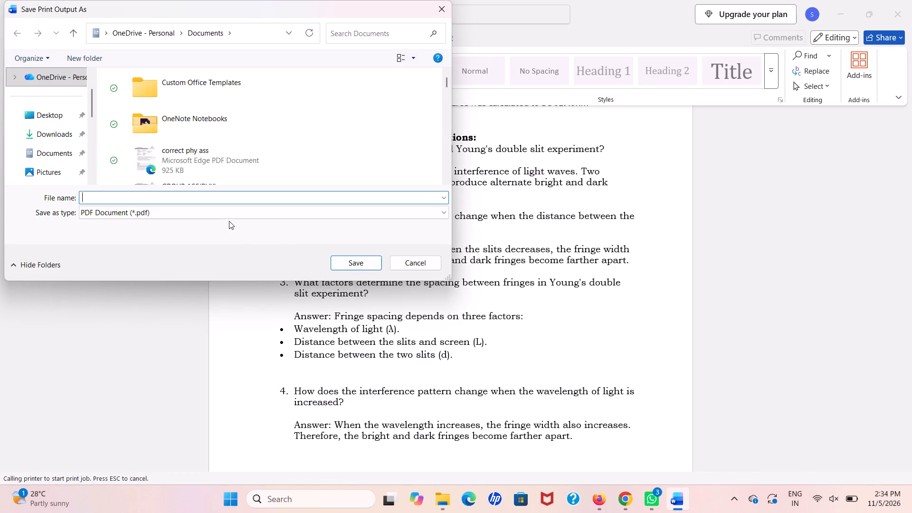
pyautogui.write('PHY')
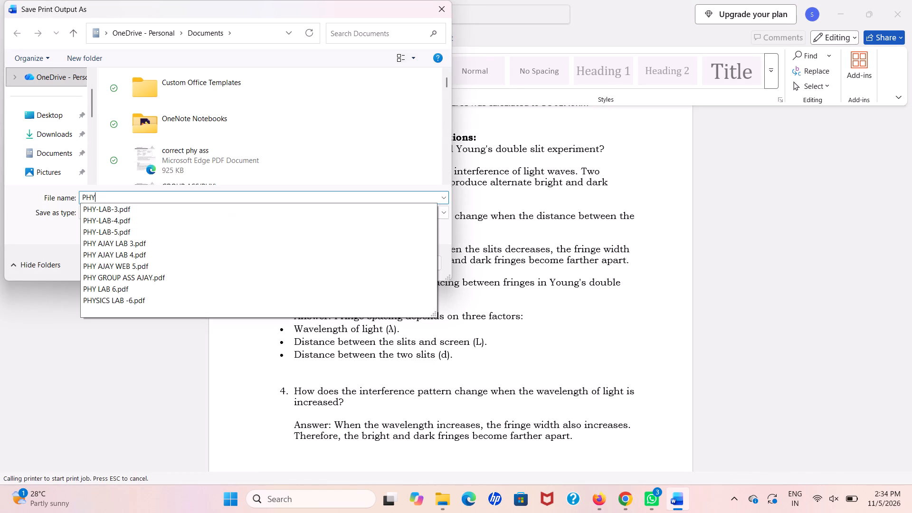
pyautogui.write('SI')
pyautogui.press('c')
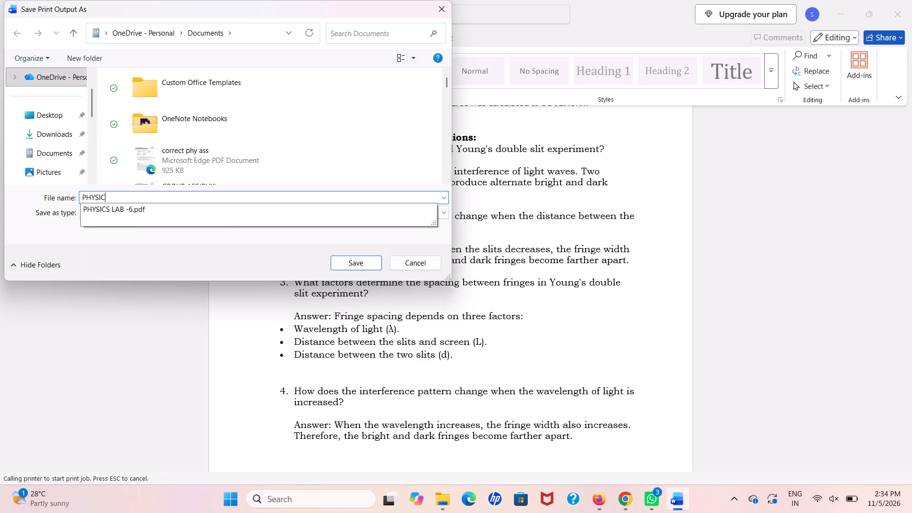
pyautogui.press('s')
pyautogui.press('space')
pyautogui.write('LA')
pyautogui.press('b')
pyautogui.write('-7')
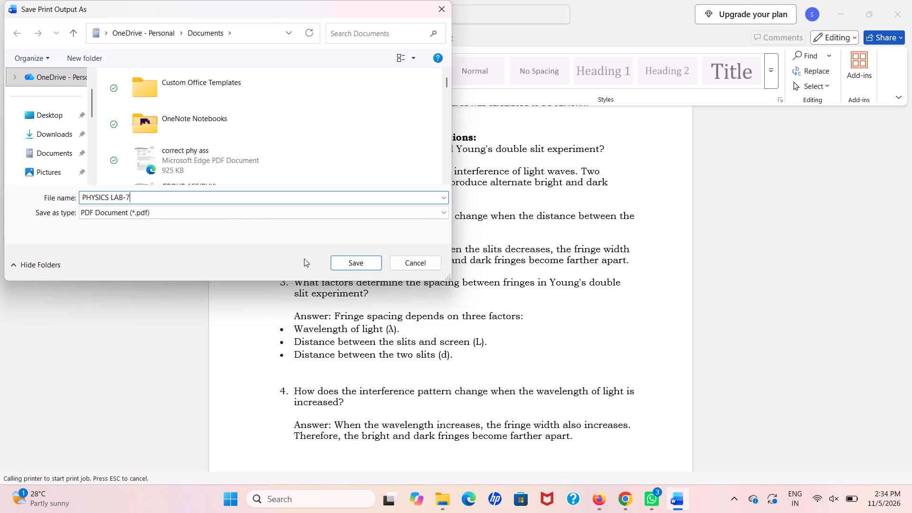
pyautogui.click(352, 262)
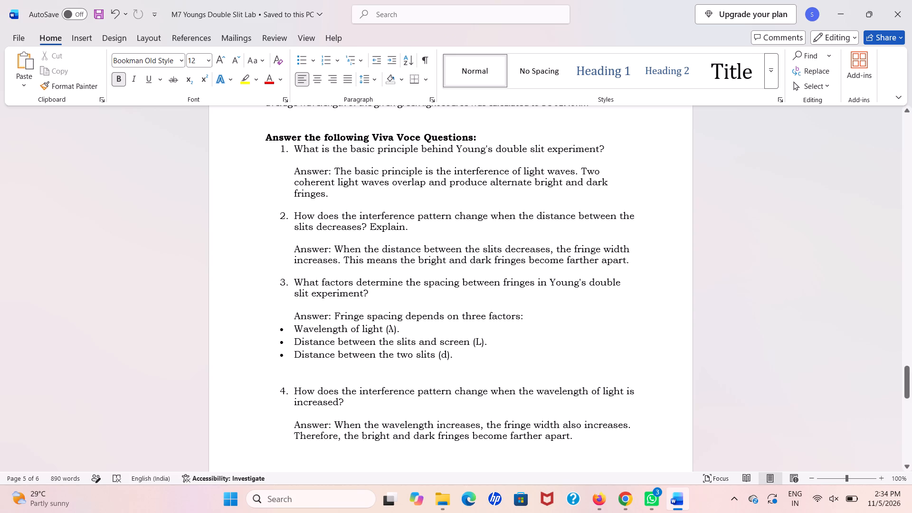
# Switch to File Explorer to view the recent files.
pyautogui.click(447, 512)
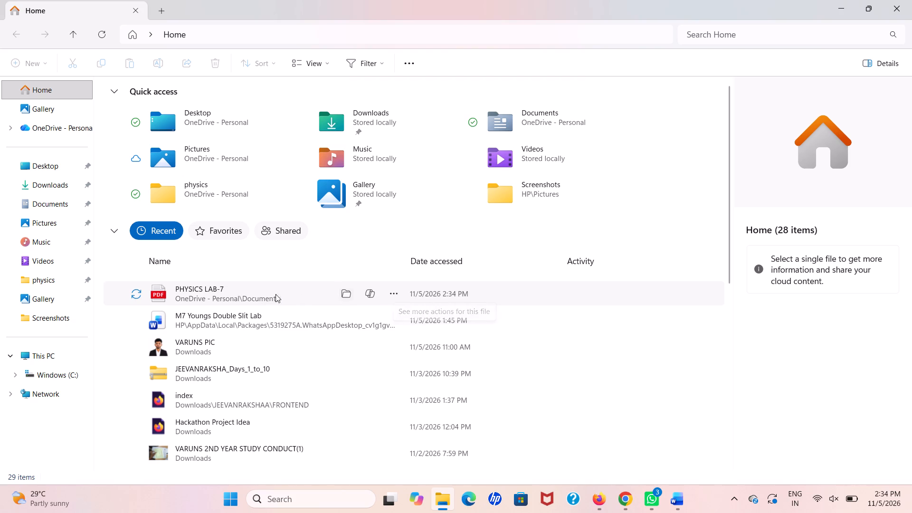
# Switch to Chrome and open the Engineering Physics assessments list in the Aurora University portal.
pyautogui.click(618, 500)
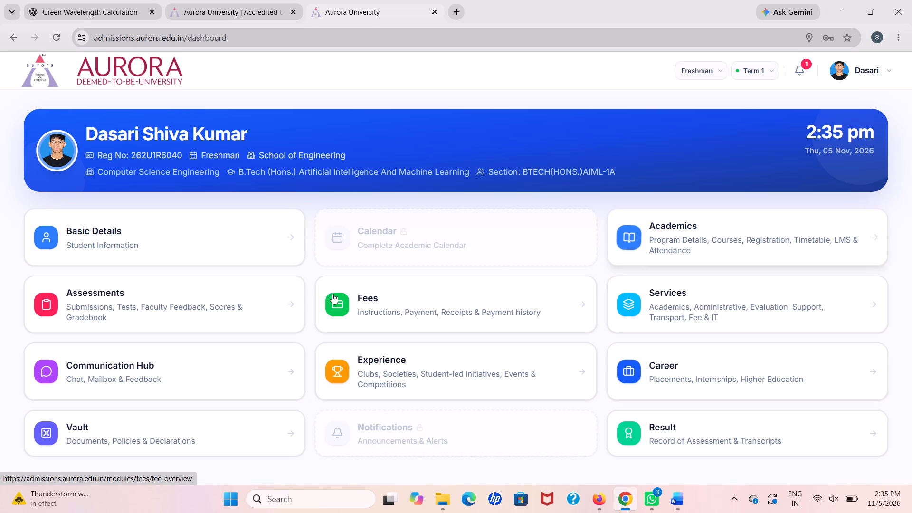
pyautogui.click(272, 300)
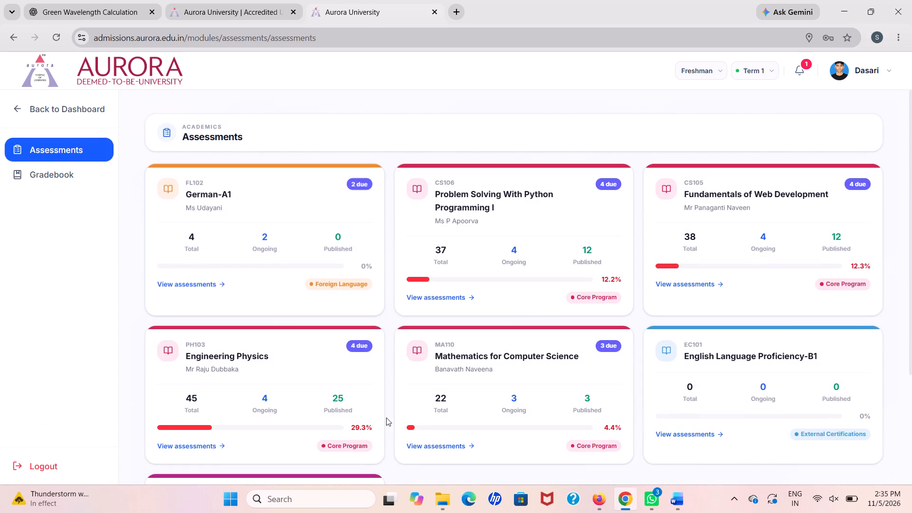
pyautogui.hscroll(2, 382, 408)
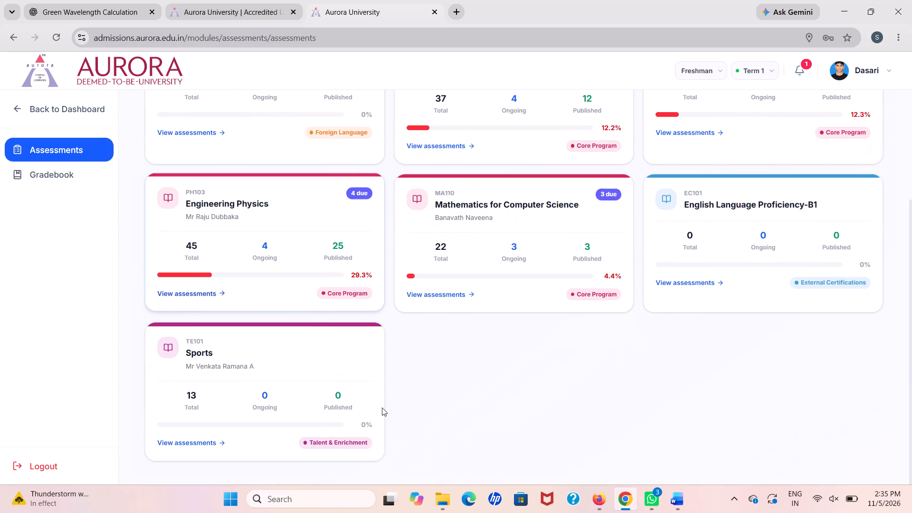
pyautogui.hscroll(1, 382, 408)
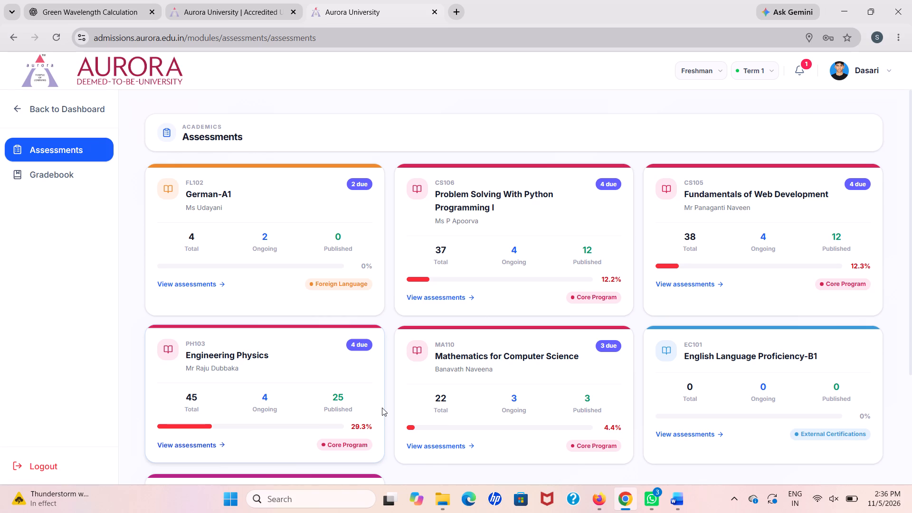
pyautogui.click(271, 400)
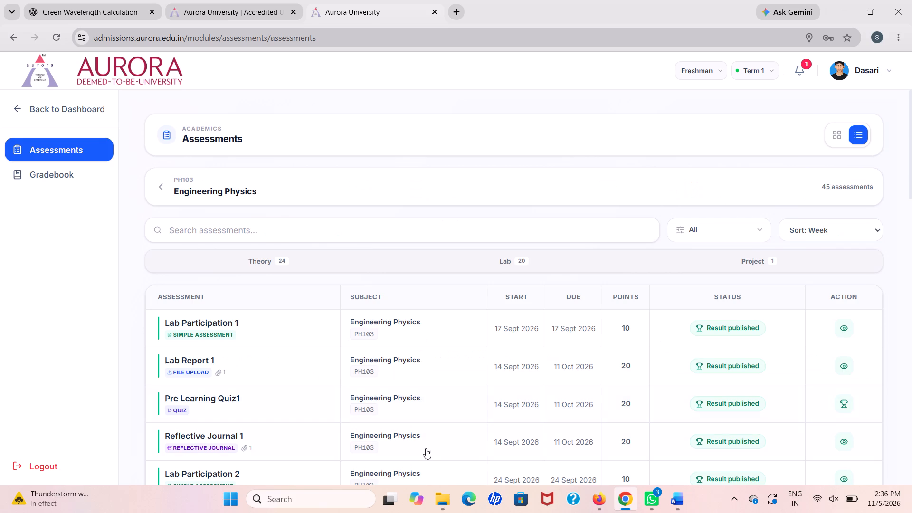
# Check the published score and faculty feedback for the Engineering Physics Group Assignment.
pyautogui.scroll(-9, 437, 448)
pyautogui.hscroll(1, 437, 448)
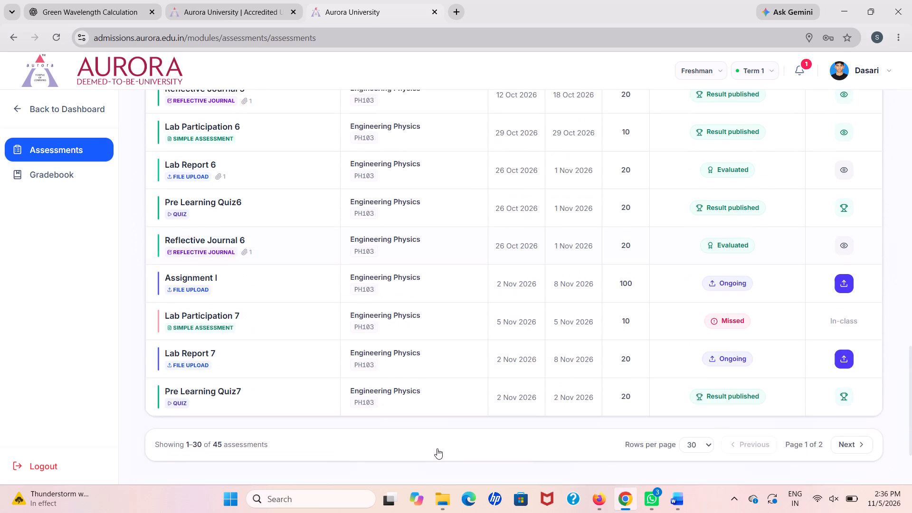
pyautogui.hscroll(1, 437, 448)
pyautogui.scroll(1, 437, 448)
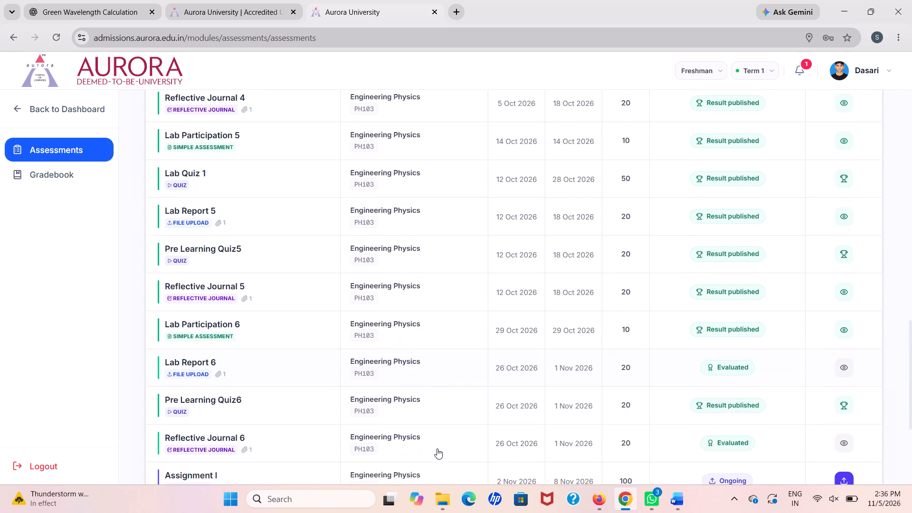
pyautogui.scroll(2, 437, 448)
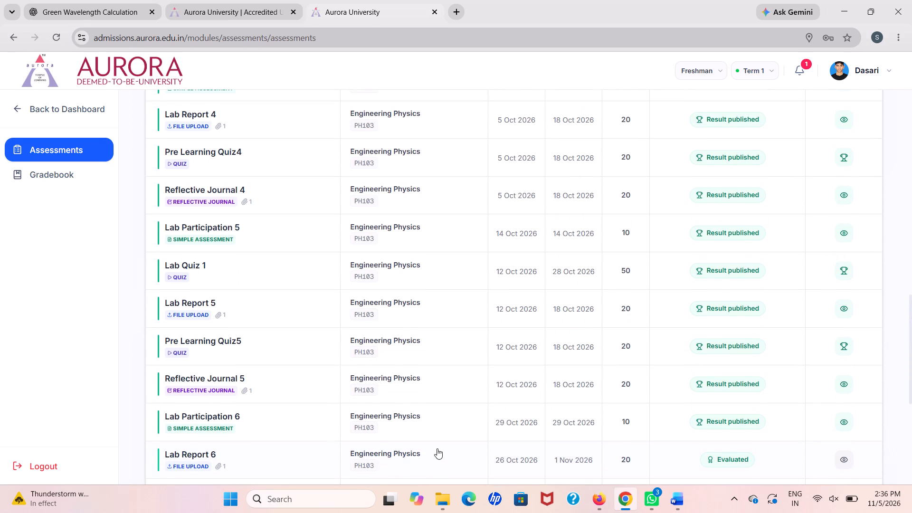
pyautogui.scroll(2, 437, 448)
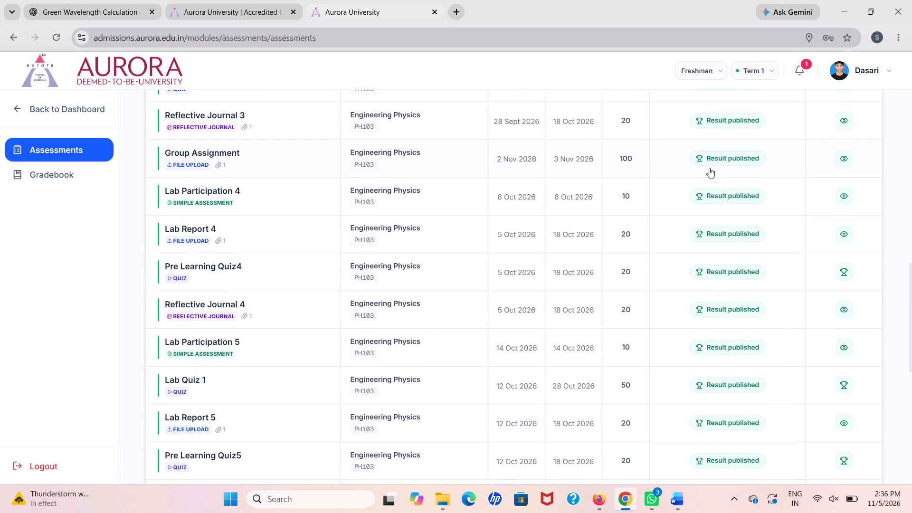
pyautogui.click(846, 161)
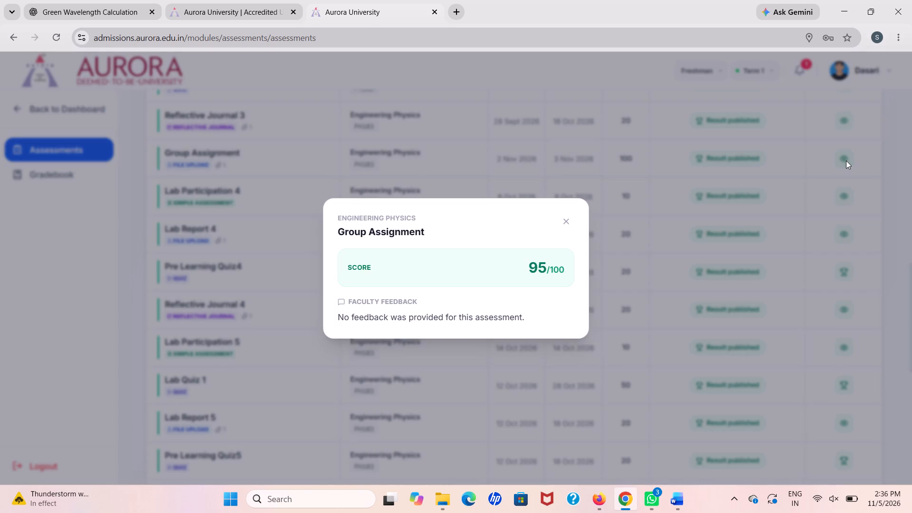
pyautogui.click(711, 156)
# Open the file upload for Lab Report 7 in the Engineering Physics assessments list.
pyautogui.scroll(-4, 686, 312)
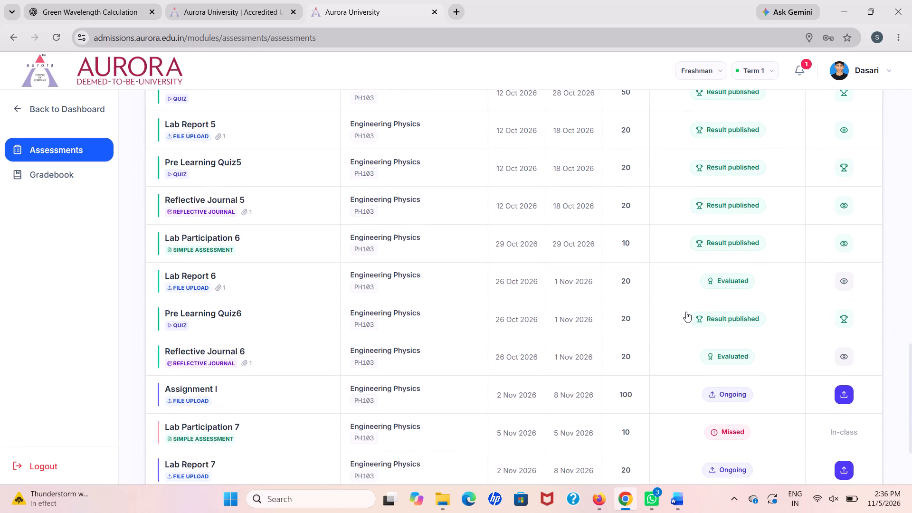
pyautogui.scroll(-2, 686, 312)
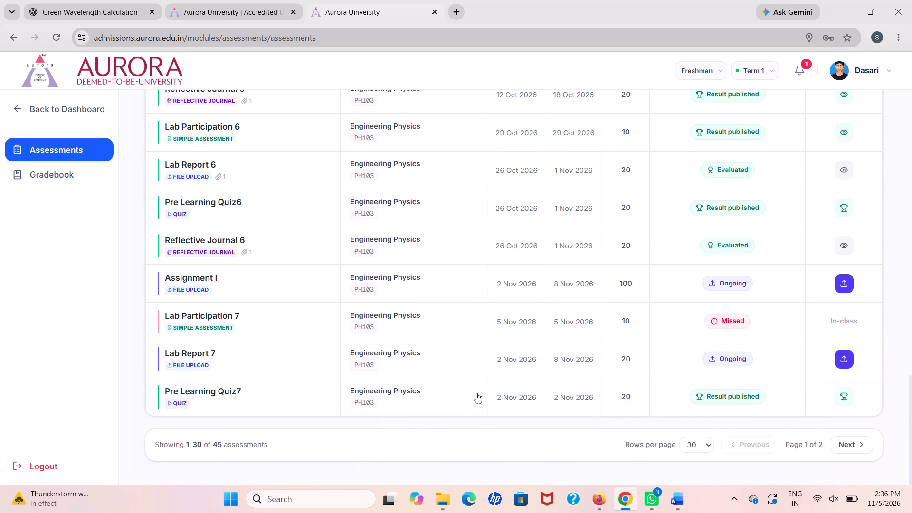
pyautogui.click(839, 360)
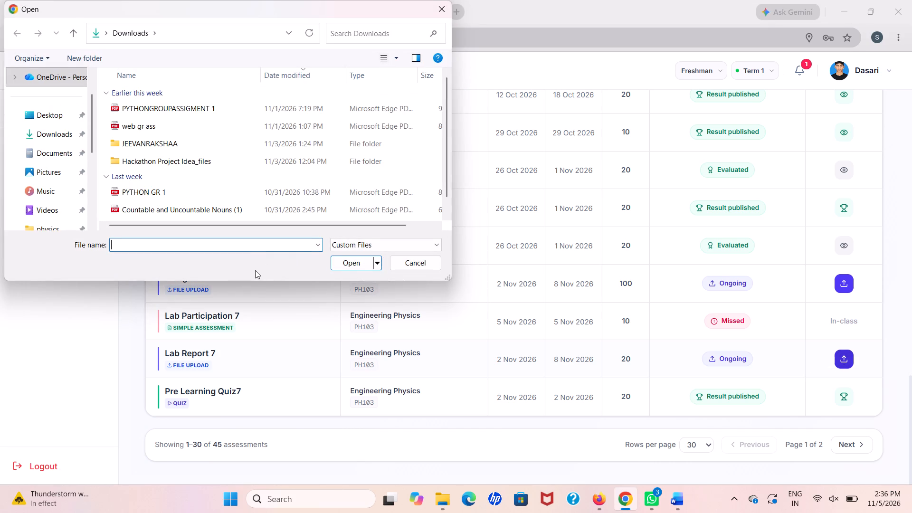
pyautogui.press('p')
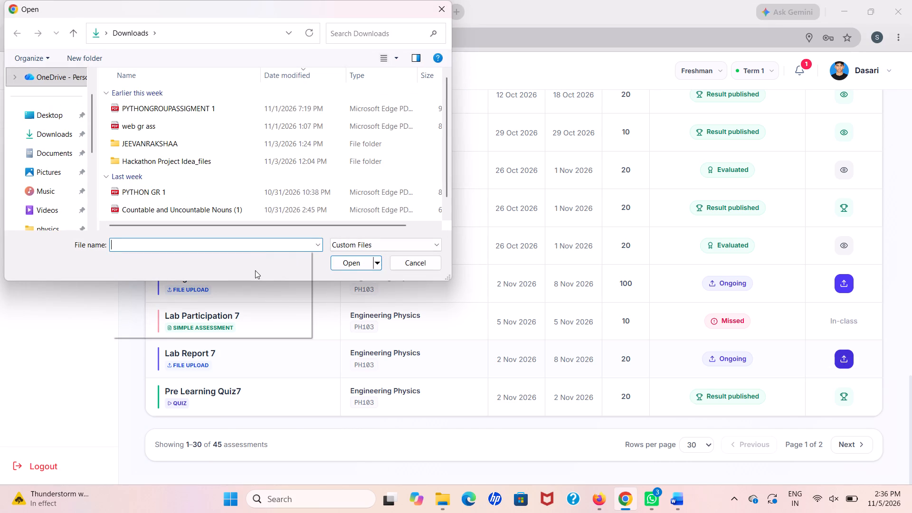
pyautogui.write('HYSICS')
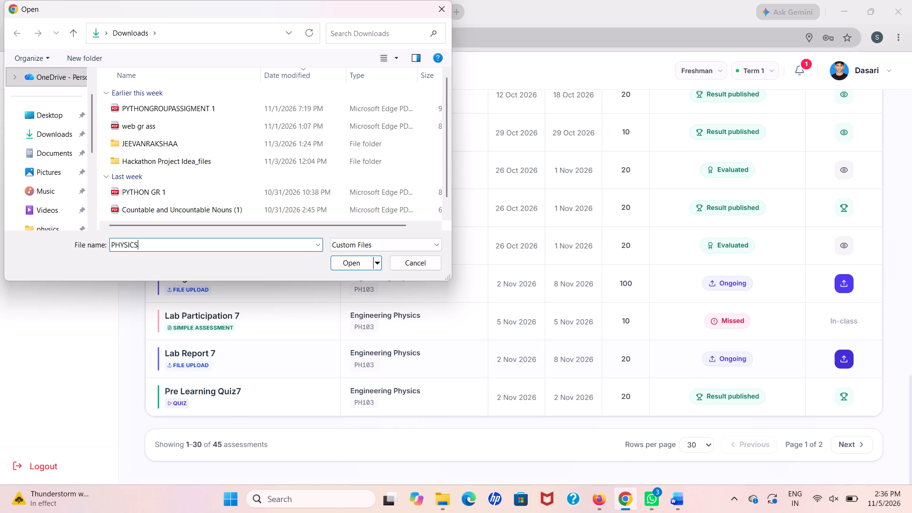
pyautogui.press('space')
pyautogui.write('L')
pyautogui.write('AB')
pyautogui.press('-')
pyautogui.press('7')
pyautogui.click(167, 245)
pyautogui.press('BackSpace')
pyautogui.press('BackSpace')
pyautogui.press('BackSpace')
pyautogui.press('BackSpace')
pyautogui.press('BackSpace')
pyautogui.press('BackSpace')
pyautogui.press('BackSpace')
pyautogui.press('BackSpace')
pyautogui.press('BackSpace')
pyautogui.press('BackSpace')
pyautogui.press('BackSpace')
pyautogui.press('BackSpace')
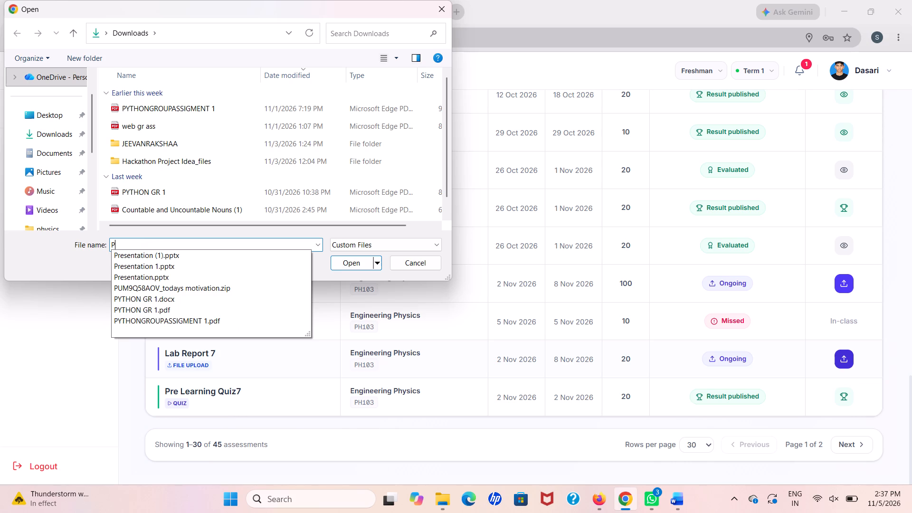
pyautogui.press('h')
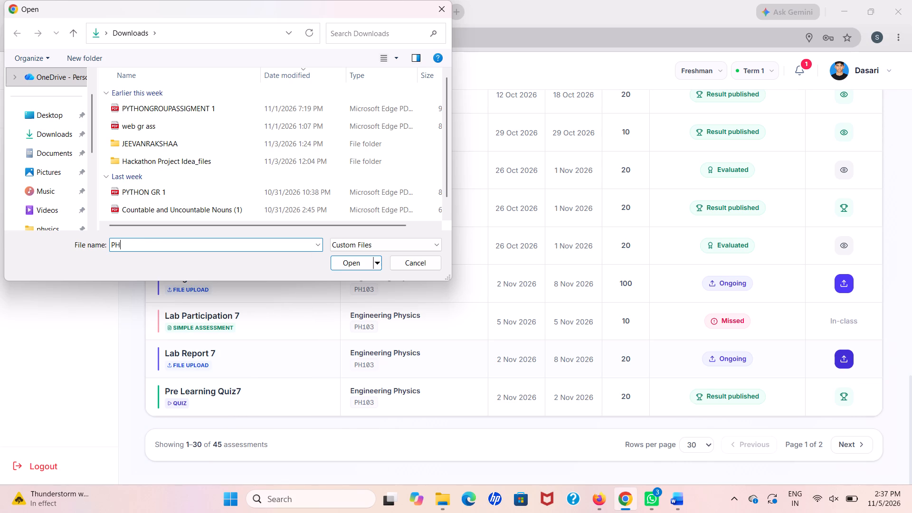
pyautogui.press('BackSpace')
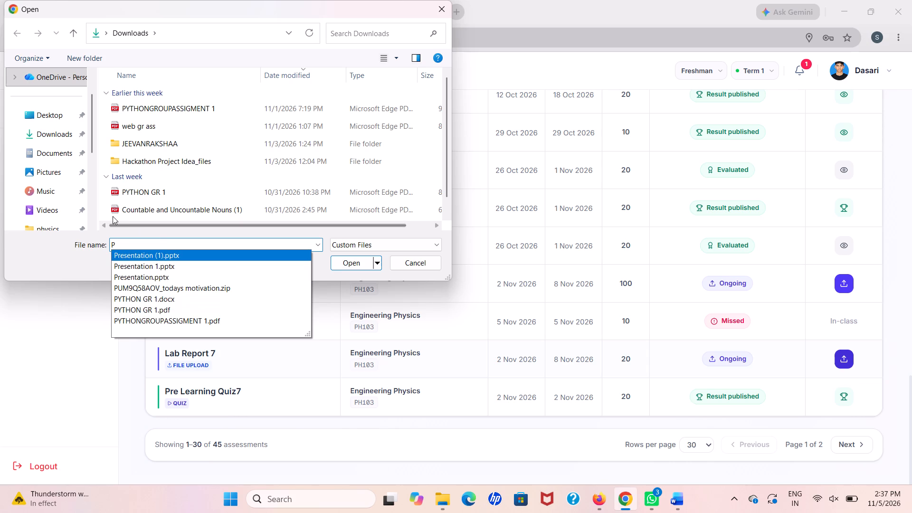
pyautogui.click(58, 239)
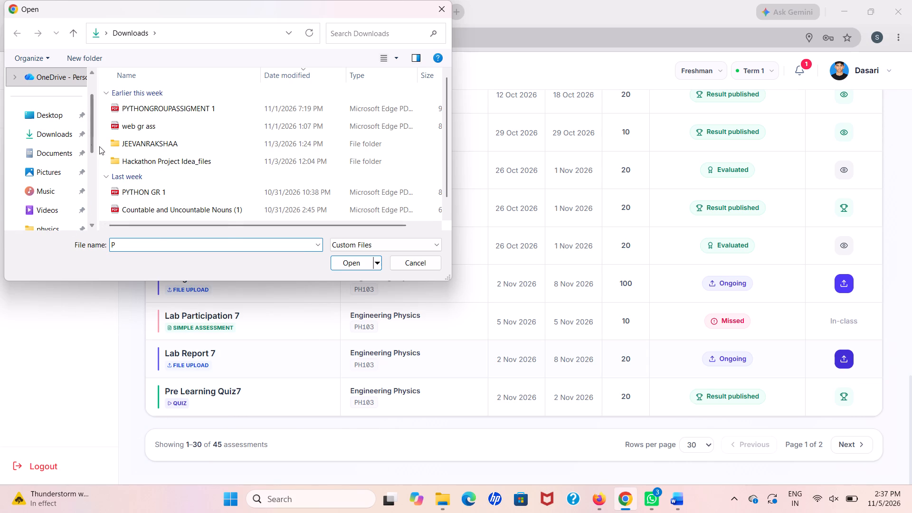
# Upload the PHYSICS LAB-7 PDF from the Home folder's recent files as the Lab Report 7 submission.
pyautogui.scroll(2, 49, 82)
pyautogui.click(49, 76)
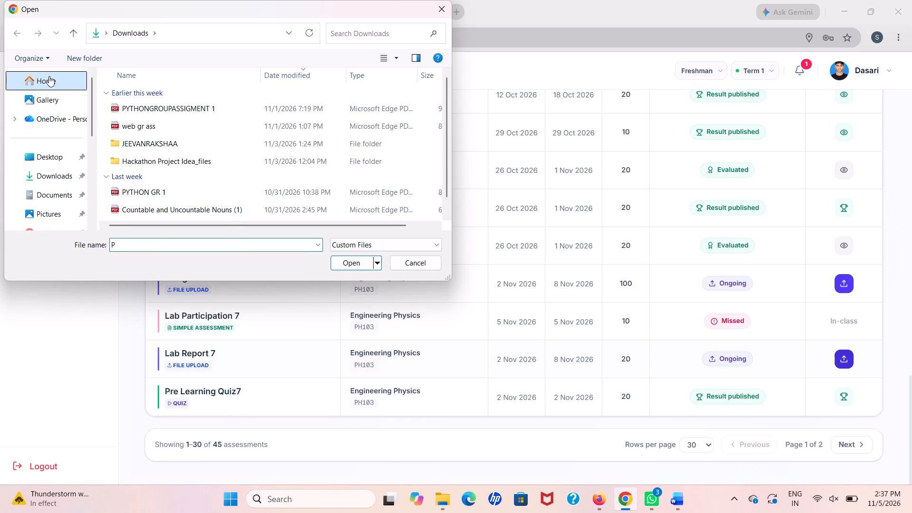
pyautogui.scroll(-2, 184, 160)
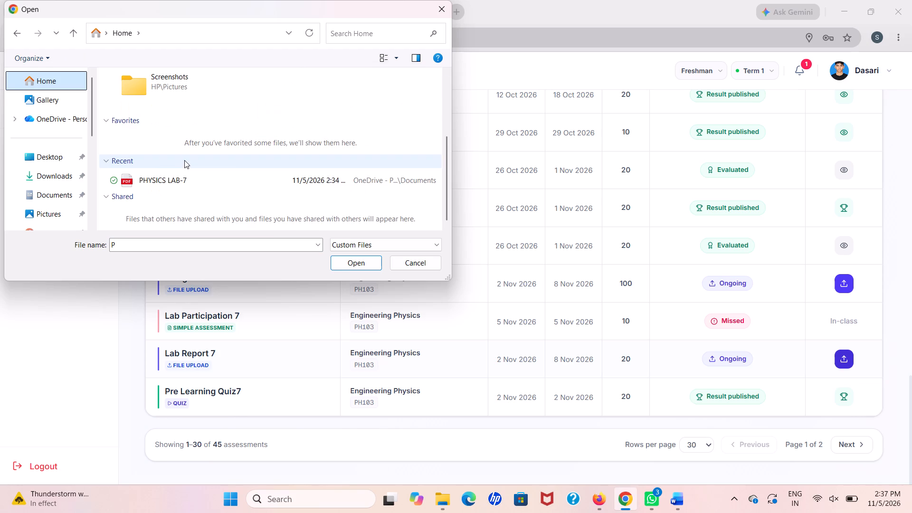
pyautogui.scroll(-1, 184, 160)
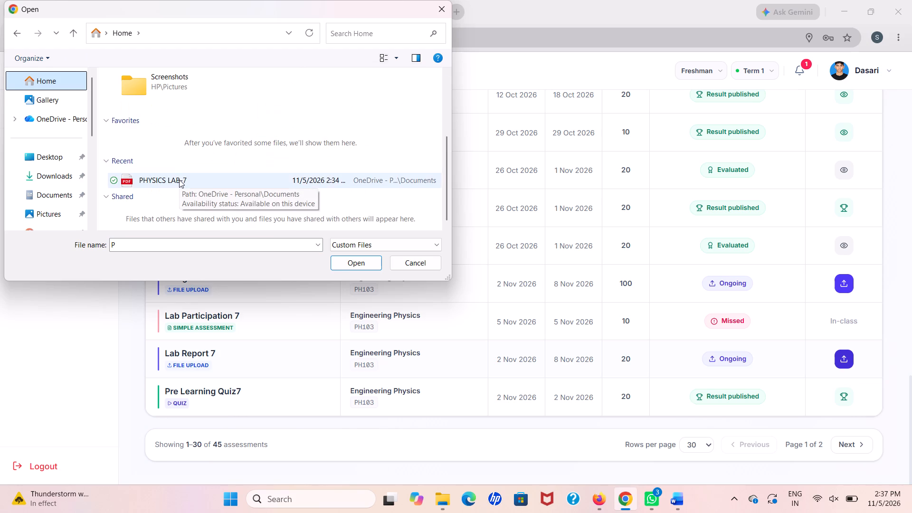
pyautogui.doubleClick(179, 180)
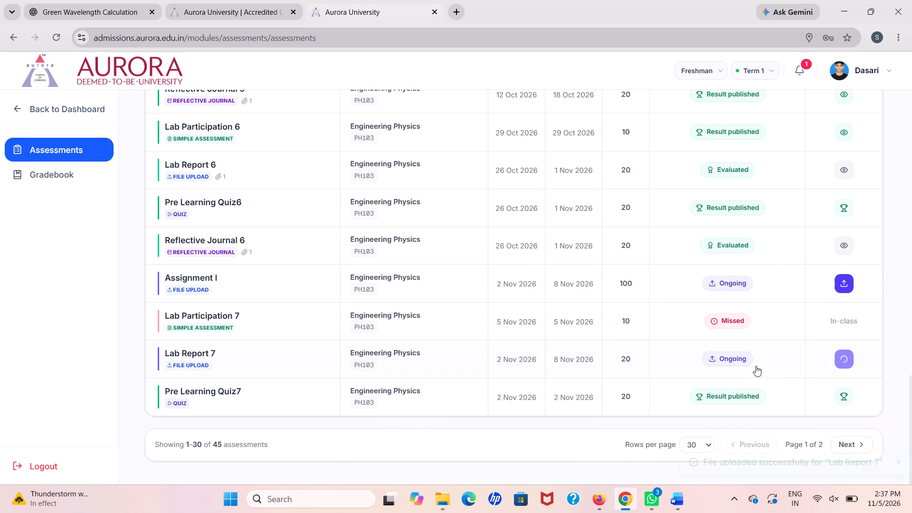
# View the submitted Lab Report 7 file.
pyautogui.click(825, 359)
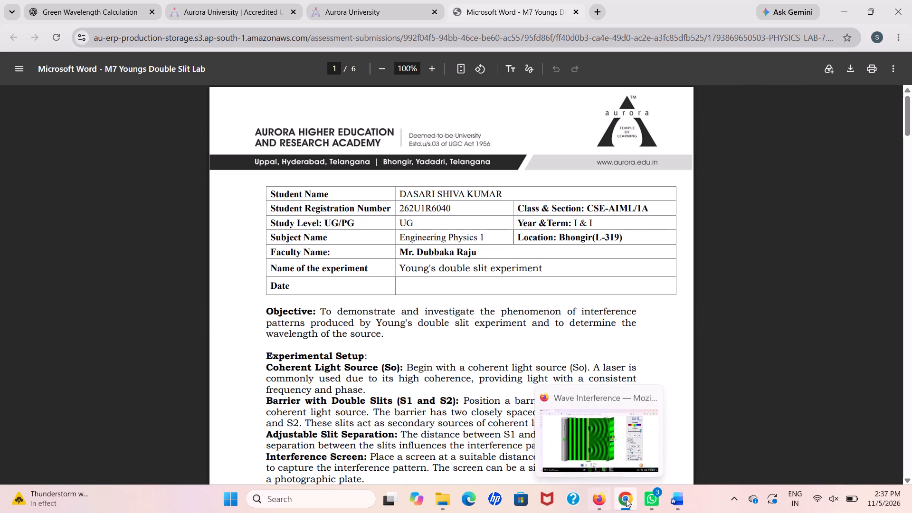
# Switch to File Explorer and open the recent PHYSICS LAB-7 PDF with Word, just once.
pyautogui.click(437, 498)
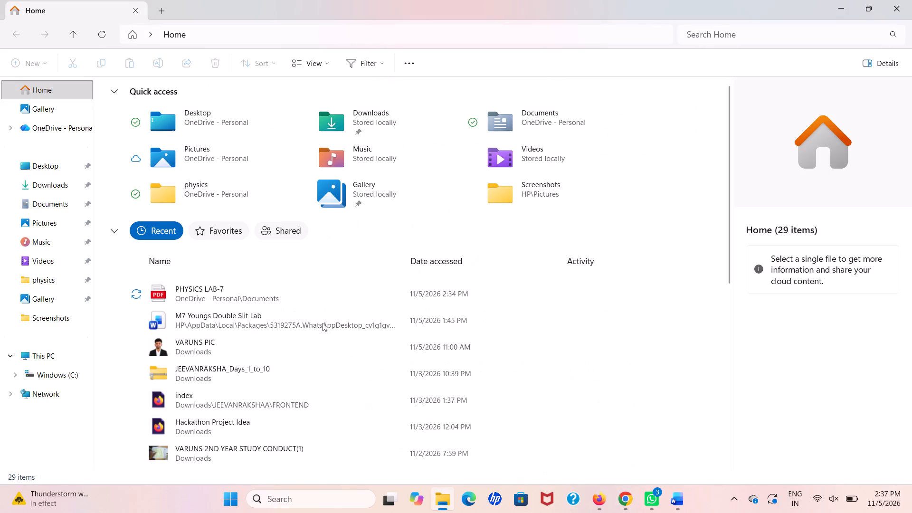
pyautogui.rightClick(313, 295)
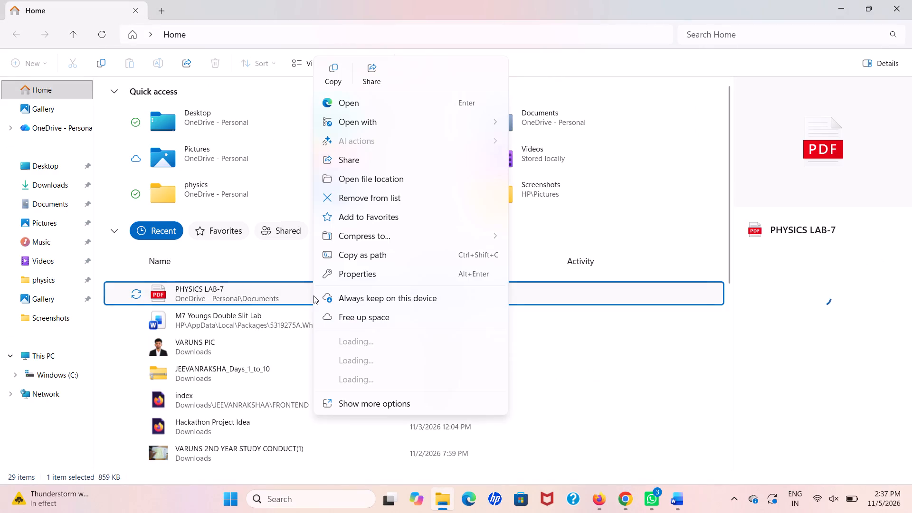
pyautogui.rightClick(313, 295)
pyautogui.click(381, 120)
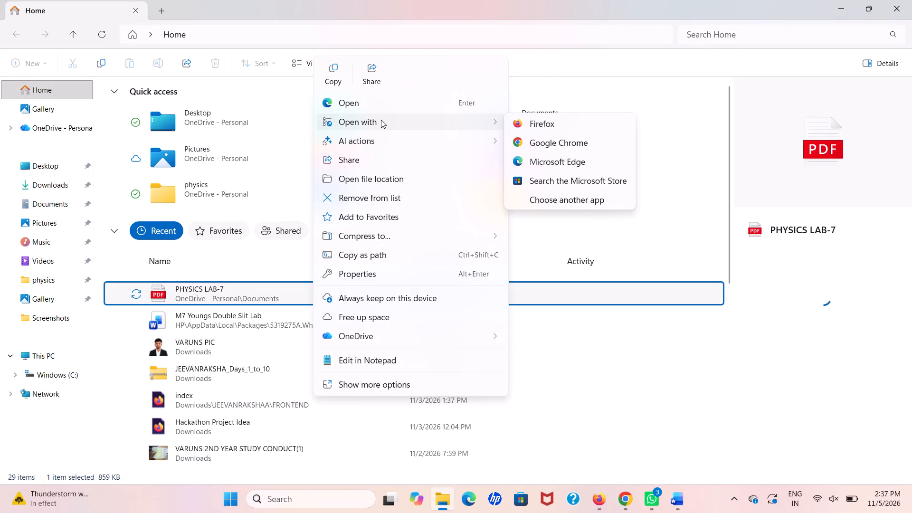
pyautogui.click(552, 199)
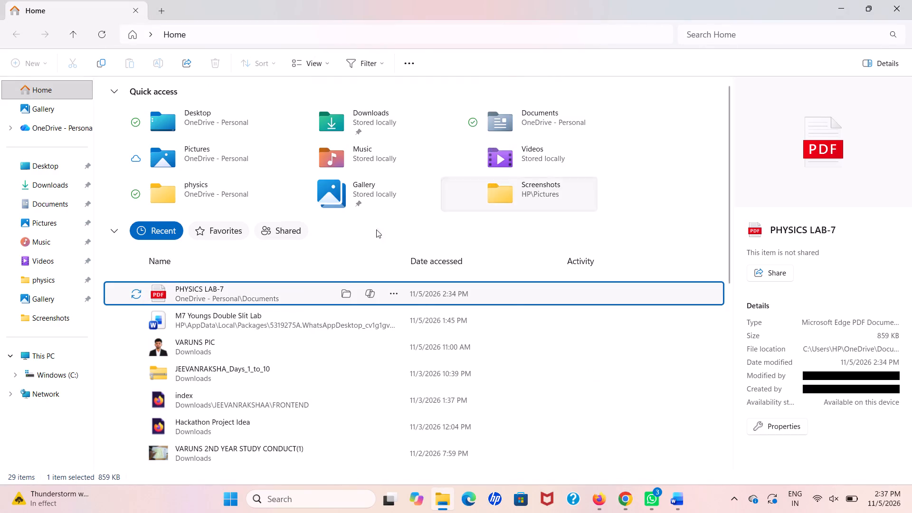
pyautogui.click(417, 392)
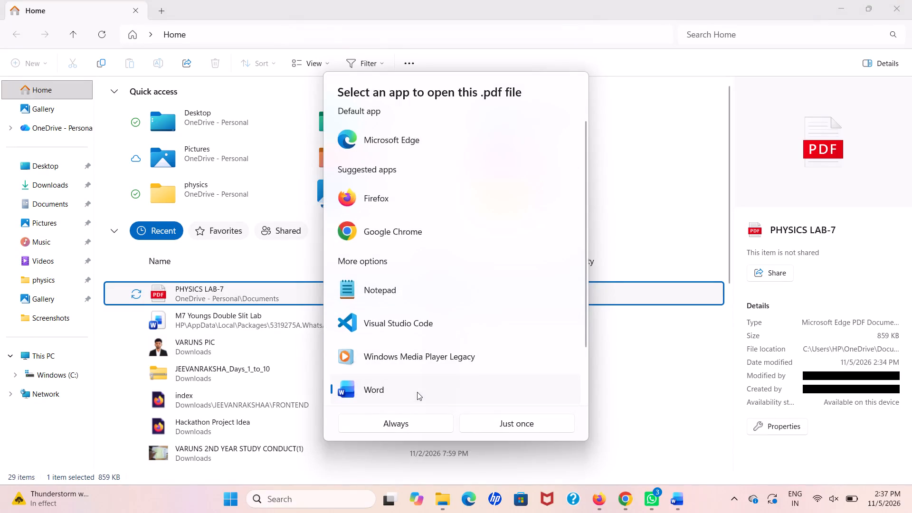
pyautogui.click(518, 427)
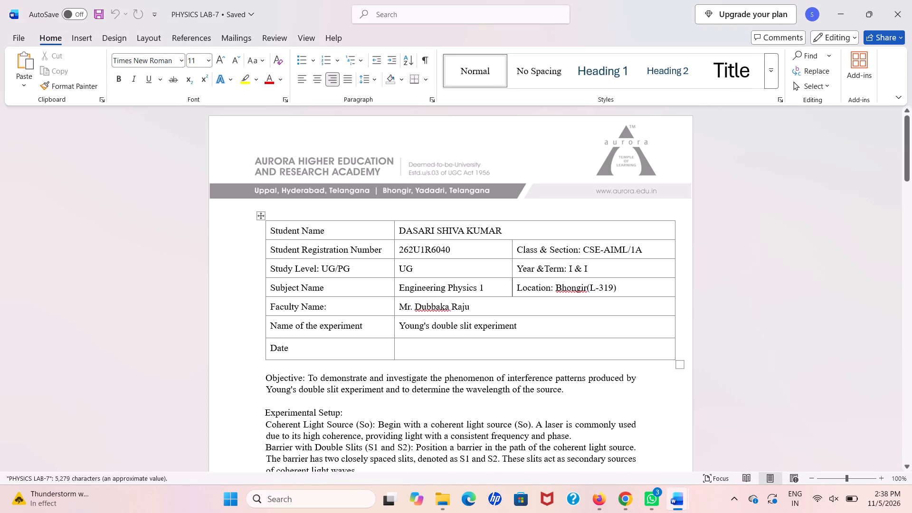
# Enter 05/11/2026 in the empty Date cell of the student details table.
pyautogui.click(435, 349)
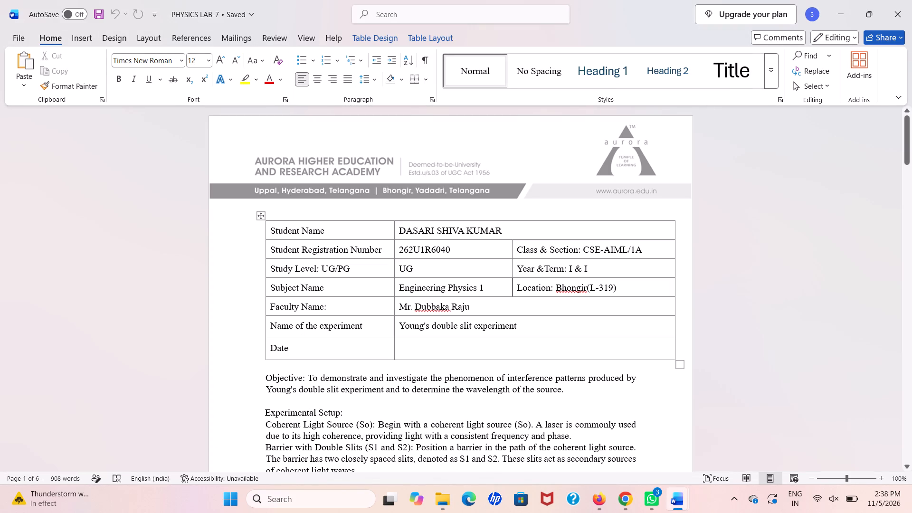
pyautogui.write('05')
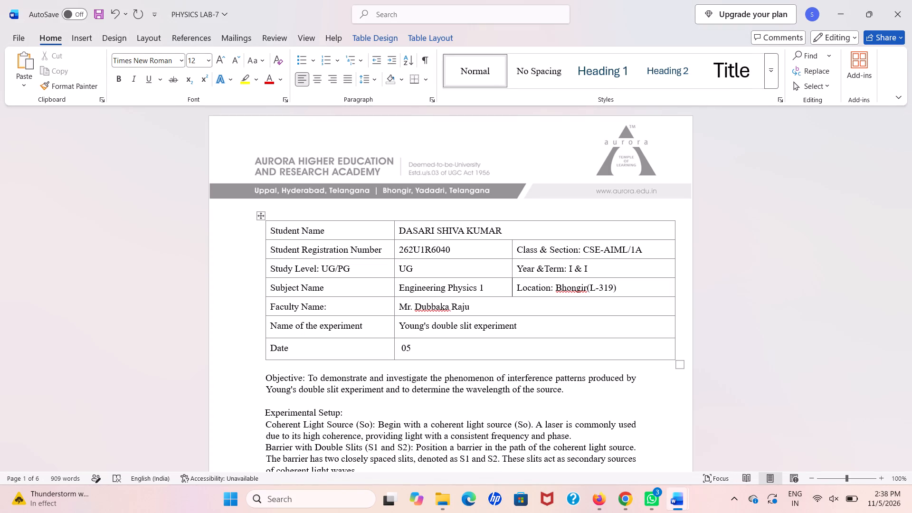
pyautogui.press('/')
pyautogui.write('11')
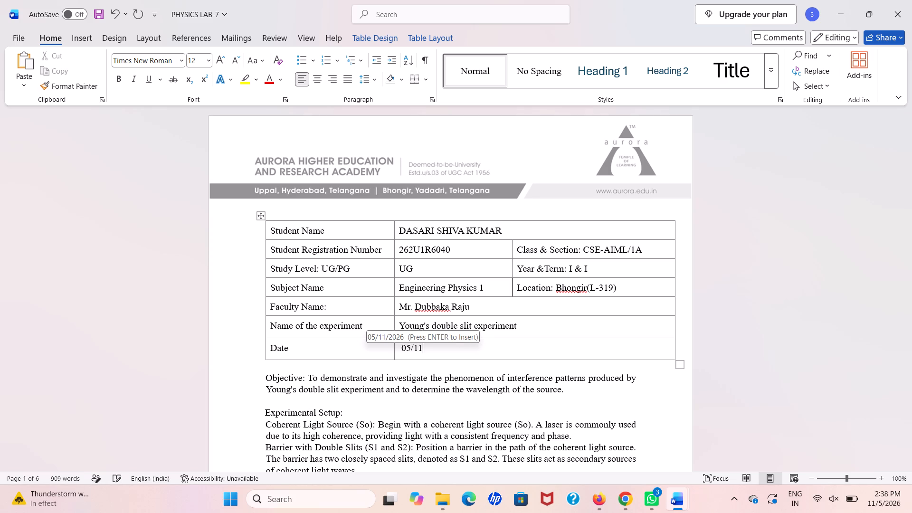
pyautogui.write('/2-')
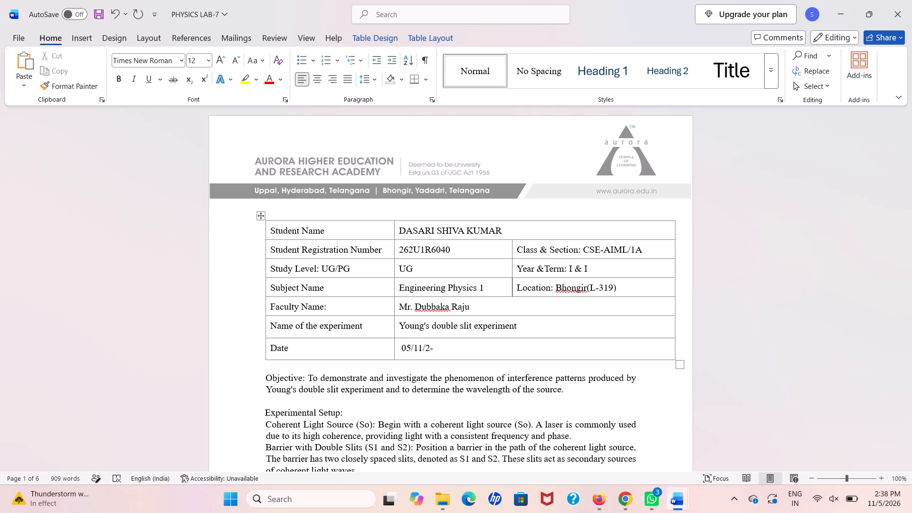
pyautogui.press('BackSpace')
pyautogui.write('026')
# Print the whole report to PDF as PHYSICS LAB-7.pdf in the OneDrive Documents folder, replacing the existing file.
pyautogui.hotkey('ctrl', 'p')
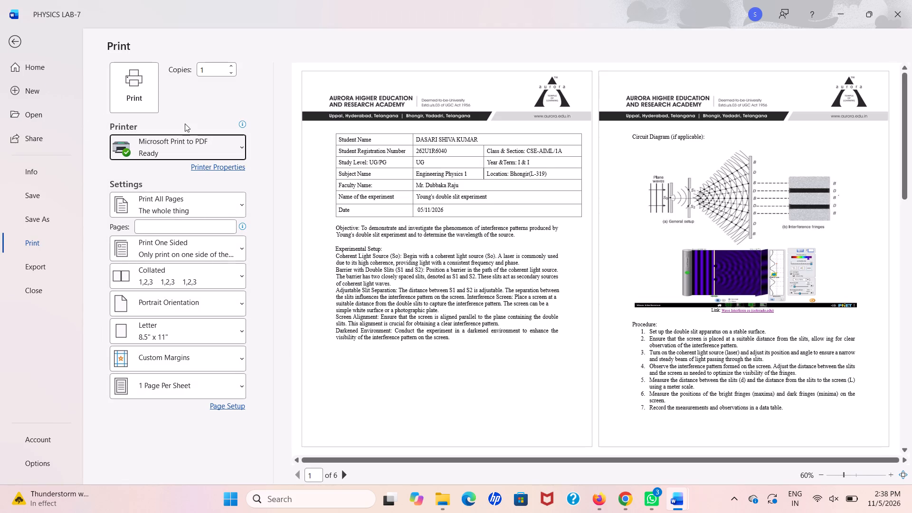
pyautogui.click(133, 74)
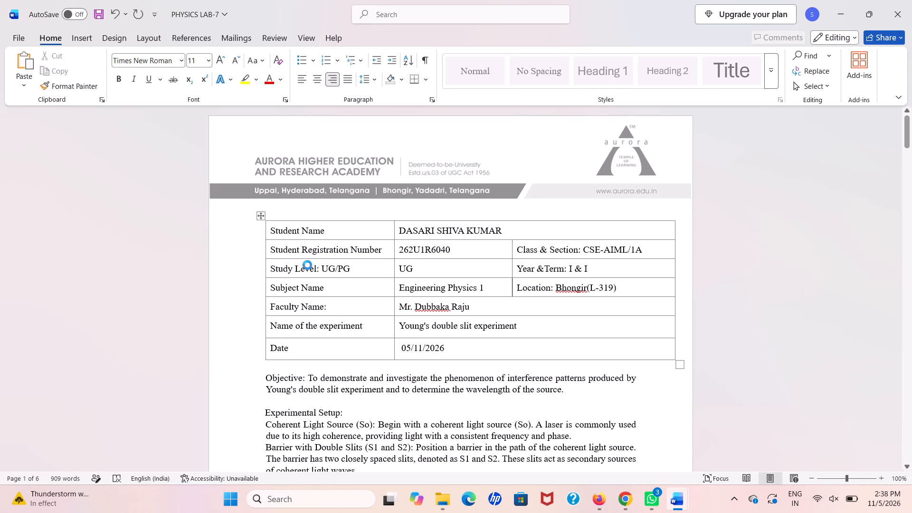
pyautogui.press('p')
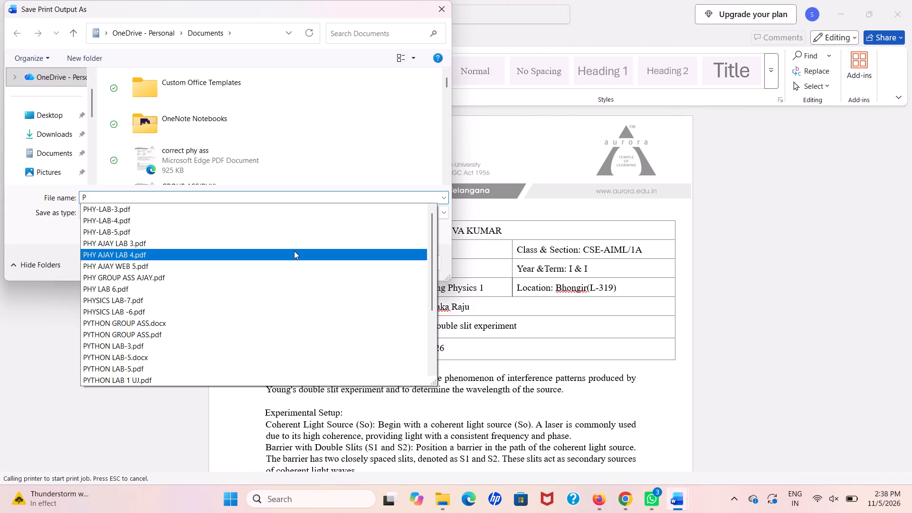
pyautogui.write('HY')
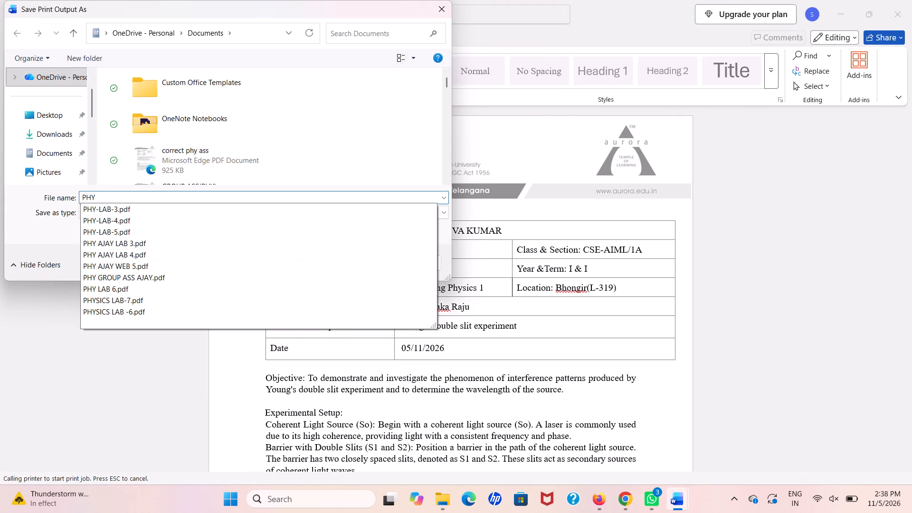
pyautogui.write('SI')
pyautogui.write('CS')
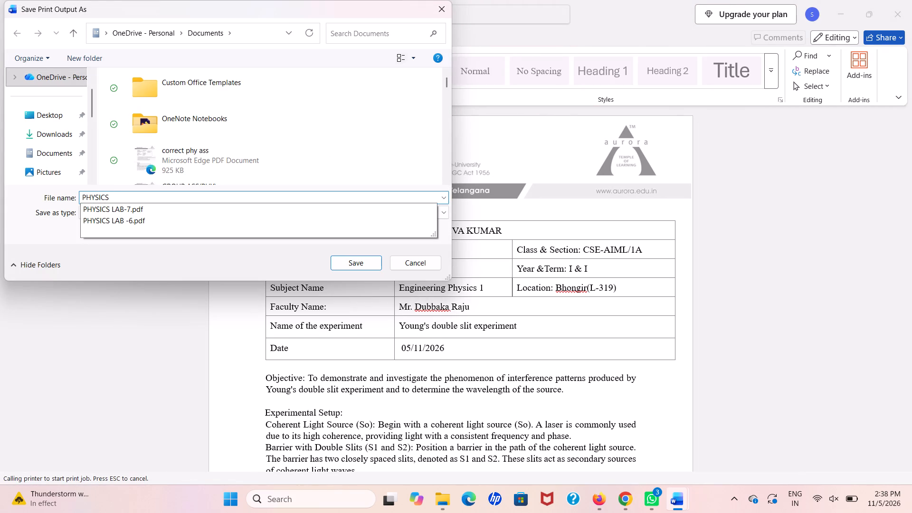
pyautogui.doubleClick(166, 209)
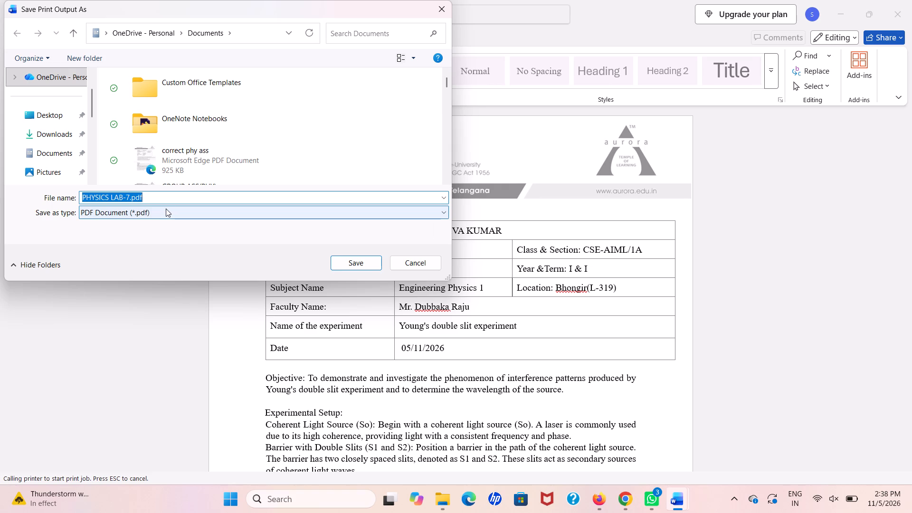
pyautogui.click(367, 259)
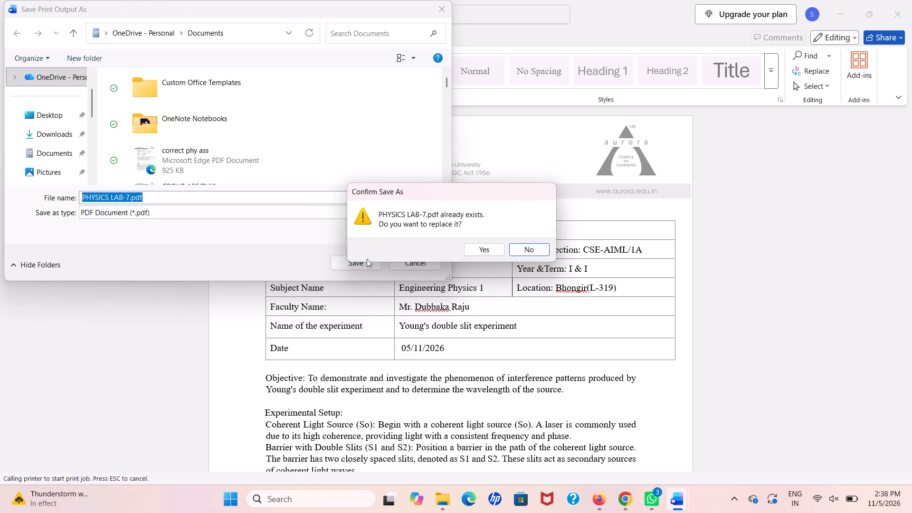
pyautogui.click(491, 246)
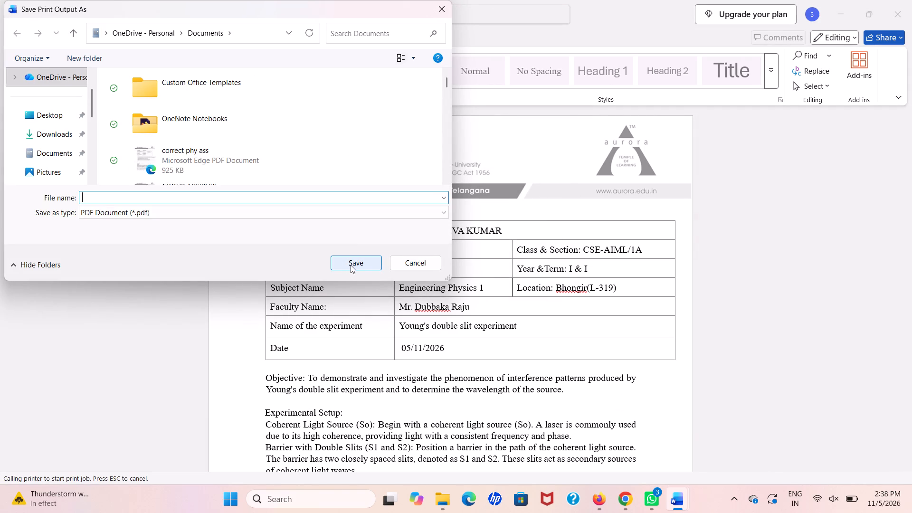
# Switch to File Explorer and refresh the Home folder's recent files.
pyautogui.click(443, 507)
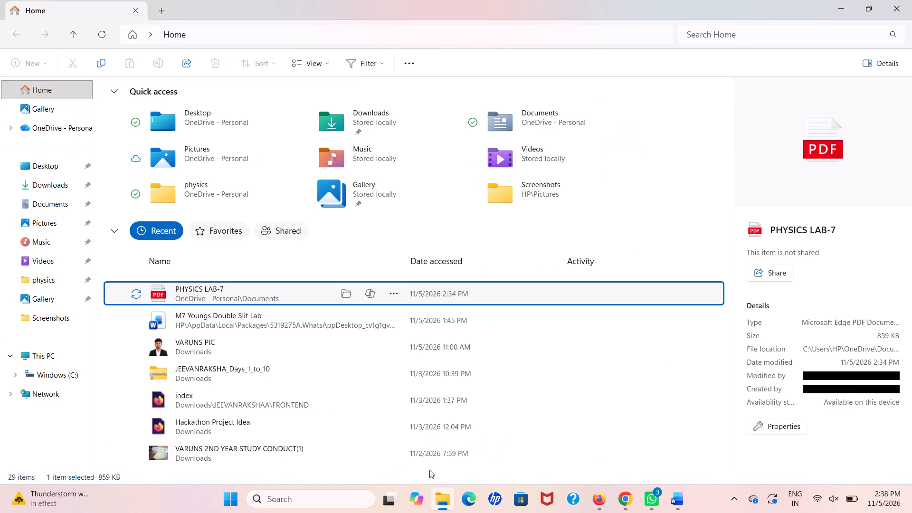
pyautogui.doubleClick(95, 35)
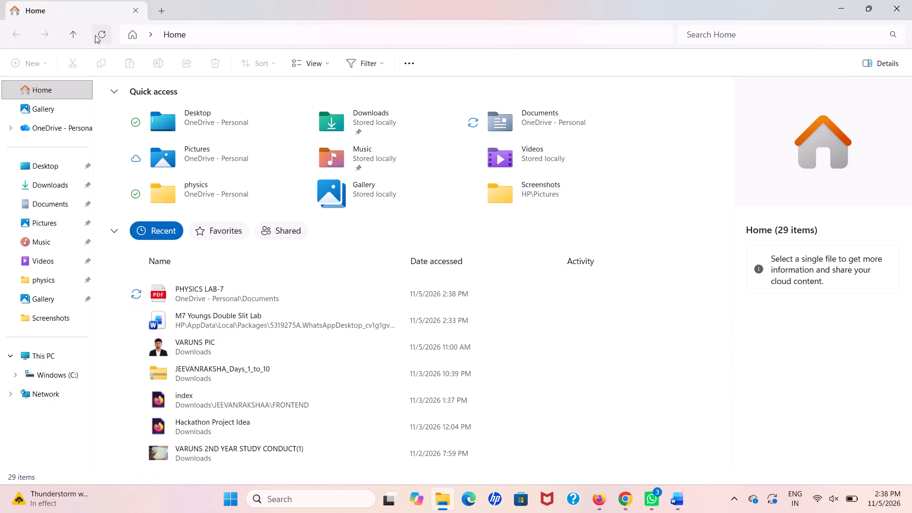
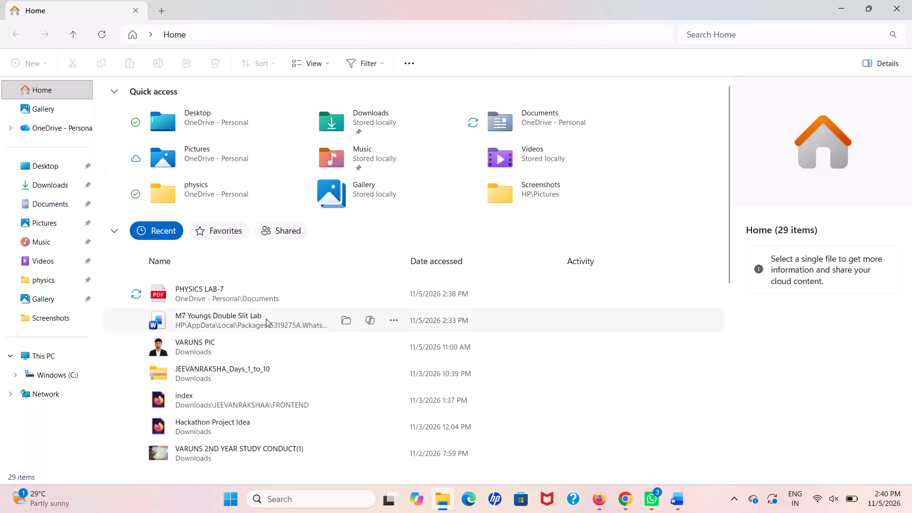
# Open the recent PHYSICS LAB-7 PDF to check the Date cell in its student details table.
pyautogui.doubleClick(260, 286)
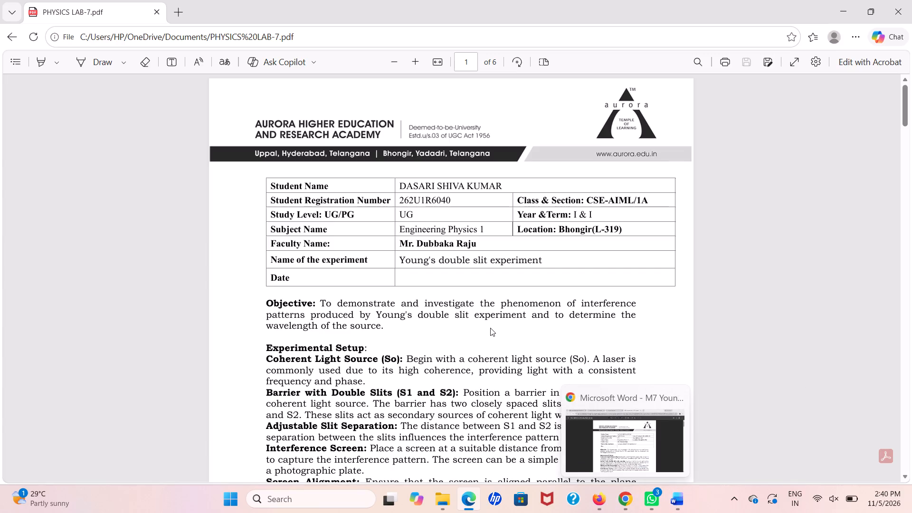
pyautogui.click(842, 0)
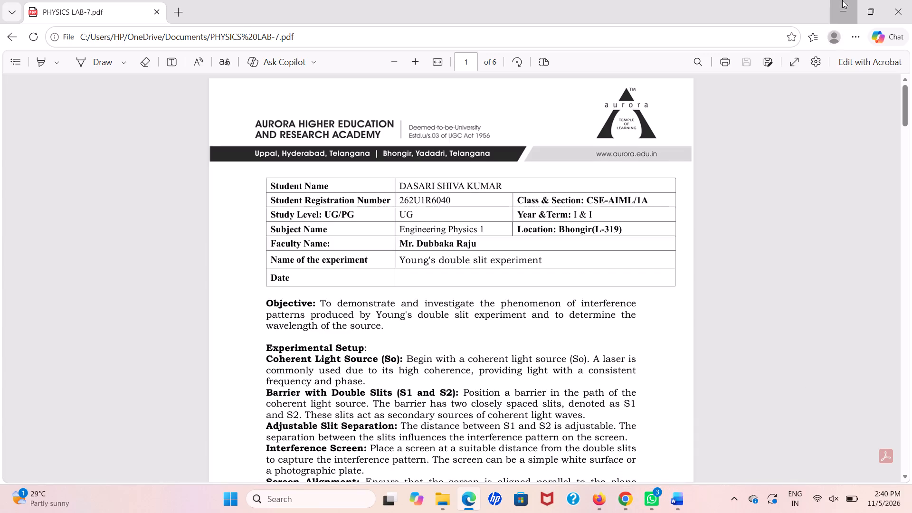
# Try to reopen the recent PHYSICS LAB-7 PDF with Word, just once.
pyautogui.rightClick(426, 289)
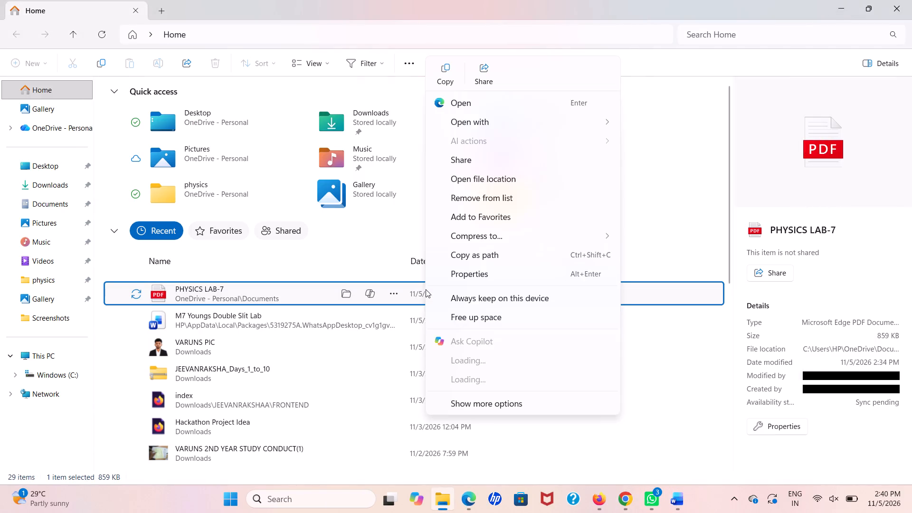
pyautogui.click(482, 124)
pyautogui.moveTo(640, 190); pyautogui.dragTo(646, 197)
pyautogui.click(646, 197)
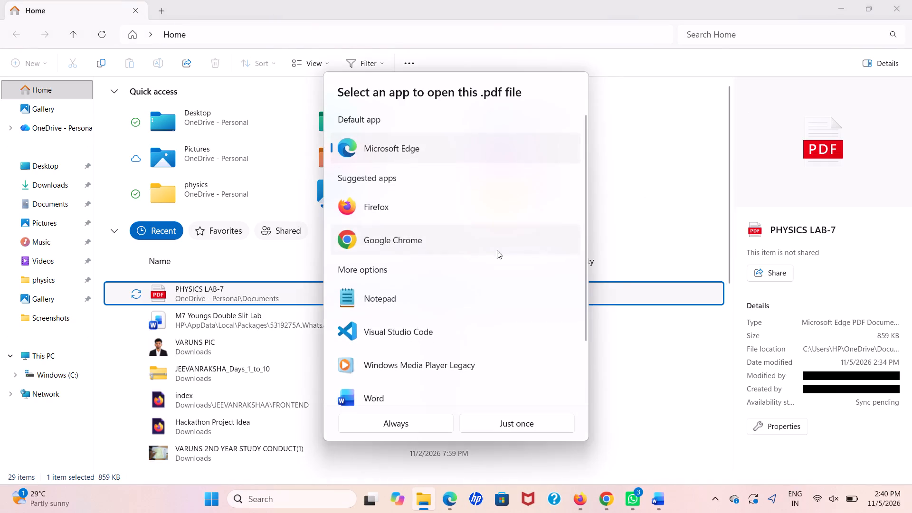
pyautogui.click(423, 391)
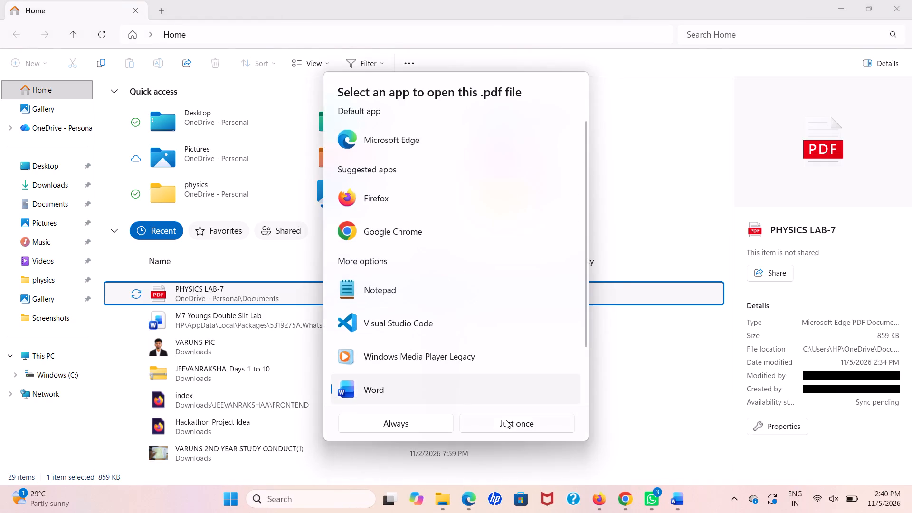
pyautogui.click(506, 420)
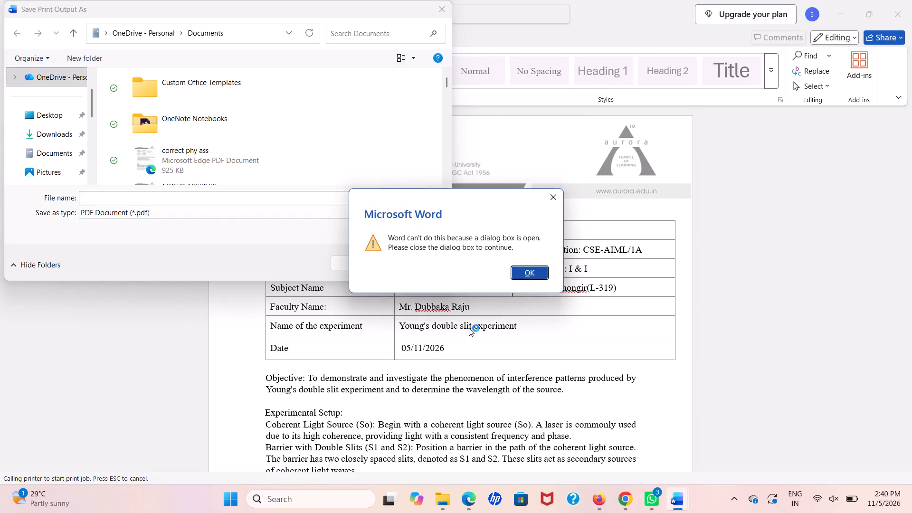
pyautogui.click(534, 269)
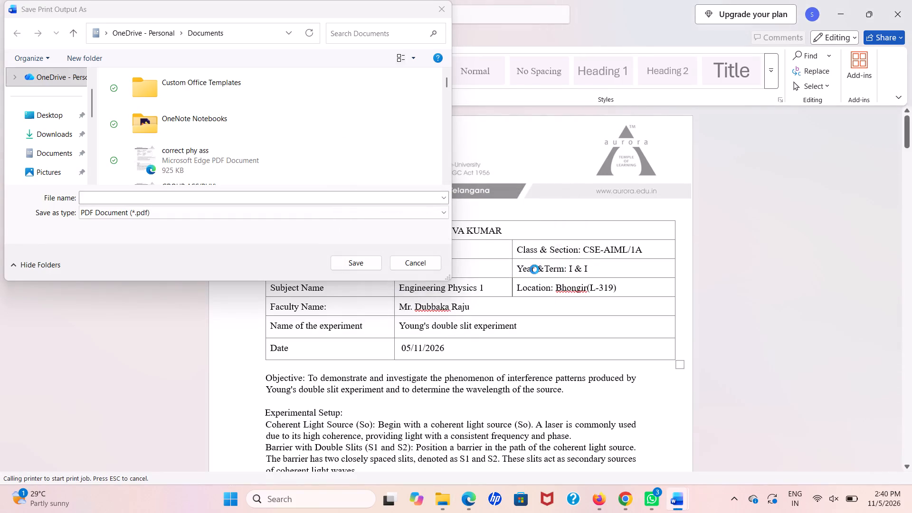
# Save the pending print output as a PDF named PHY-7 in the OneDrive Documents folder.
pyautogui.click(156, 195)
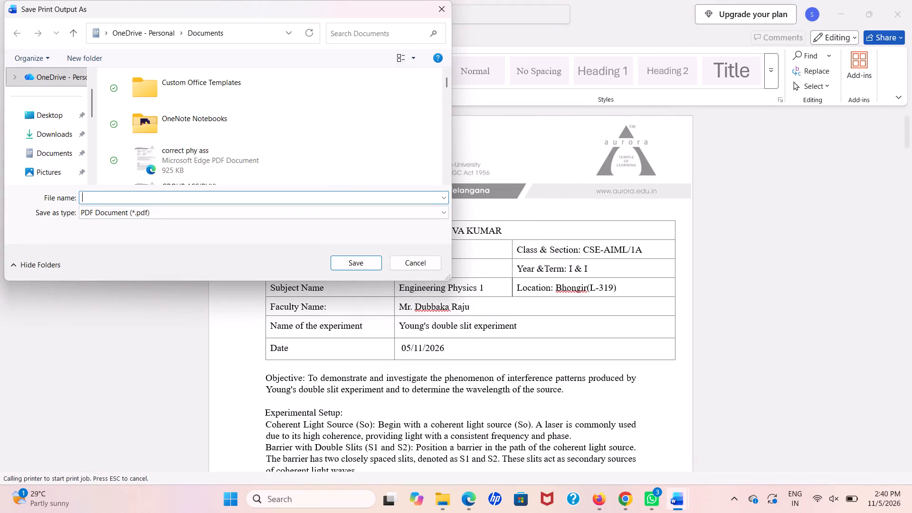
pyautogui.write('PHY')
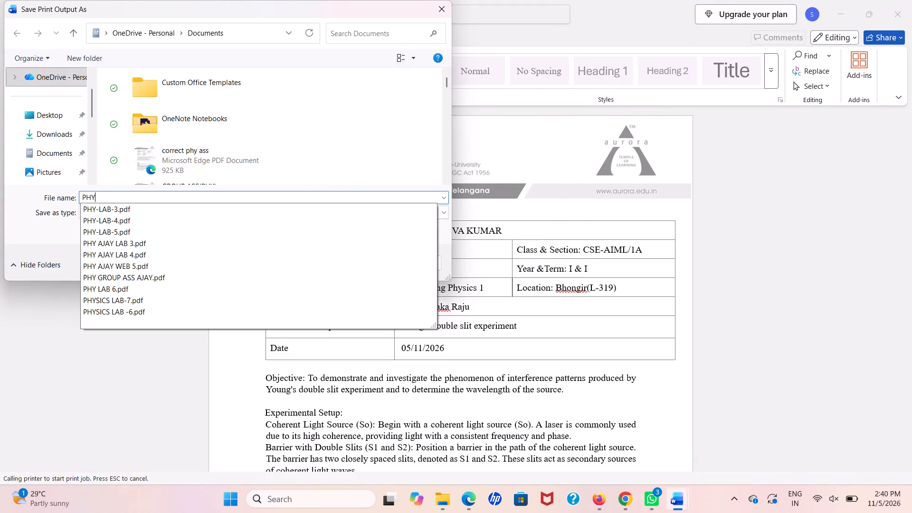
pyautogui.write('-7')
pyautogui.click(362, 263)
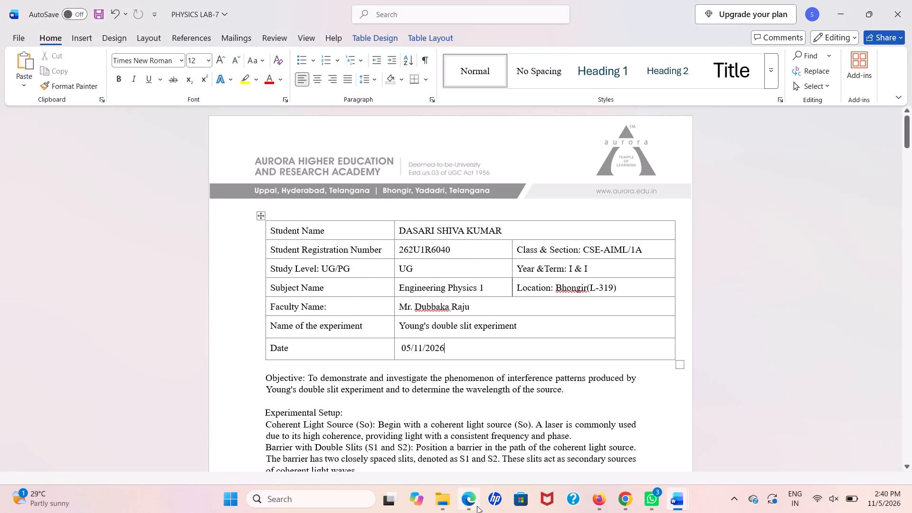
# Switch to File Explorer, open the recent PHY-7 PDF and review its pages from the student details to the viva answers.
pyautogui.click(443, 503)
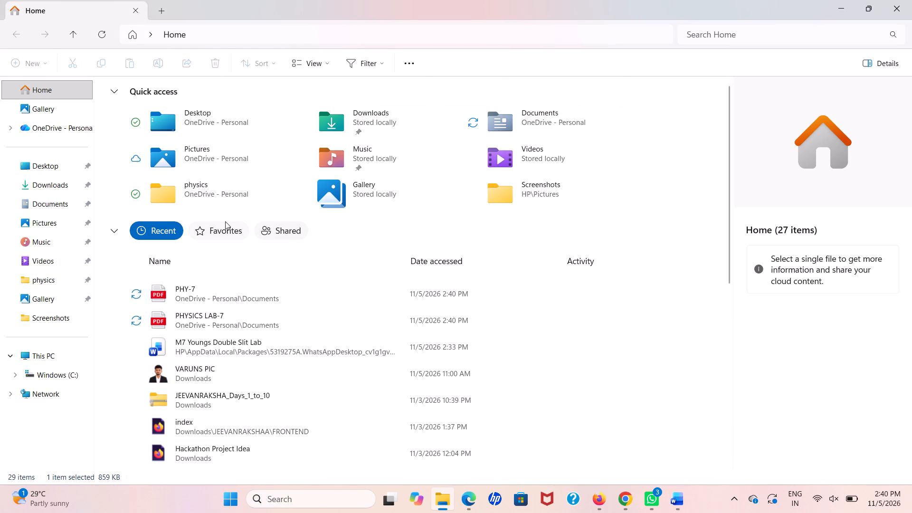
pyautogui.doubleClick(206, 285)
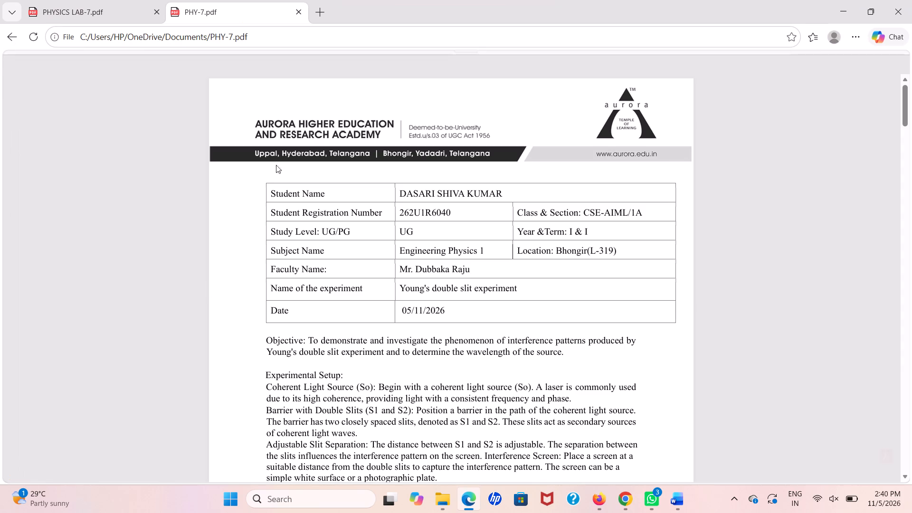
pyautogui.scroll(-18, 323, 225)
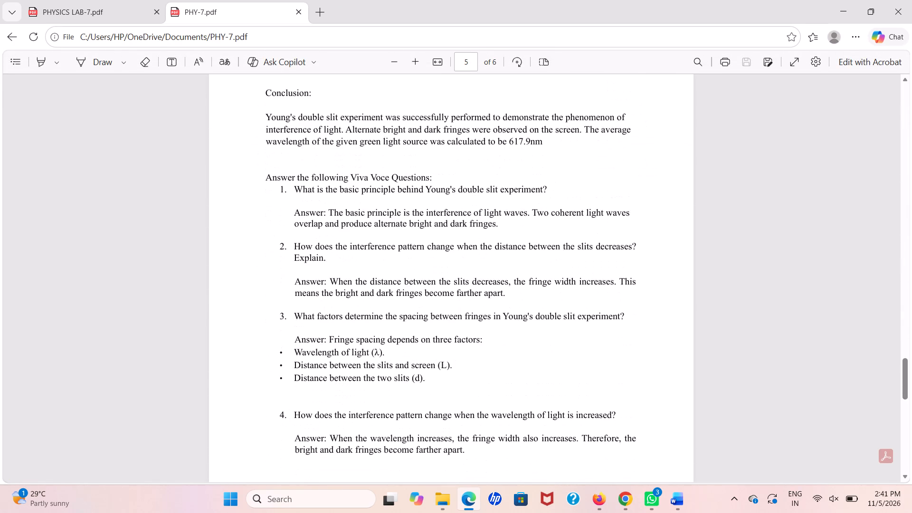
pyautogui.scroll(-10, 323, 225)
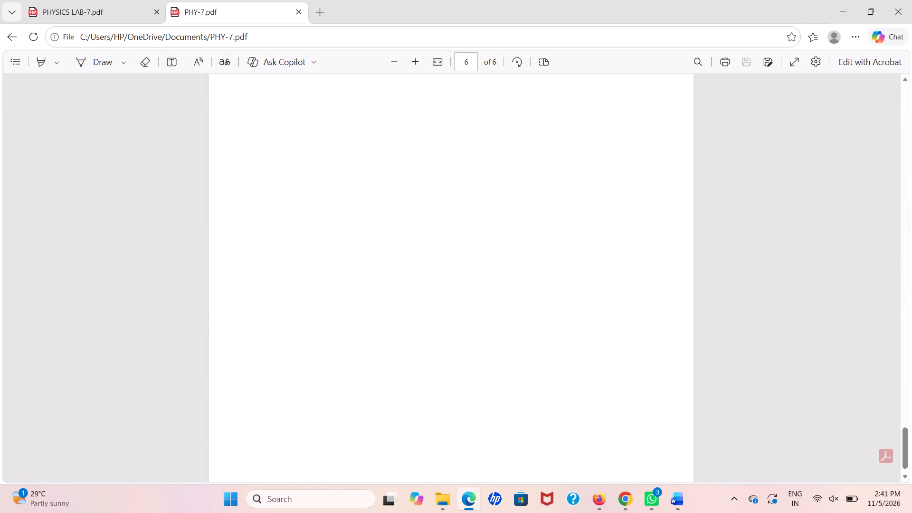
pyautogui.scroll(-4, 323, 225)
pyautogui.scroll(6, 323, 225)
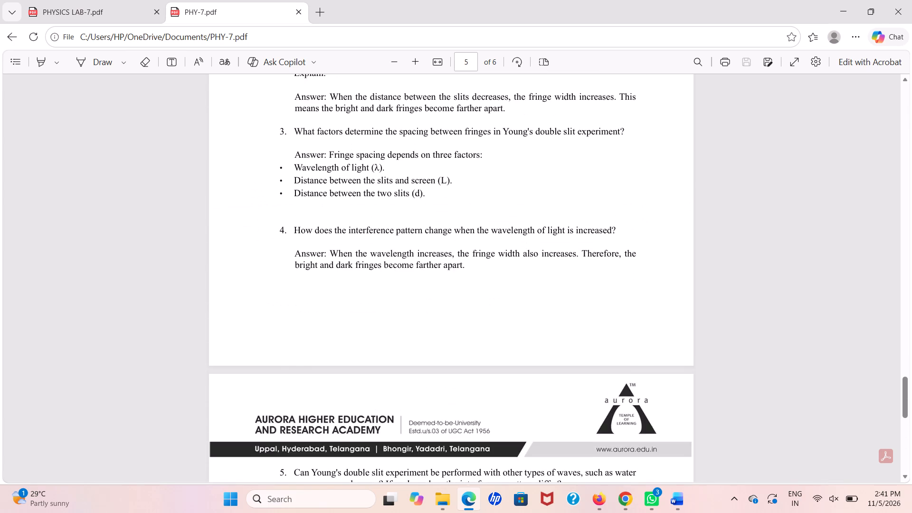
pyautogui.scroll(8, 323, 225)
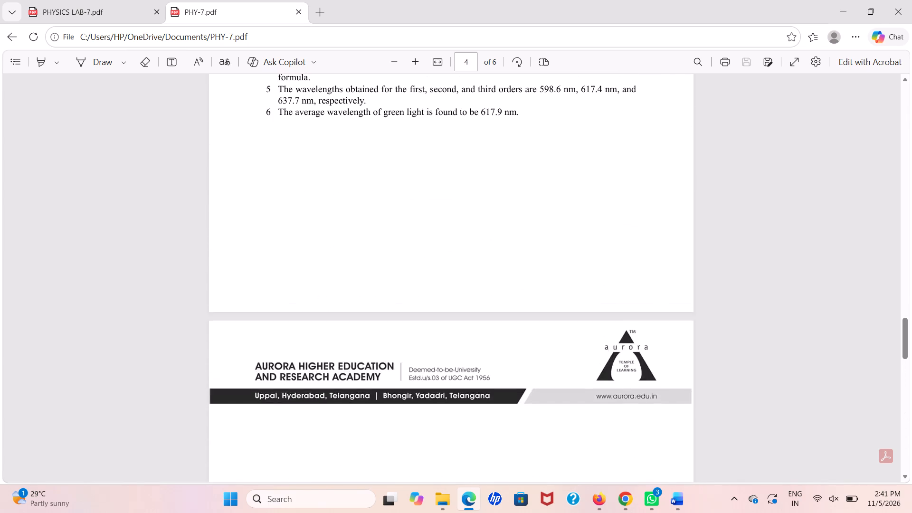
pyautogui.scroll(2, 323, 225)
pyautogui.scroll(-3, 323, 225)
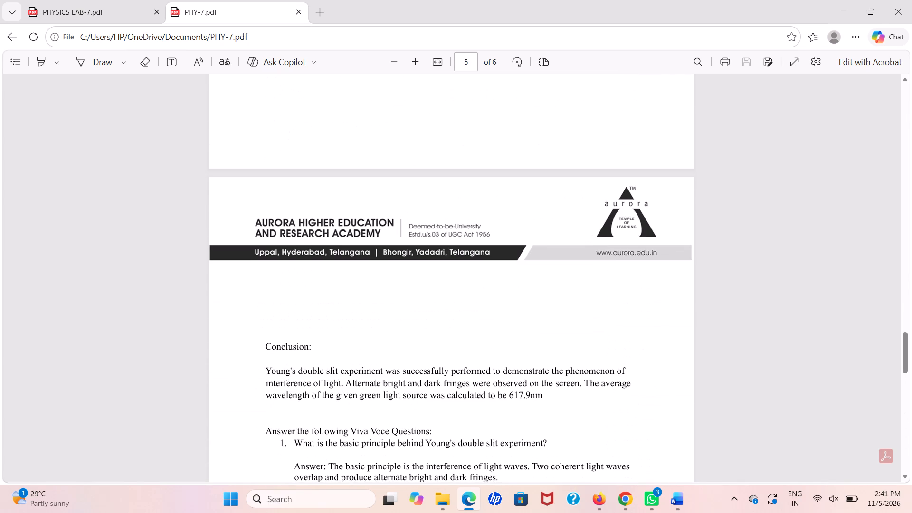
pyautogui.scroll(-7, 323, 225)
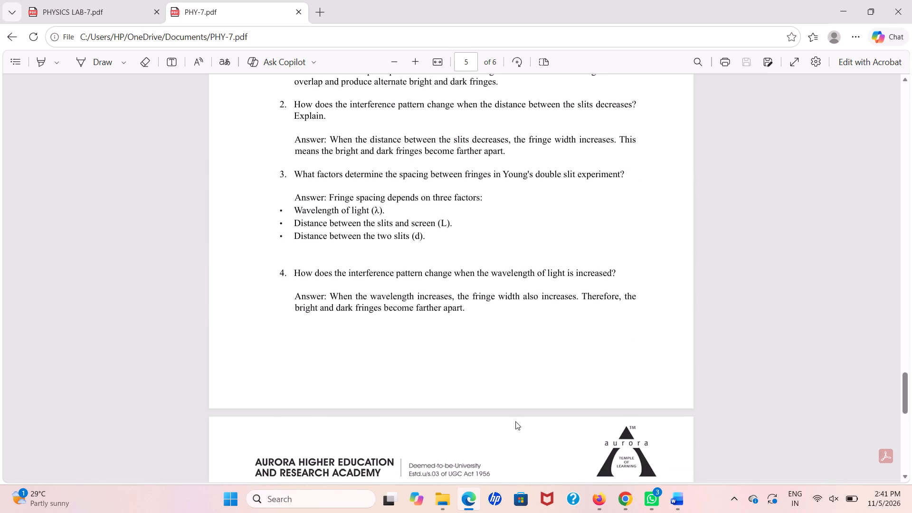
# Switch to the Aurora assessments page in Chrome and upload PHY-7.pdf as the Lab Report 7 submission.
pyautogui.click(625, 495)
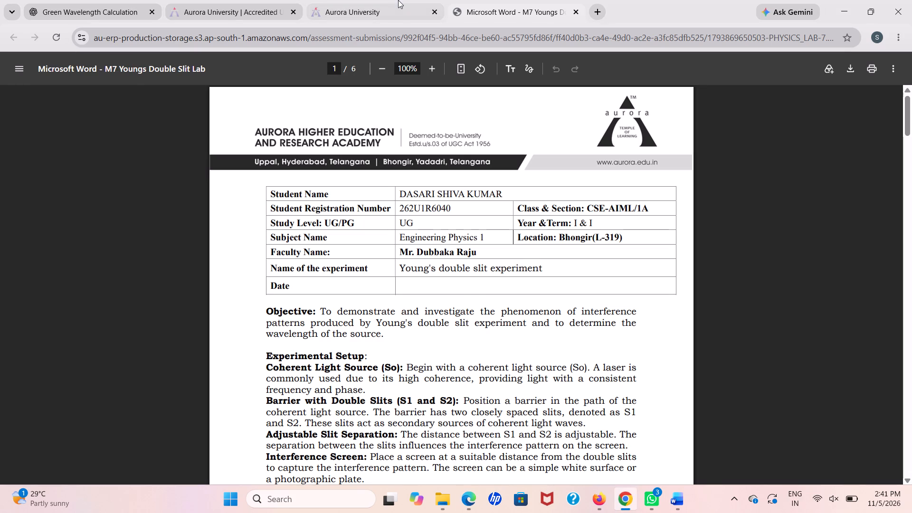
pyautogui.click(386, 2)
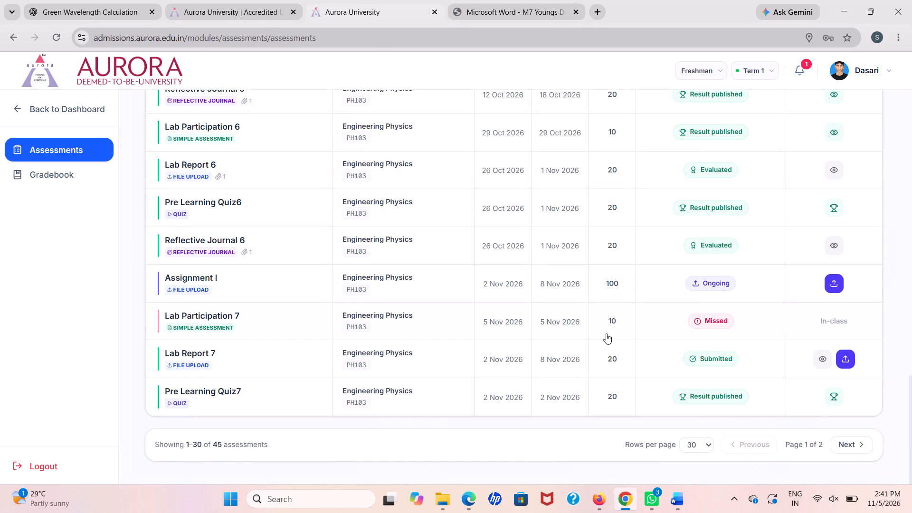
pyautogui.click(843, 356)
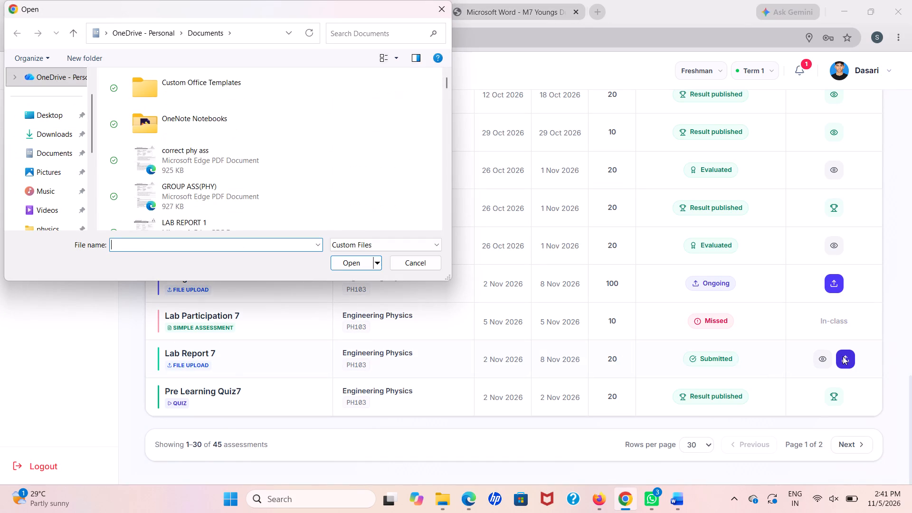
pyautogui.write('PHY')
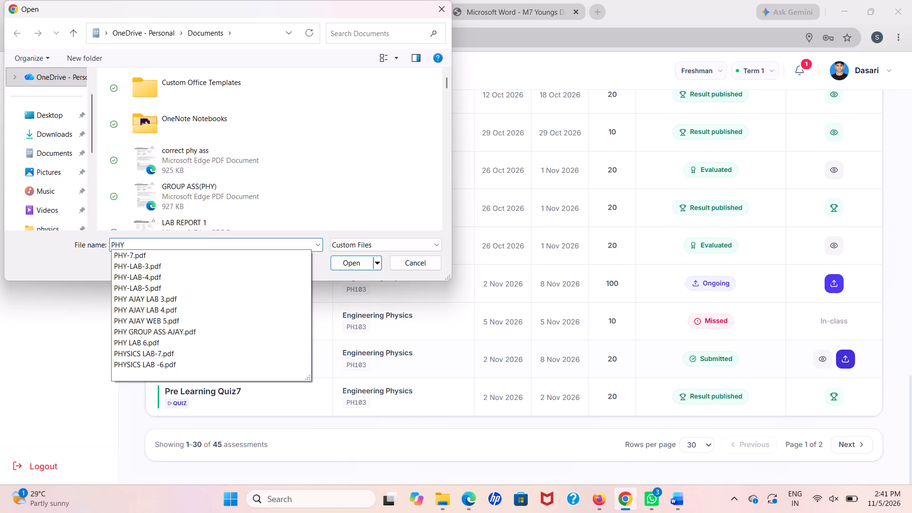
pyautogui.doubleClick(232, 258)
pyautogui.click(355, 258)
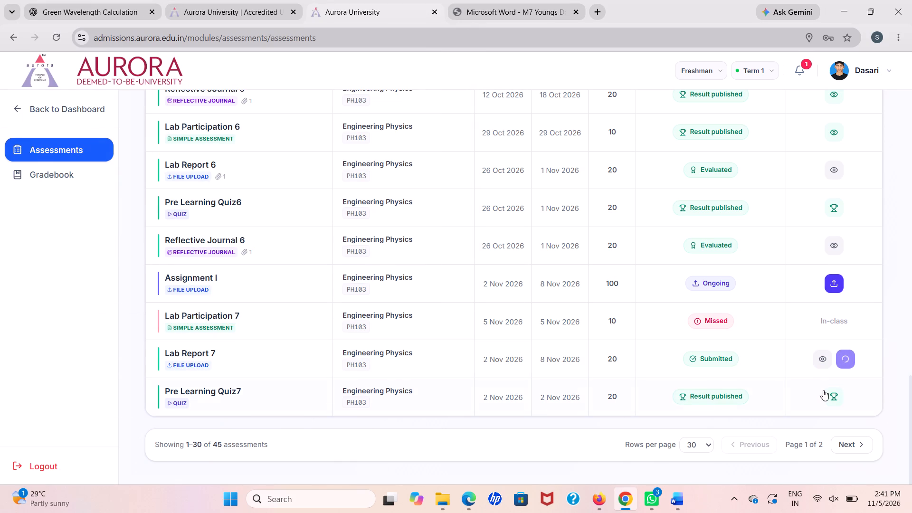
# Open the submitted Lab Report 7 file and examine its date, diagrams, viva answers, conclusion and results.
pyautogui.click(825, 361)
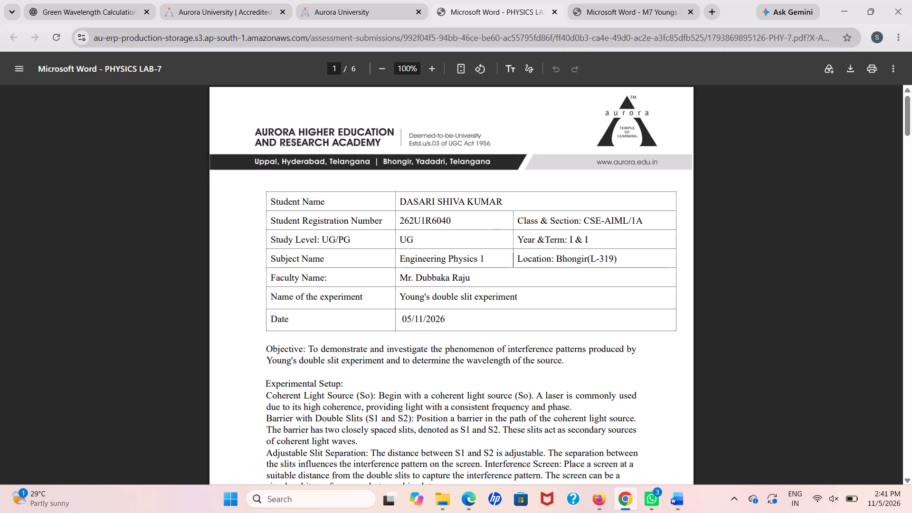
pyautogui.scroll(-2, 441, 356)
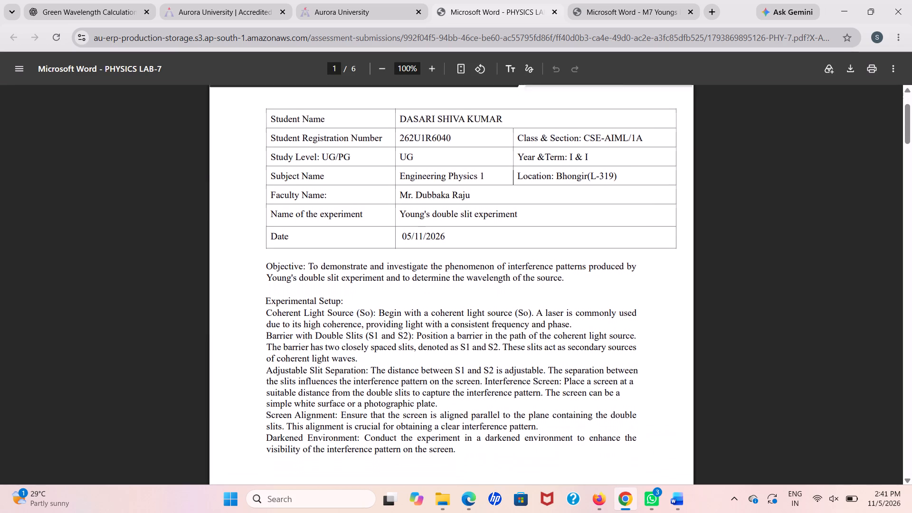
pyautogui.scroll(-8, 441, 356)
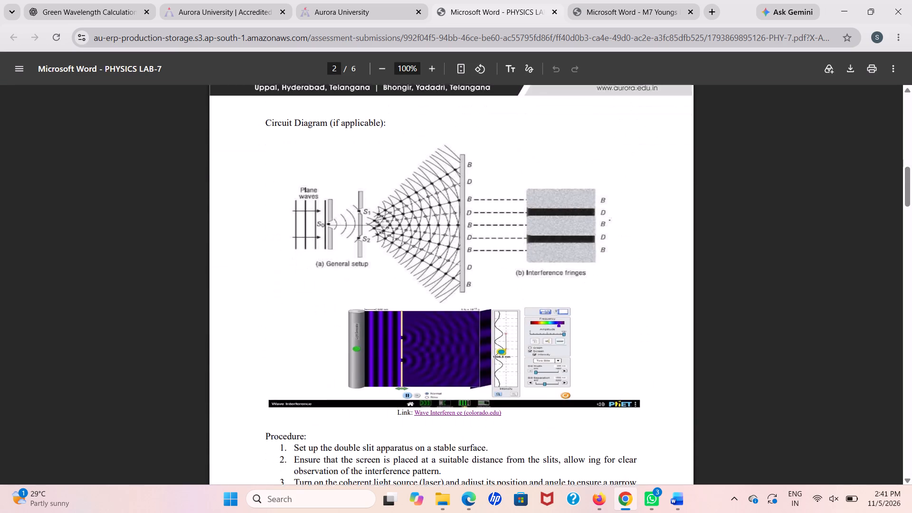
pyautogui.scroll(-11, 441, 356)
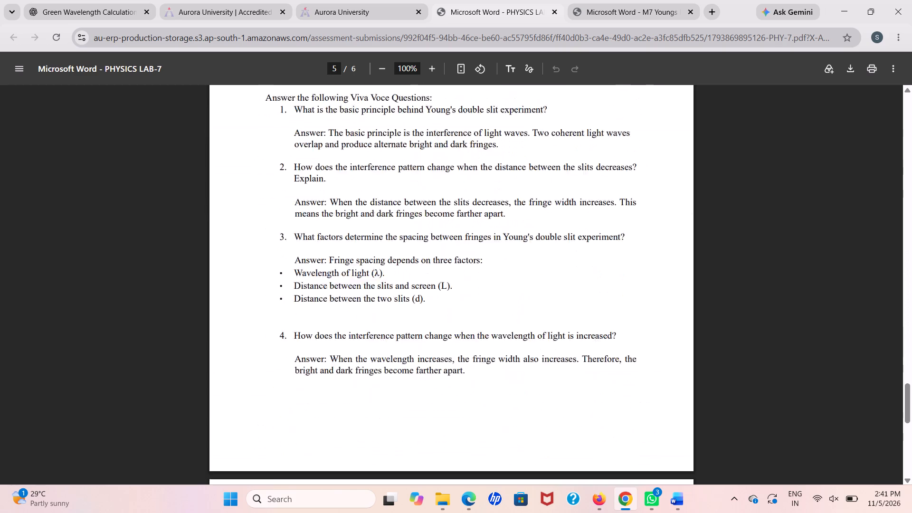
pyautogui.scroll(-5, 441, 356)
pyautogui.scroll(3, 441, 356)
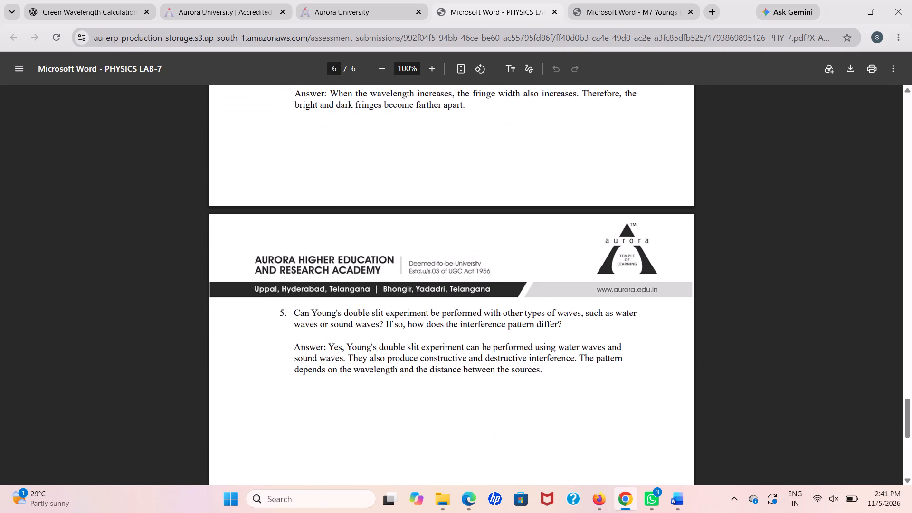
pyautogui.scroll(5, 441, 356)
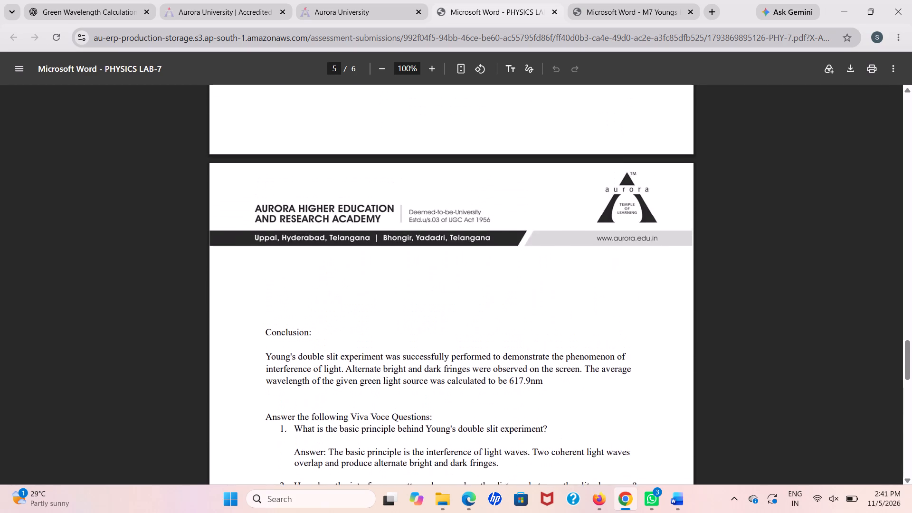
pyautogui.scroll(4, 441, 356)
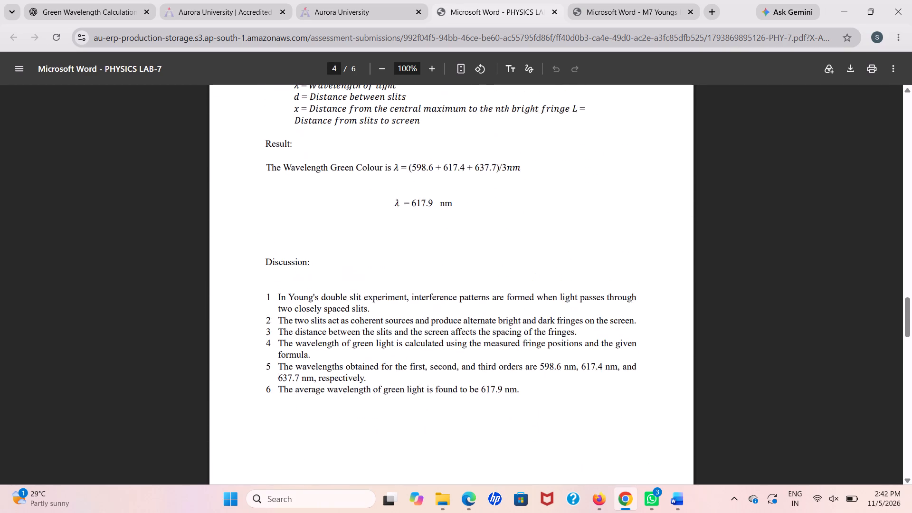
pyautogui.scroll(2, 441, 356)
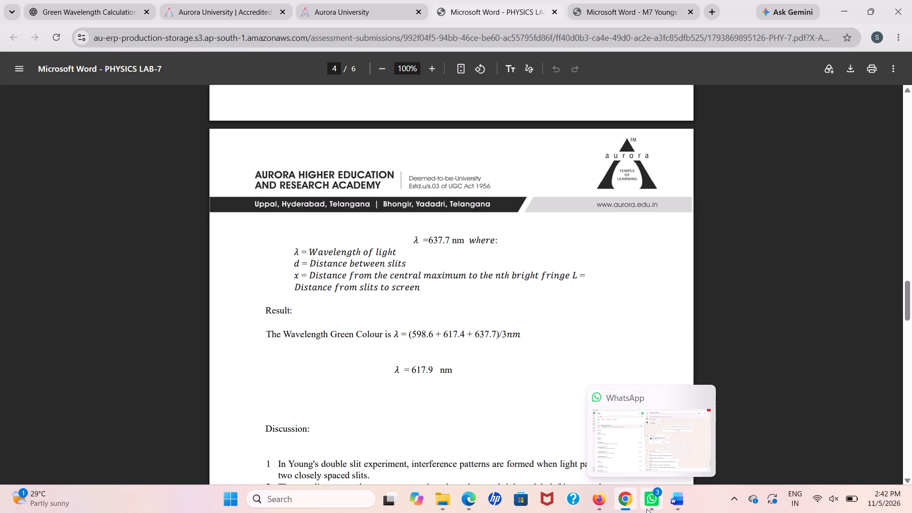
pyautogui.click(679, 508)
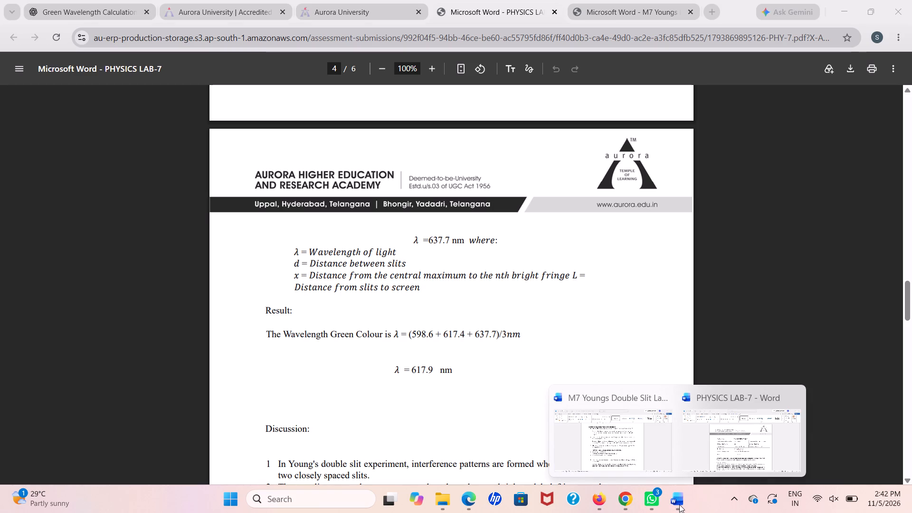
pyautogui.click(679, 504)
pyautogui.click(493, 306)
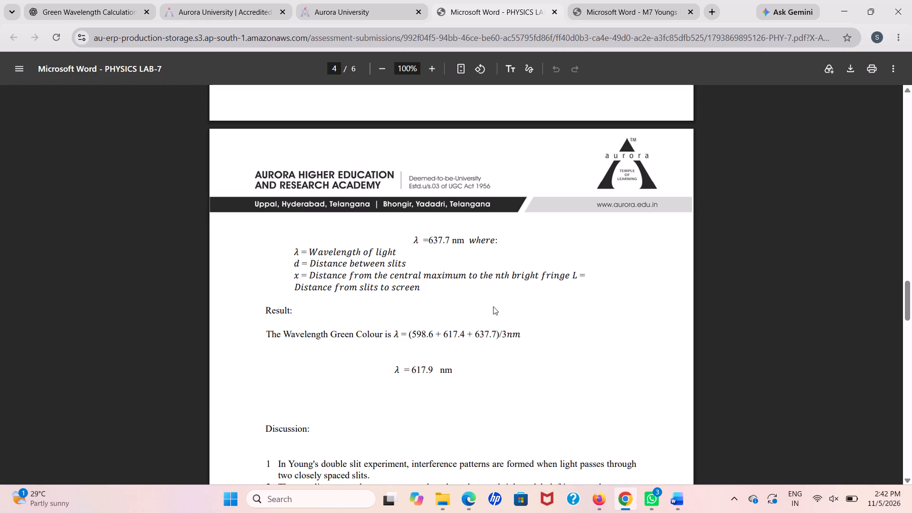
# Review the submitted lab report PDF again, from the student details through the procedure to the data and observations table.
pyautogui.scroll(14, 493, 306)
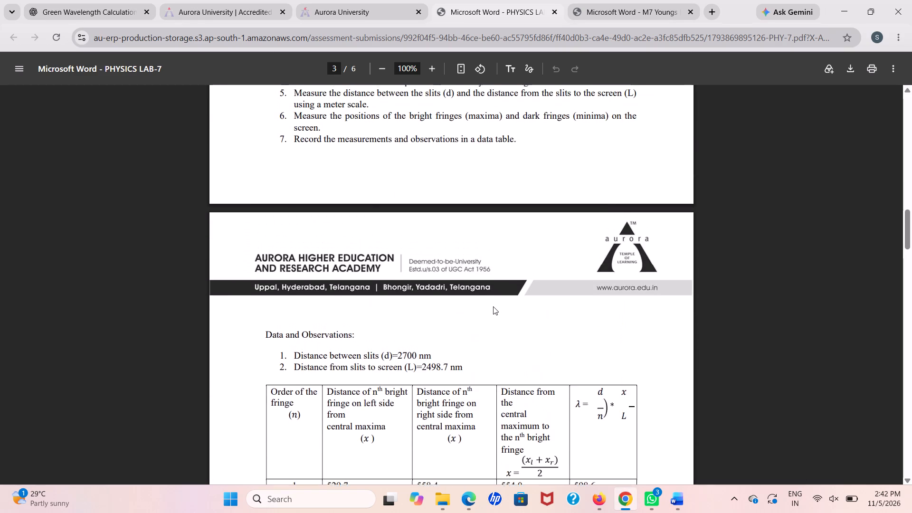
pyautogui.scroll(9, 493, 306)
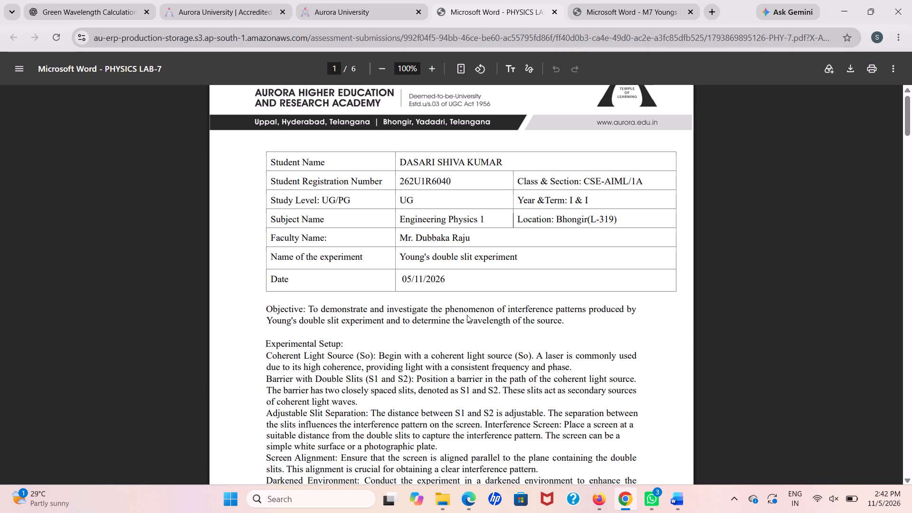
pyautogui.scroll(-3, 466, 330)
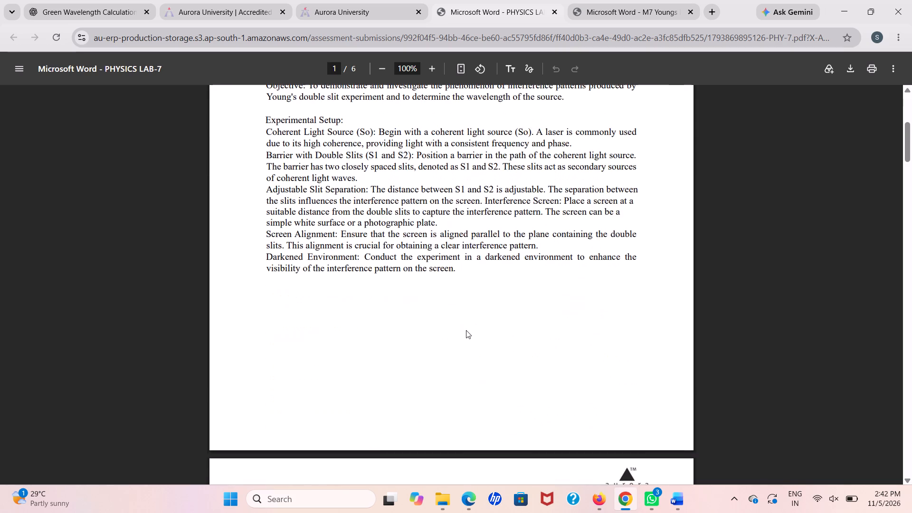
pyautogui.scroll(-9, 466, 330)
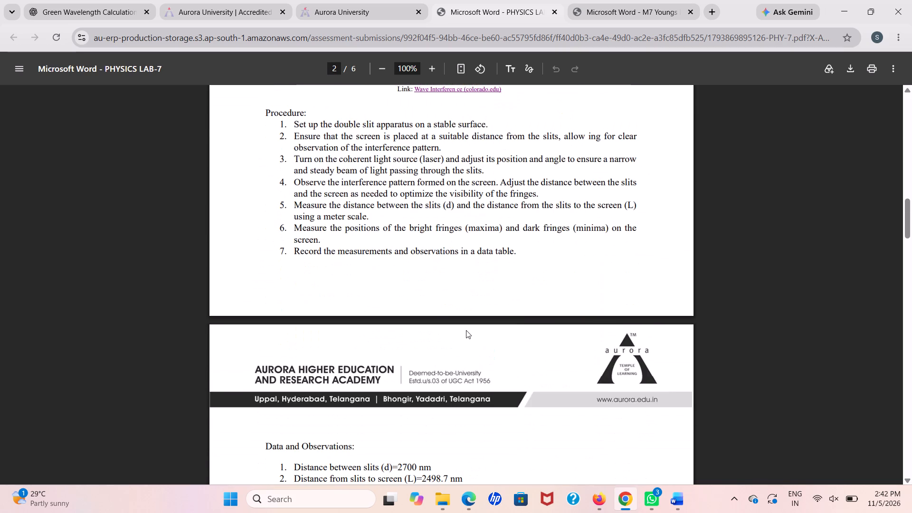
pyautogui.scroll(-2, 466, 330)
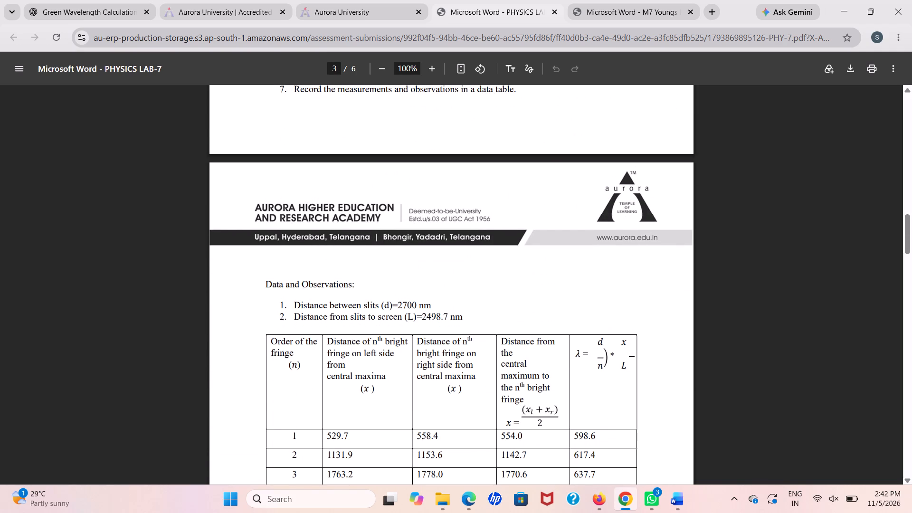
pyautogui.click(414, 304)
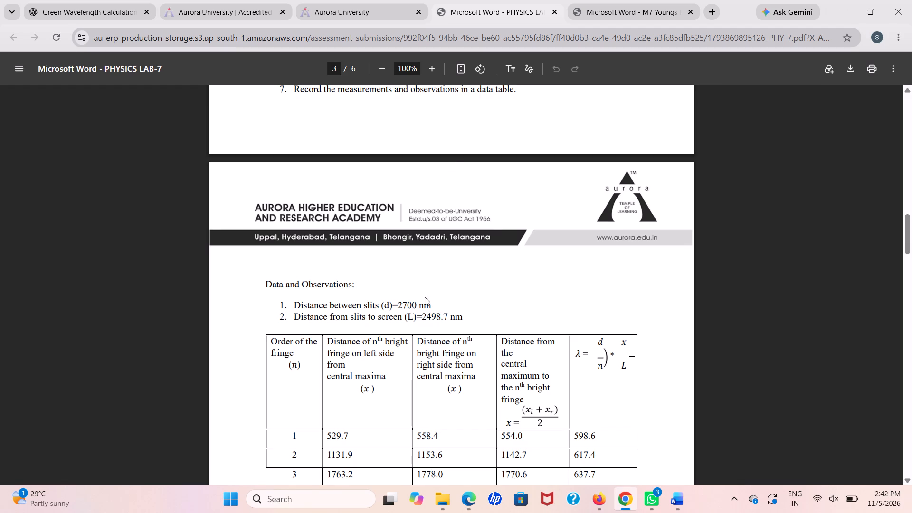
pyautogui.click(418, 308)
# Switch to File Explorer and open the recent M7 Youngs Double Slit Lab document in Word.
pyautogui.click(440, 503)
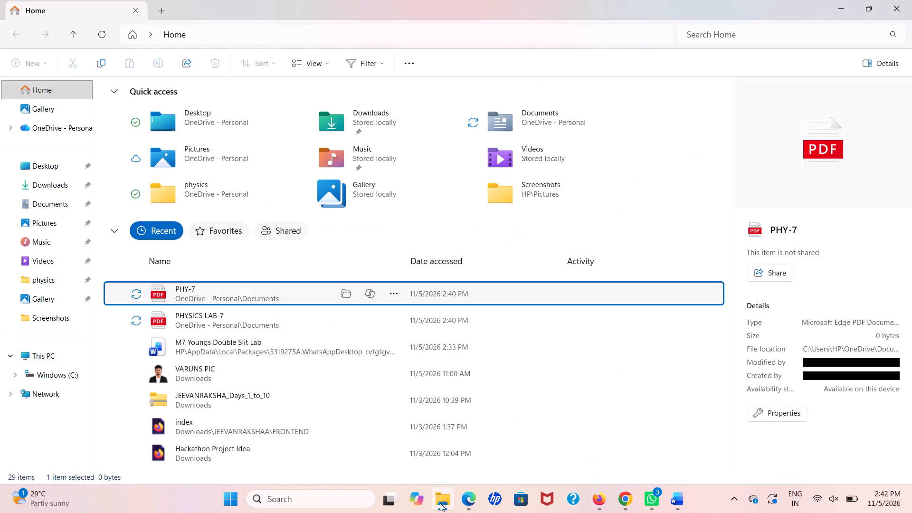
pyautogui.click(329, 326)
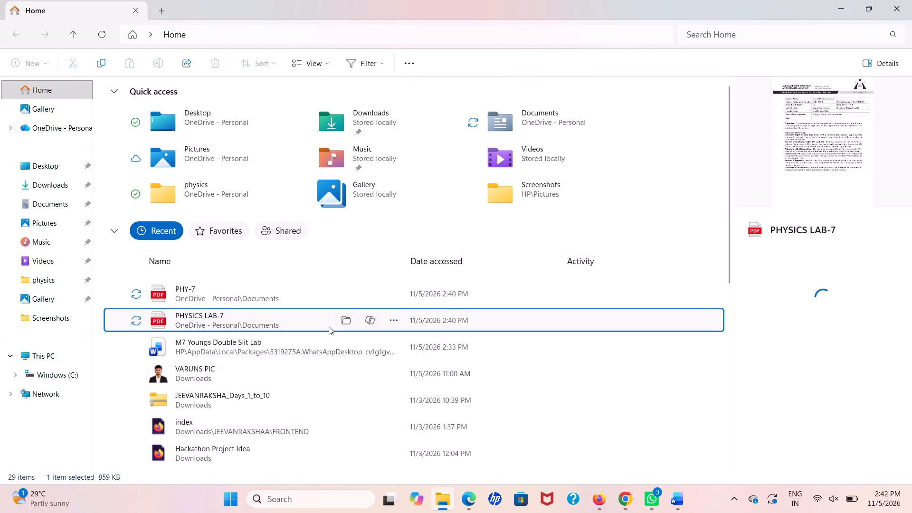
pyautogui.click(313, 351)
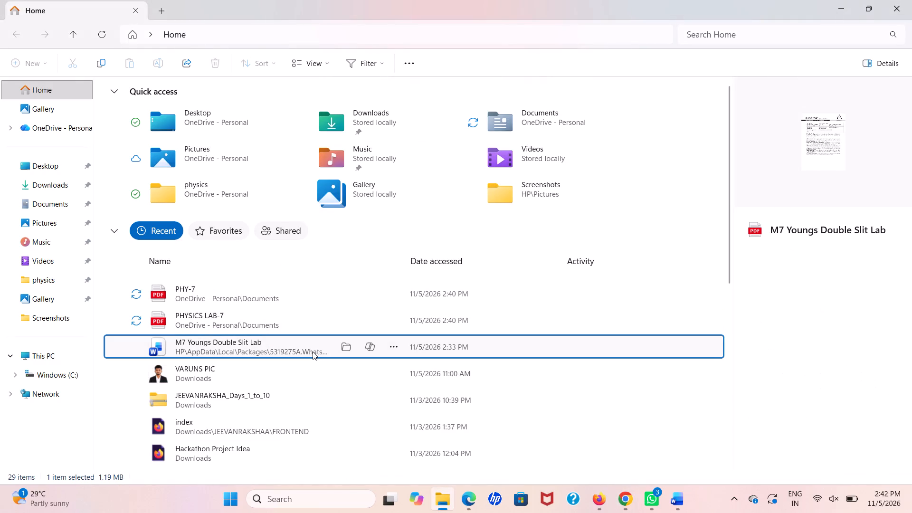
pyautogui.doubleClick(313, 351)
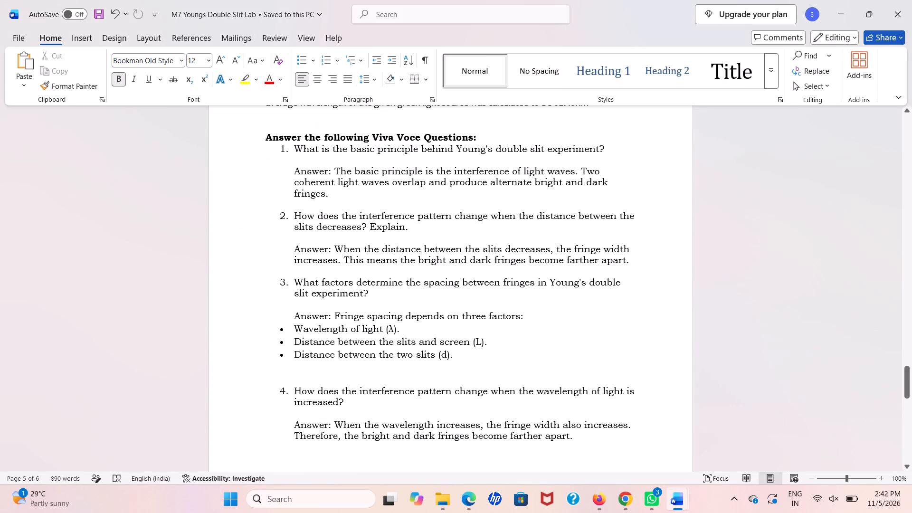
# Clear the left-side fringe distance for order 1 in the Data and Observations table.
pyautogui.scroll(10, 445, 367)
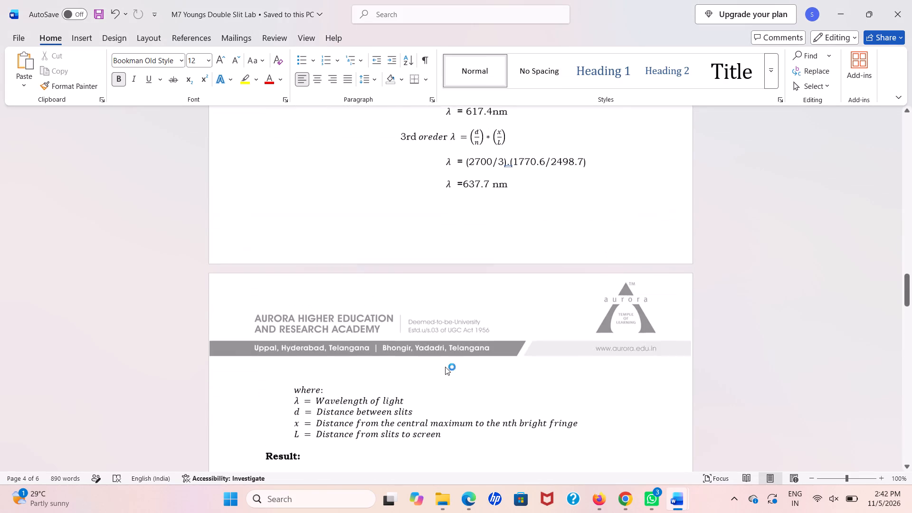
pyautogui.scroll(7, 445, 367)
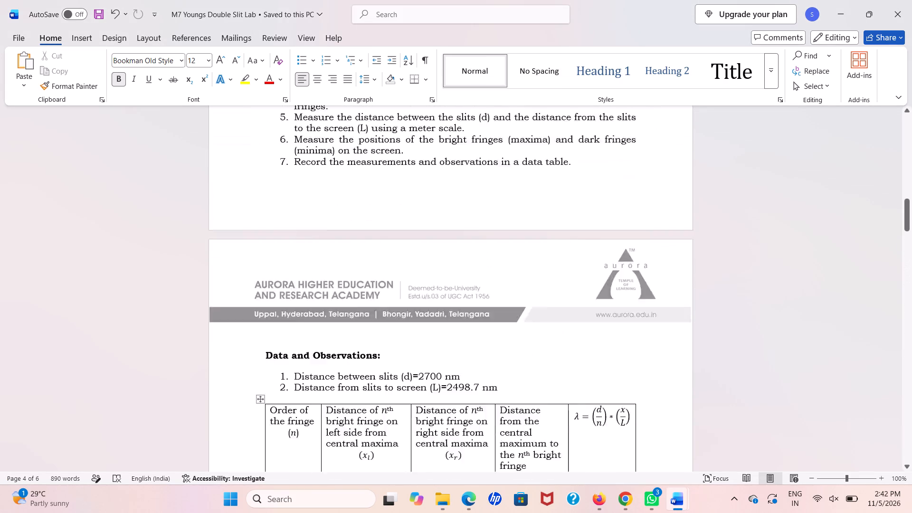
pyautogui.scroll(7, 445, 367)
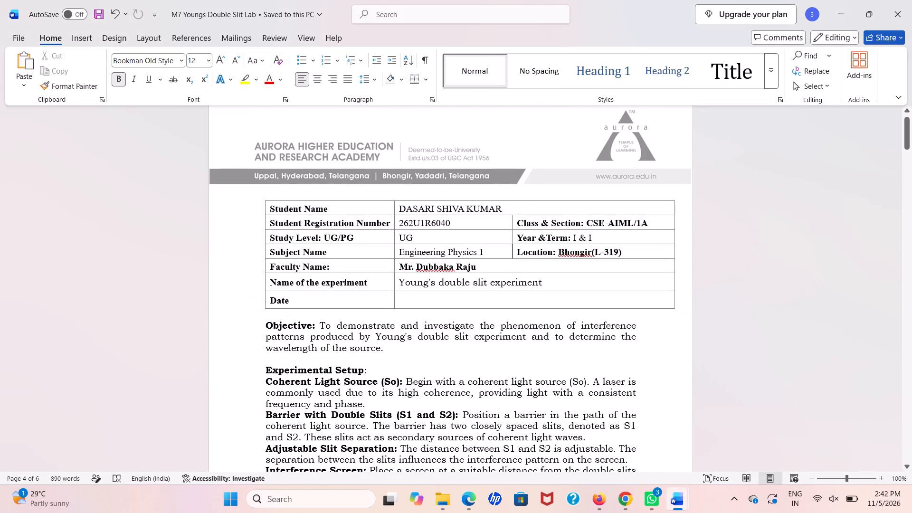
pyautogui.scroll(-9, 445, 367)
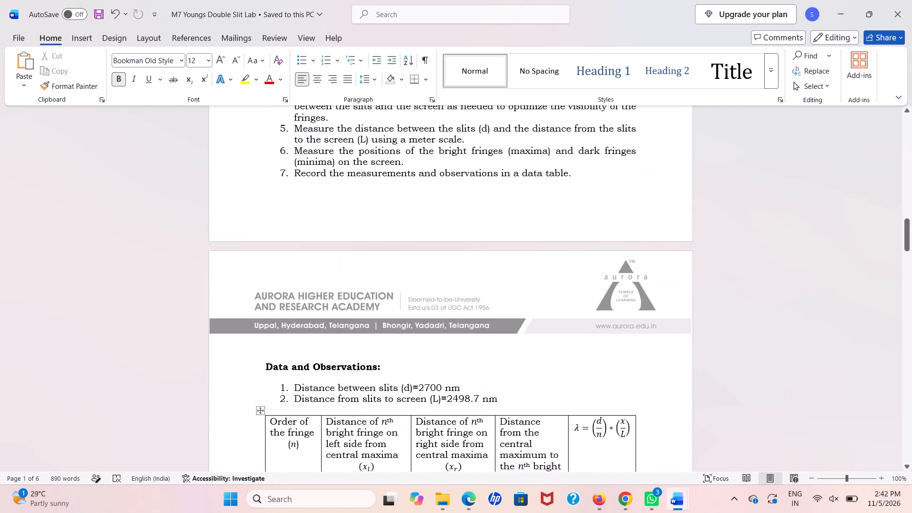
pyautogui.scroll(-1, 445, 367)
pyautogui.click(451, 400)
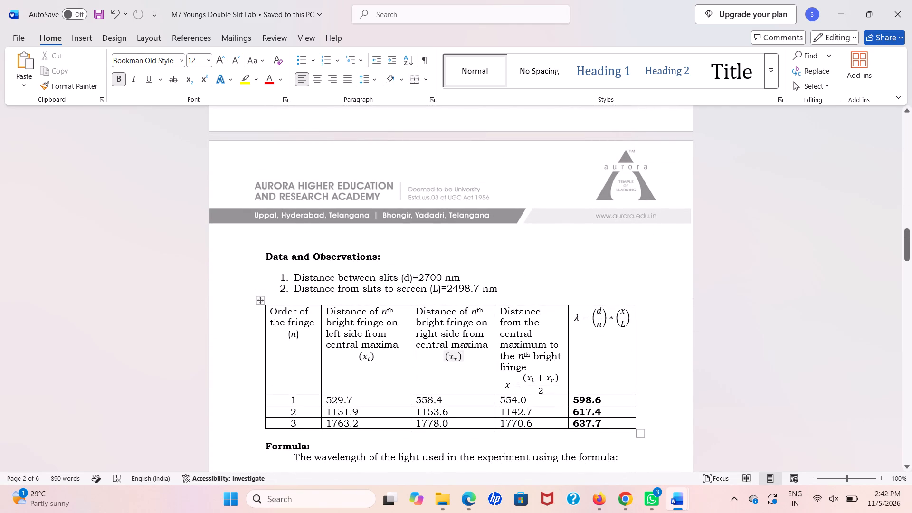
pyautogui.click(377, 394)
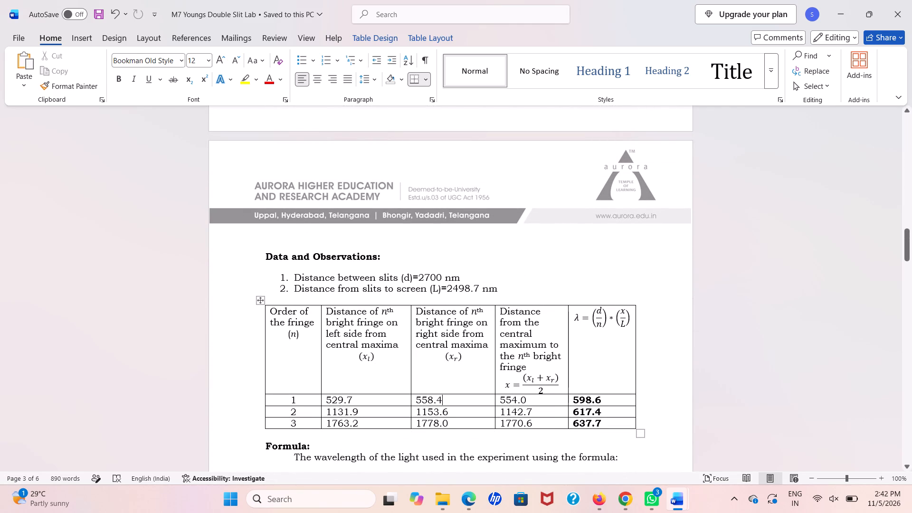
pyautogui.click(367, 400)
pyautogui.press('BackSpace')
pyautogui.press('BackSpace')
pyautogui.press('BackSpace')
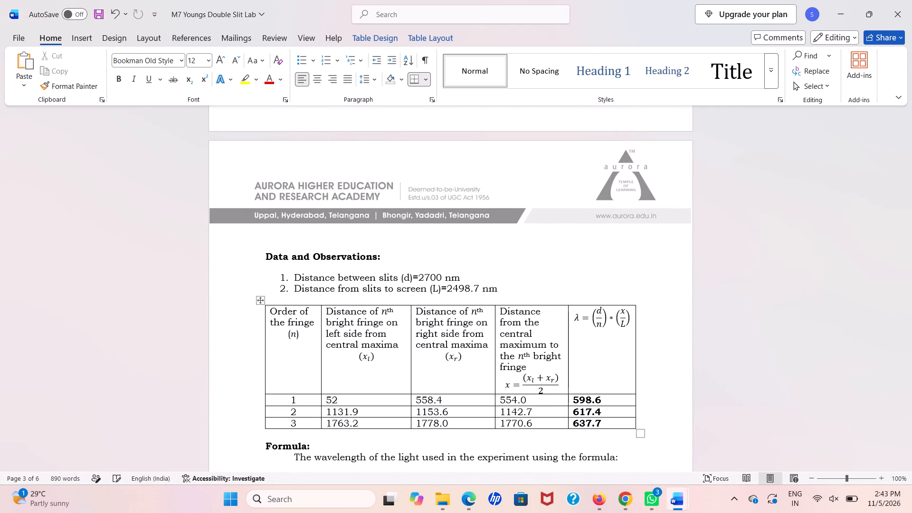
pyautogui.press('BackSpace')
pyautogui.press('BackSpace')
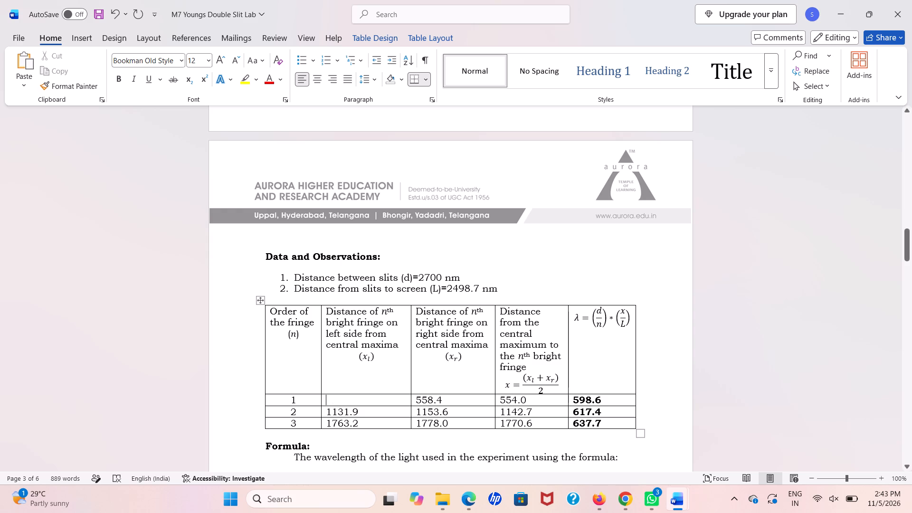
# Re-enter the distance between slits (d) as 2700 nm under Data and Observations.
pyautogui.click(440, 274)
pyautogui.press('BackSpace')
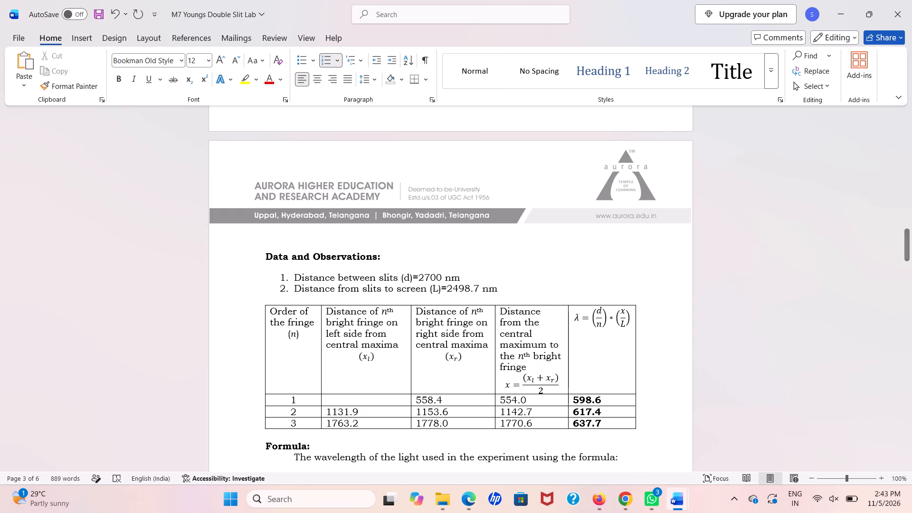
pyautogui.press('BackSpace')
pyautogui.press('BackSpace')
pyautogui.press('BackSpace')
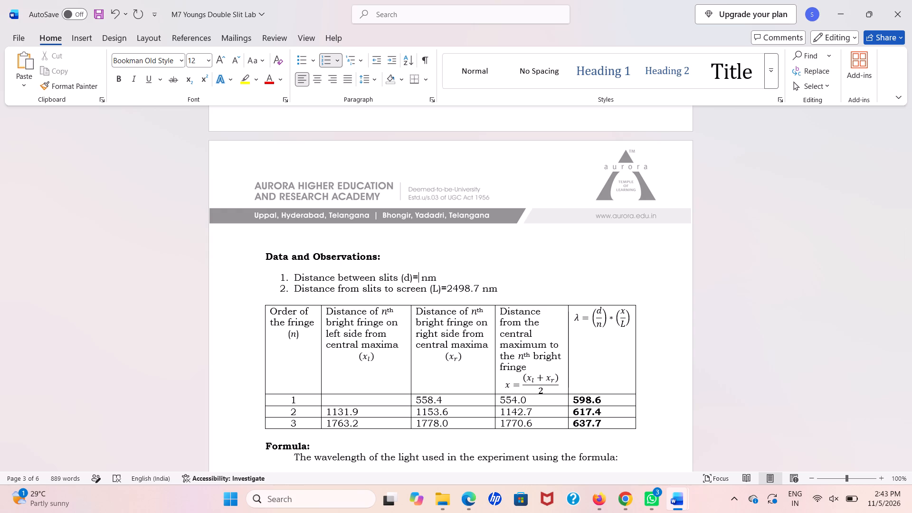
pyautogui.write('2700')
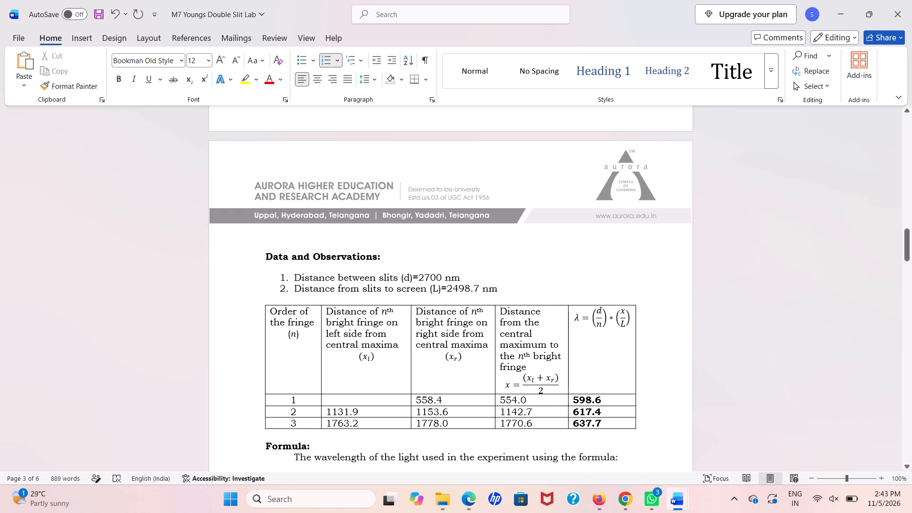
# Set the distance from slits to screen (L) to 2453.6 nm under Data and Observations.
pyautogui.click(480, 292)
pyautogui.press('BackSpace')
pyautogui.press('BackSpace')
pyautogui.press('BackSpace')
pyautogui.press('BackSpace')
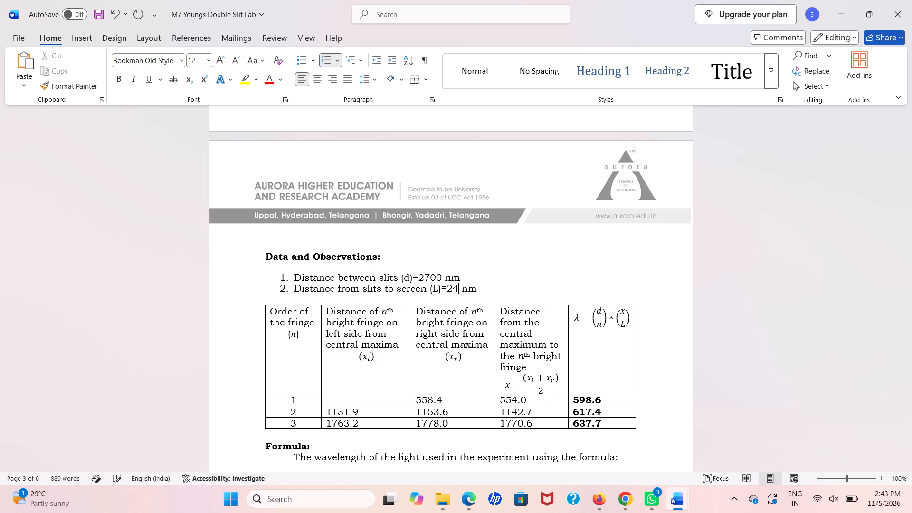
pyautogui.write('53')
pyautogui.press('.')
pyautogui.press('6')
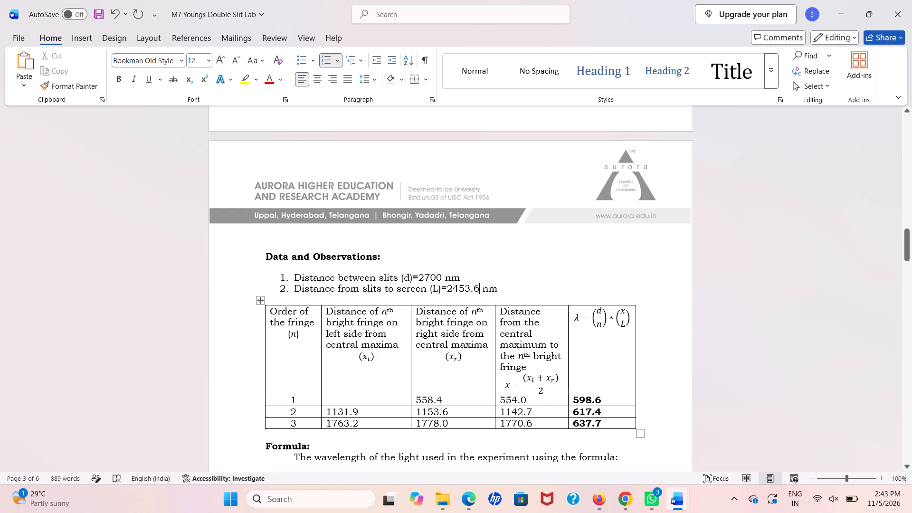
# Enter 564.9 as the left-side fringe distance for order 1 in the observations table.
pyautogui.click(365, 396)
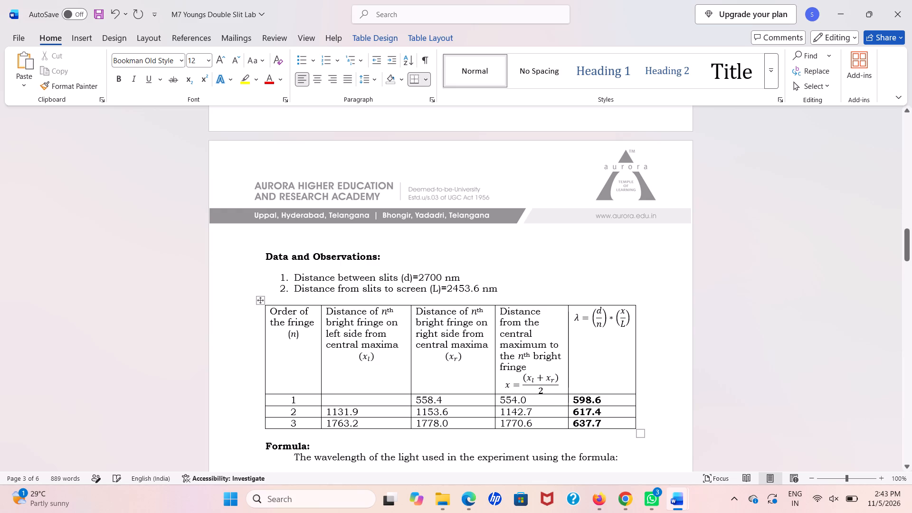
pyautogui.write('564')
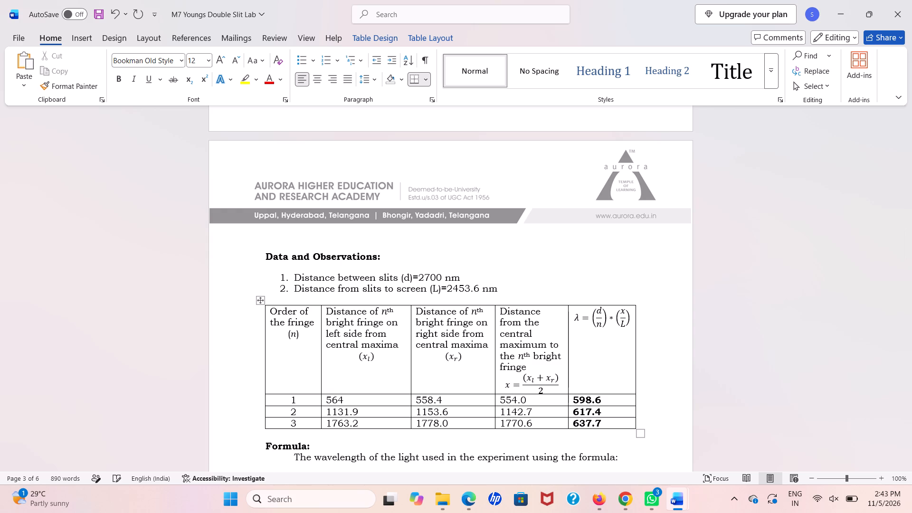
pyautogui.press('.')
pyautogui.press('9')
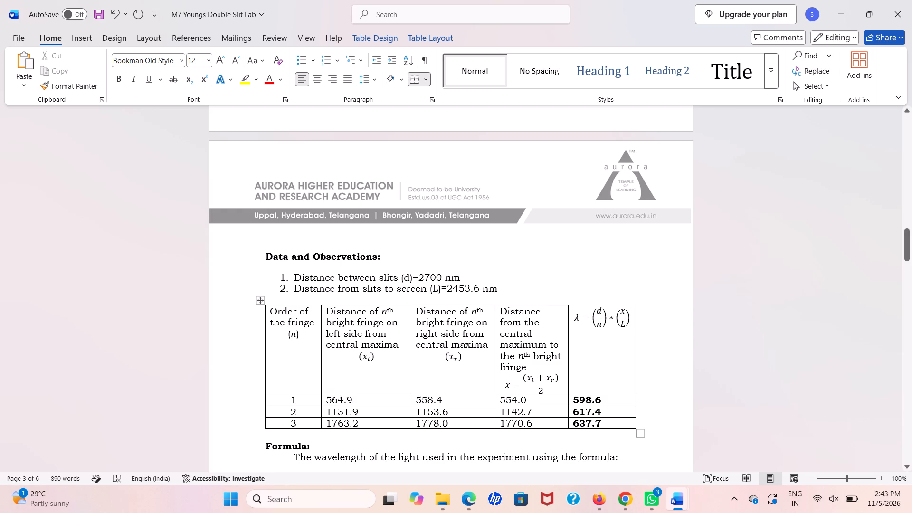
# Set the left-side fringe distance for order 2 to 1159.5 in the observations table.
pyautogui.click(363, 411)
pyautogui.press('BackSpace')
pyautogui.press('BackSpace')
pyautogui.press('BackSpace')
pyautogui.press('BackSpace')
pyautogui.press('BackSpace')
pyautogui.press('BackSpace')
pyautogui.press('BackSpace')
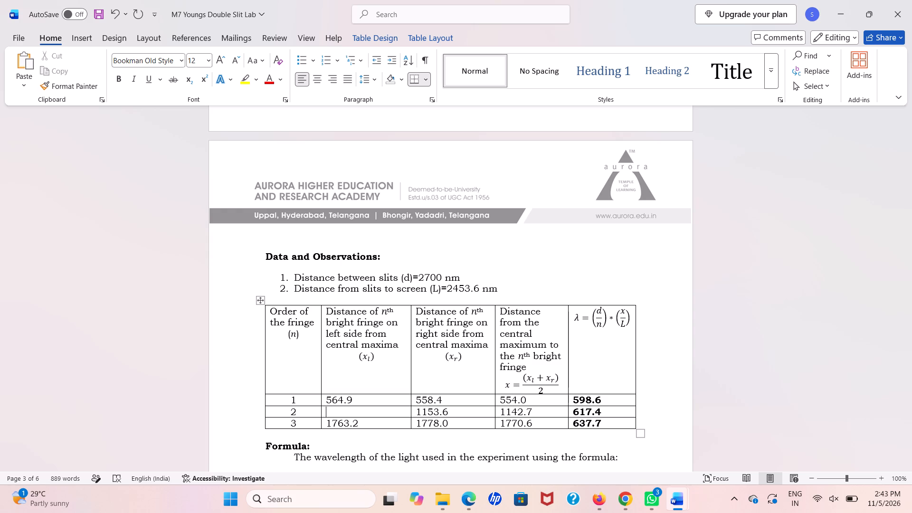
pyautogui.press('1')
pyautogui.write('15')
pyautogui.press('9')
pyautogui.press('.')
pyautogui.press('5')
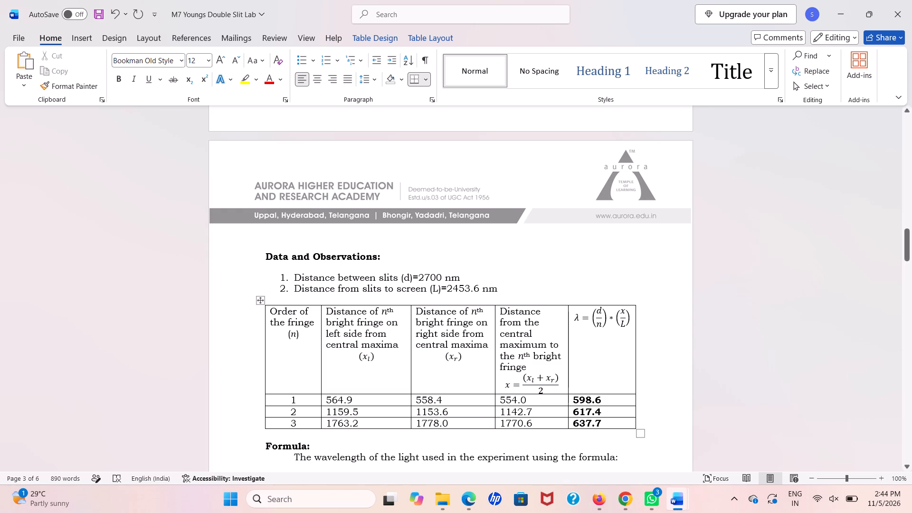
# Set the left-side fringe distance for order 3 to 1790.4 in the observations table.
pyautogui.click(358, 420)
pyautogui.press('BackSpace')
pyautogui.press('BackSpace')
pyautogui.press('BackSpace')
pyautogui.press('BackSpace')
pyautogui.write('90')
pyautogui.press('.')
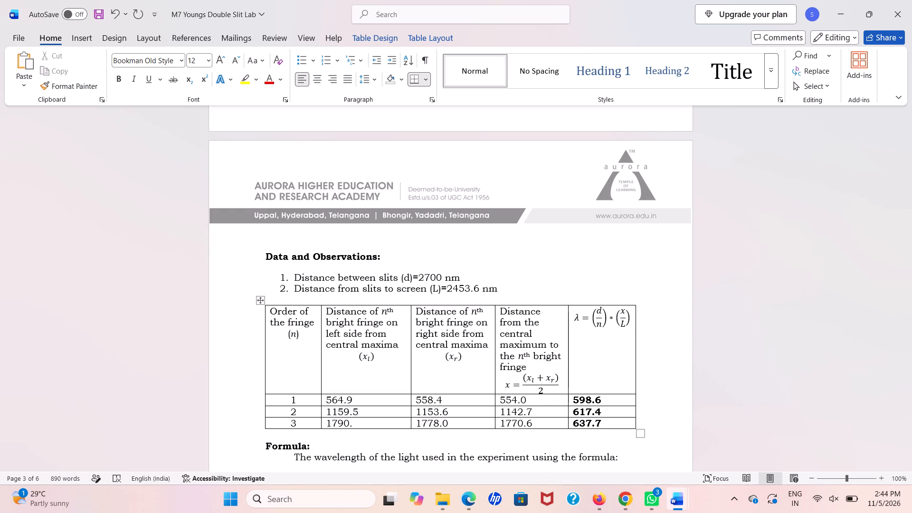
pyautogui.press('4')
# Set the right-side fringe distance for order 1 to 507.1 in the observations table.
pyautogui.click(454, 401)
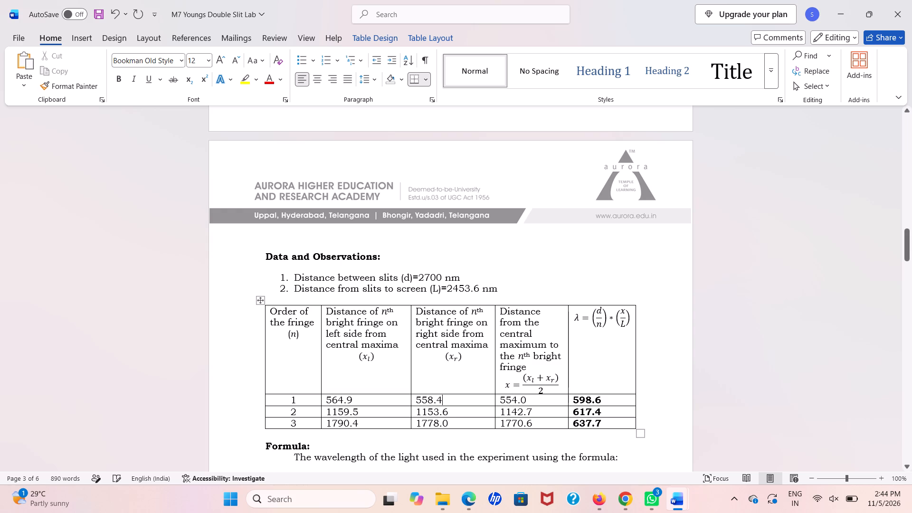
pyautogui.press('BackSpace')
pyautogui.press('BackSpace')
pyautogui.press('BackSpace')
pyautogui.press('BackSpace')
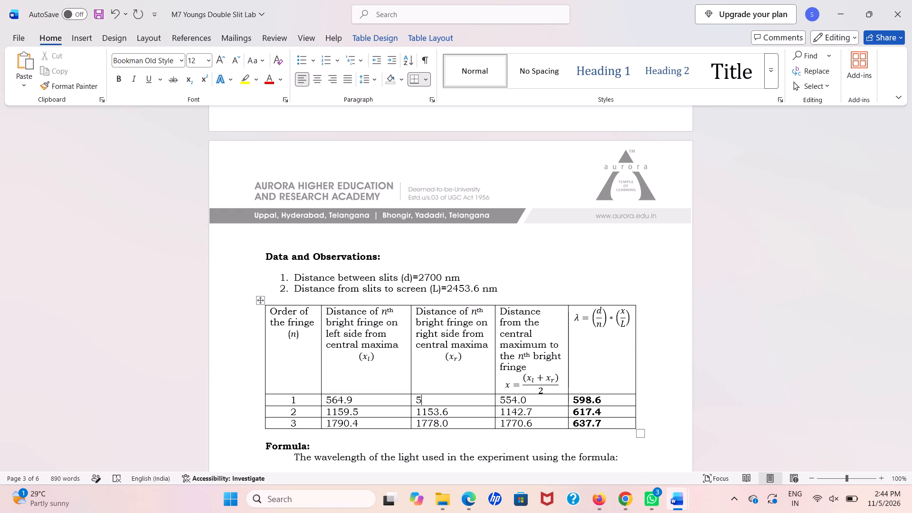
pyautogui.write('07.')
pyautogui.press('1')
# Set the right-side fringe distance for order 2 to 1144.6 in the observations table.
pyautogui.click(464, 408)
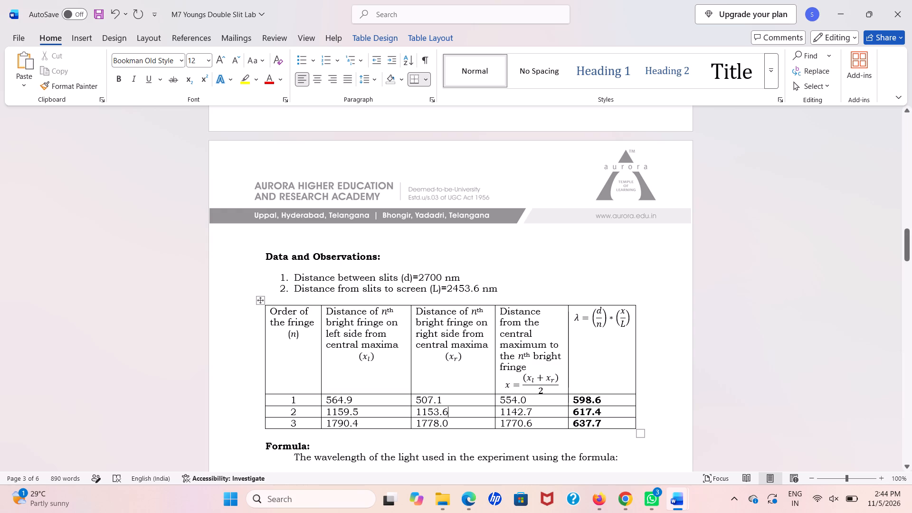
pyautogui.press('BackSpace')
pyautogui.press('BackSpace')
pyautogui.press('BackSpace')
pyautogui.press('BackSpace')
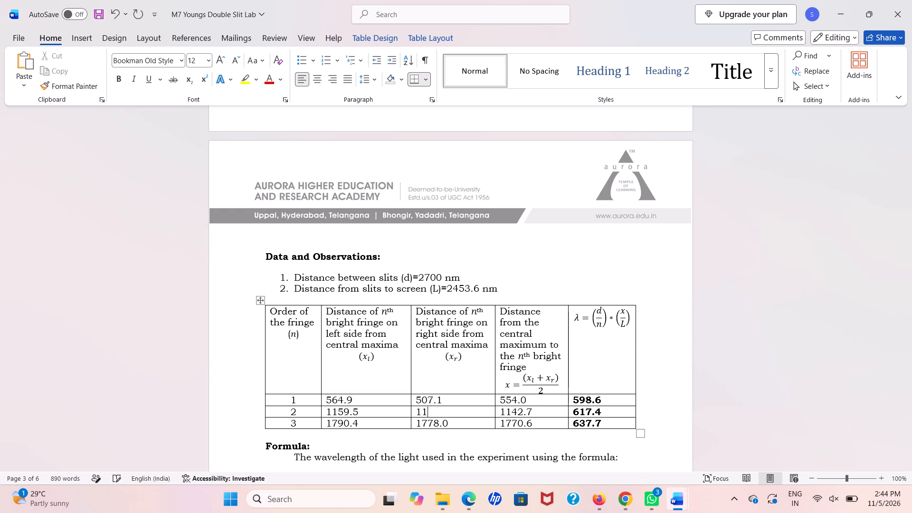
pyautogui.write('44')
pyautogui.press('.')
pyautogui.press('6')
# Set the right-side fringe distance for order 3 to 1738.8 in the observations table.
pyautogui.click(460, 422)
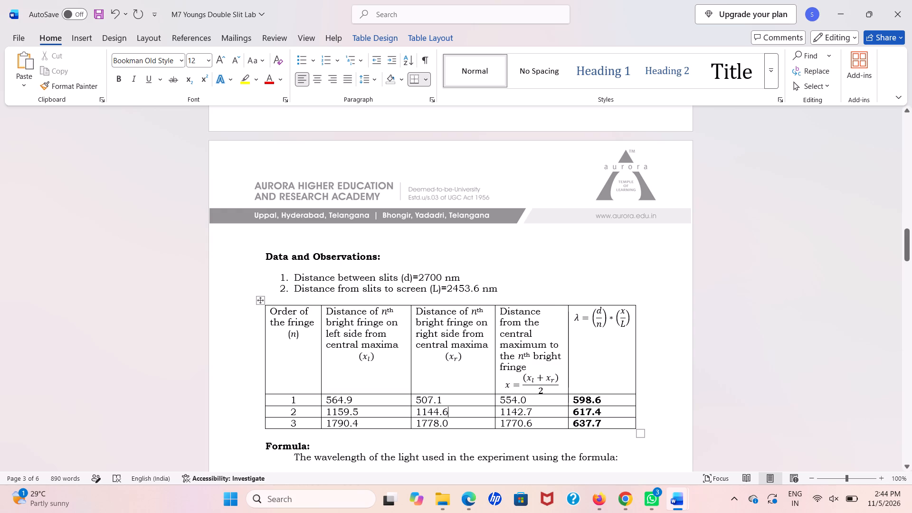
pyautogui.press('BackSpace')
pyautogui.press('BackSpace')
pyautogui.press('BackSpace')
pyautogui.press('BackSpace')
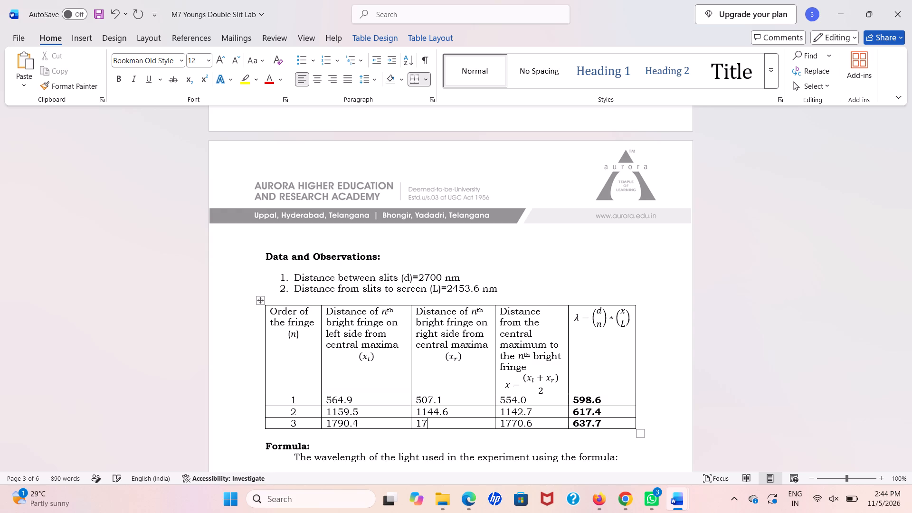
pyautogui.write('38.')
pyautogui.press('8')
# Clear the averaged central-maximum distances (x) for orders 1, 2 and 3 in the observations table.
pyautogui.click(538, 400)
pyautogui.press('BackSpace')
pyautogui.press('BackSpace')
pyautogui.press('BackSpace')
pyautogui.press('BackSpace')
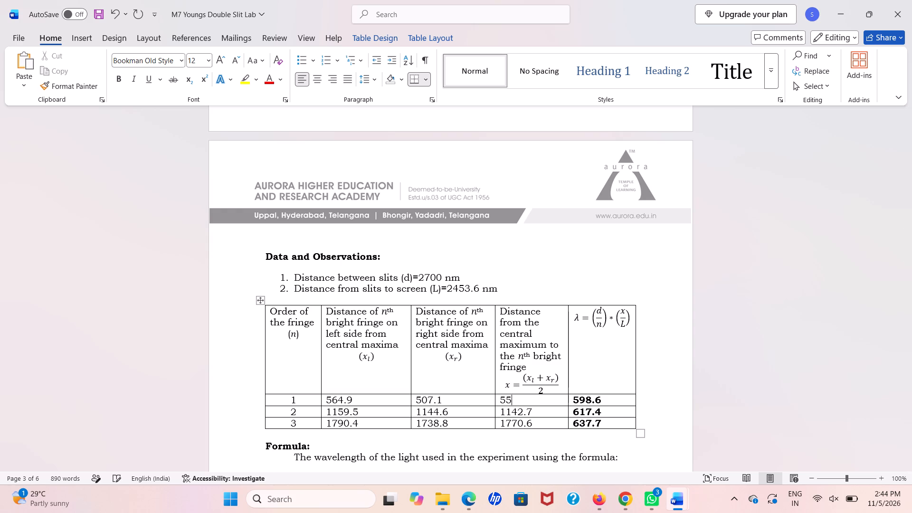
pyautogui.press('BackSpace')
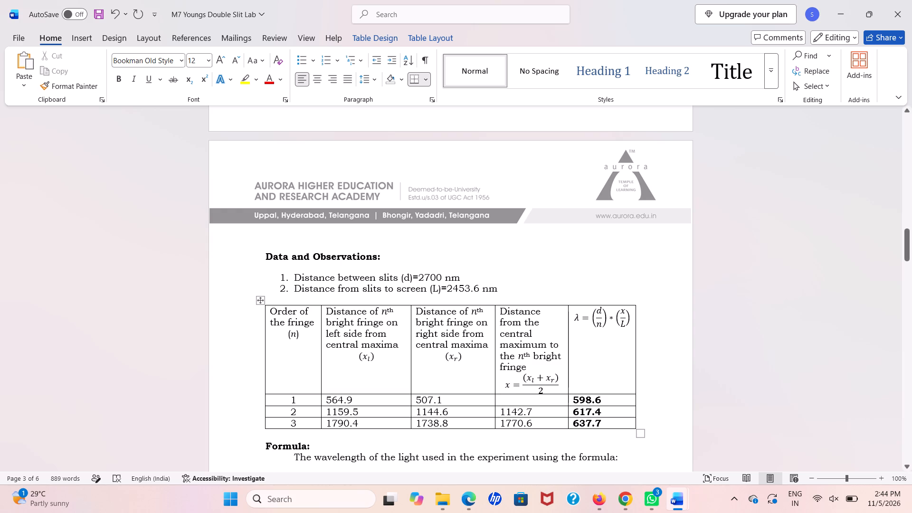
pyautogui.click(553, 410)
pyautogui.press('BackSpace')
pyautogui.press('BackSpace')
pyautogui.press('BackSpace')
pyautogui.press('BackSpace')
pyautogui.press('BackSpace')
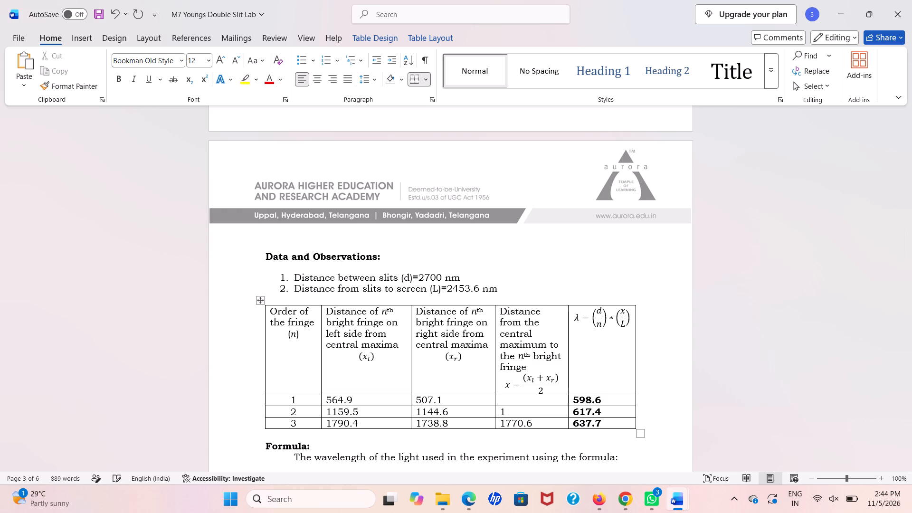
pyautogui.press('BackSpace')
pyautogui.click(551, 426)
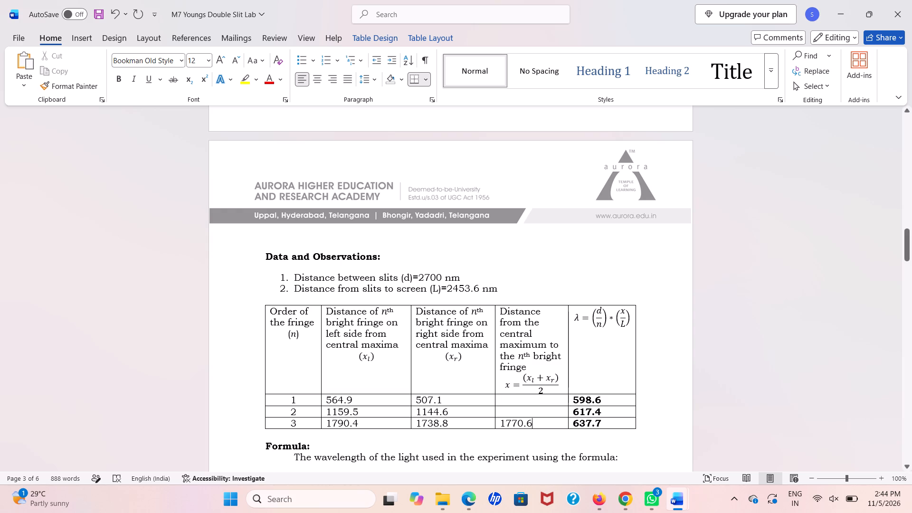
pyautogui.press('BackSpace')
pyautogui.press('BackSpace')
pyautogui.press('BackSpace')
pyautogui.press('BackSpace')
pyautogui.press('BackSpace')
pyautogui.press('BackSpace')
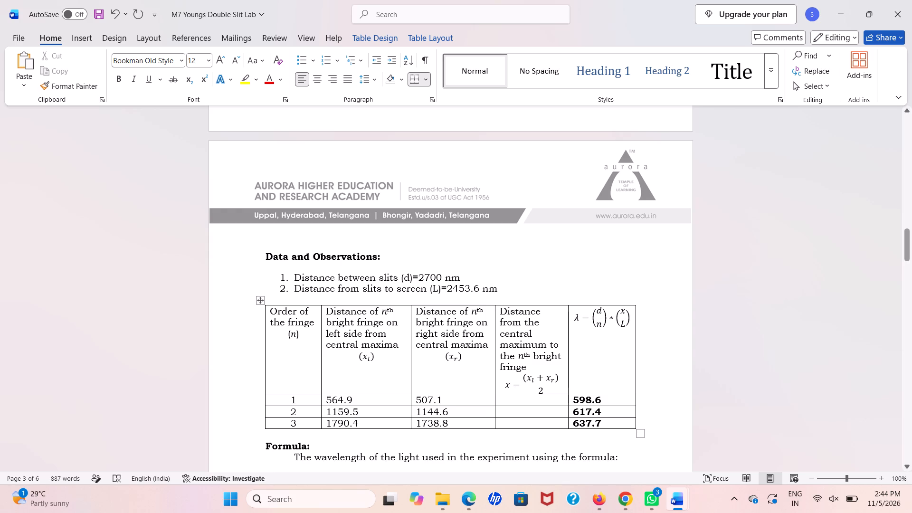
# Clear the wavelength (λ) values for orders 1, 2 and 3 in the last column of the observations table.
pyautogui.click(611, 399)
pyautogui.press('BackSpace')
pyautogui.press('BackSpace')
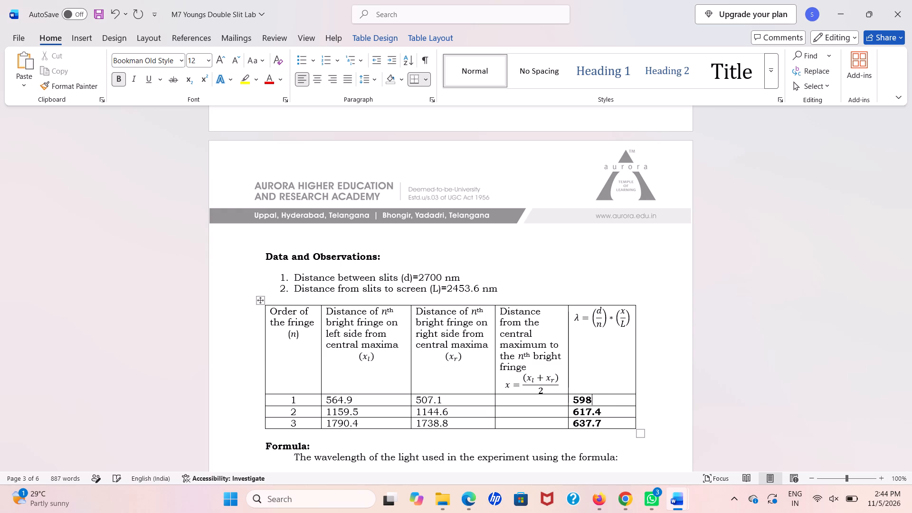
pyautogui.press('BackSpace')
pyautogui.press('BackSpace')
pyautogui.press('BackSpace')
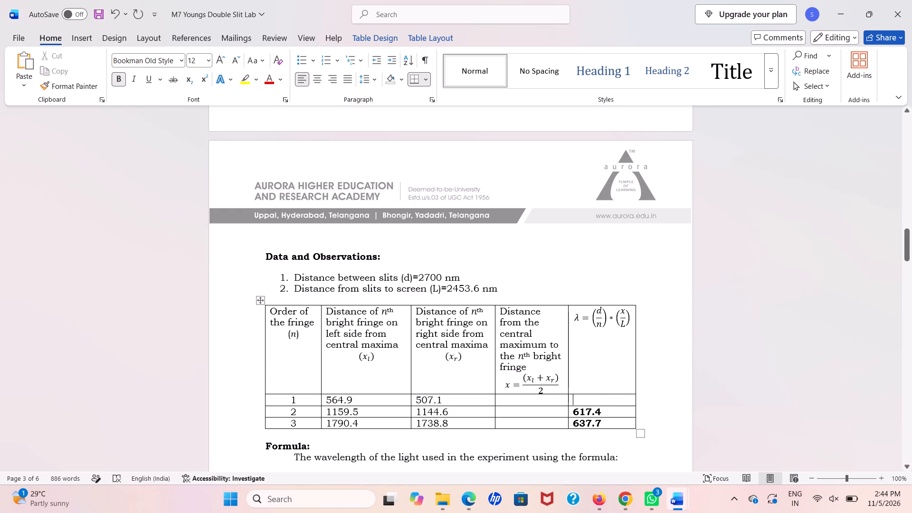
pyautogui.click(616, 417)
pyautogui.click(616, 414)
pyautogui.press('BackSpace')
pyautogui.press('BackSpace')
pyautogui.press('BackSpace')
pyautogui.press('BackSpace')
pyautogui.press('BackSpace')
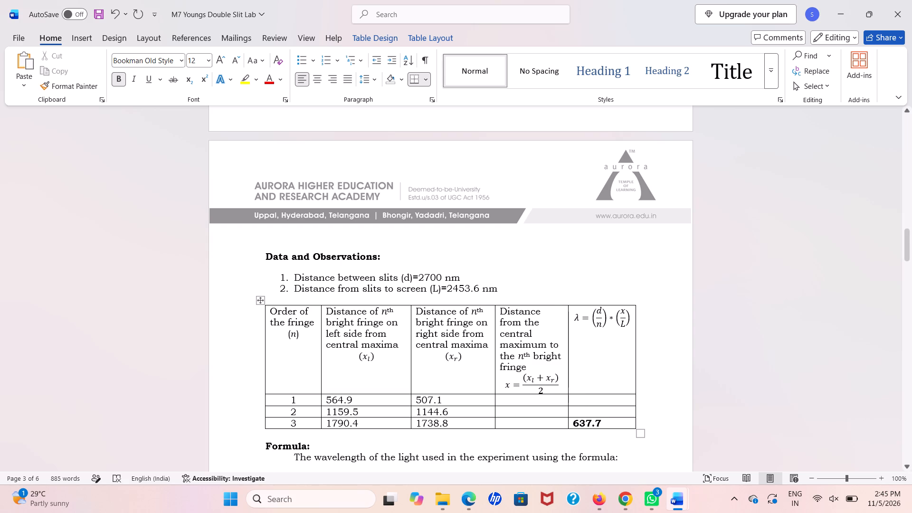
pyautogui.click(618, 425)
pyautogui.press('BackSpace')
pyautogui.press('BackSpace')
pyautogui.press('BackSpace')
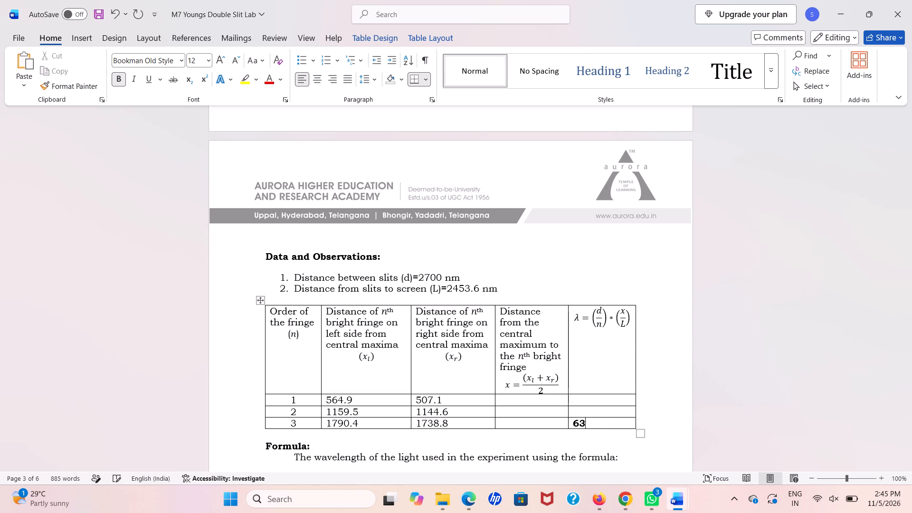
pyautogui.press('BackSpace')
pyautogui.press('BackSpace')
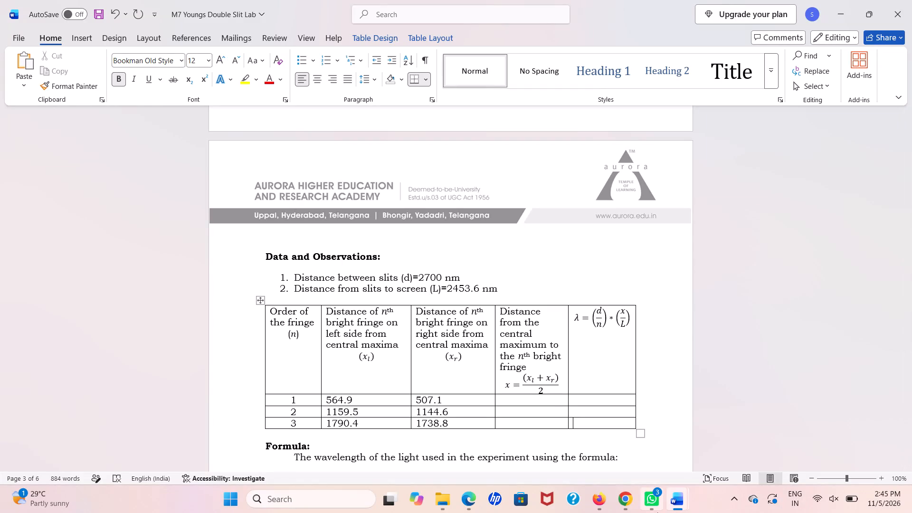
# Review the Data and Observations table in the submitted Lab 7 PDF and in the PHYSICS LAB-7 document.
pyautogui.click(624, 506)
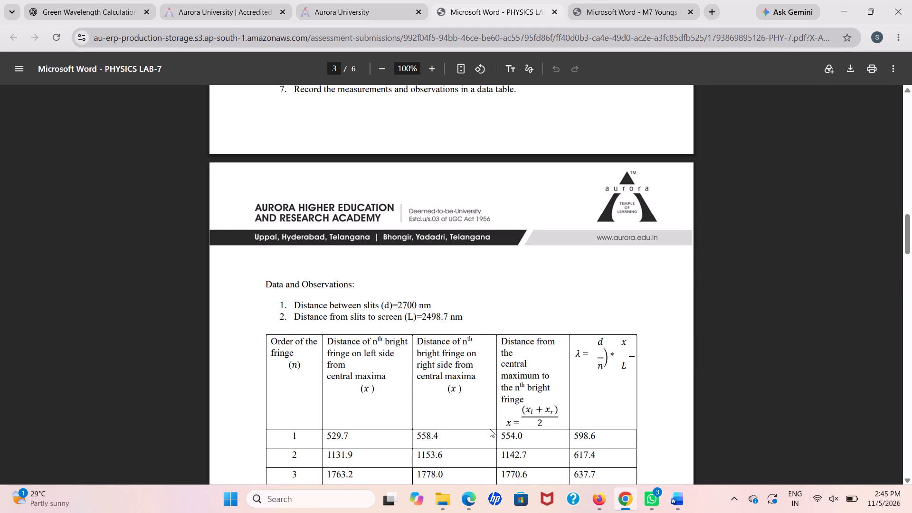
pyautogui.scroll(-1, 490, 429)
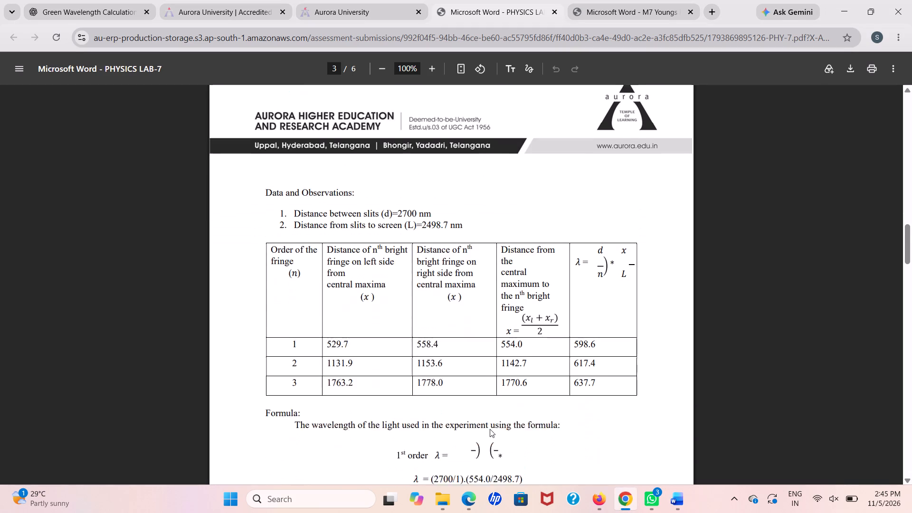
pyautogui.scroll(-2, 490, 429)
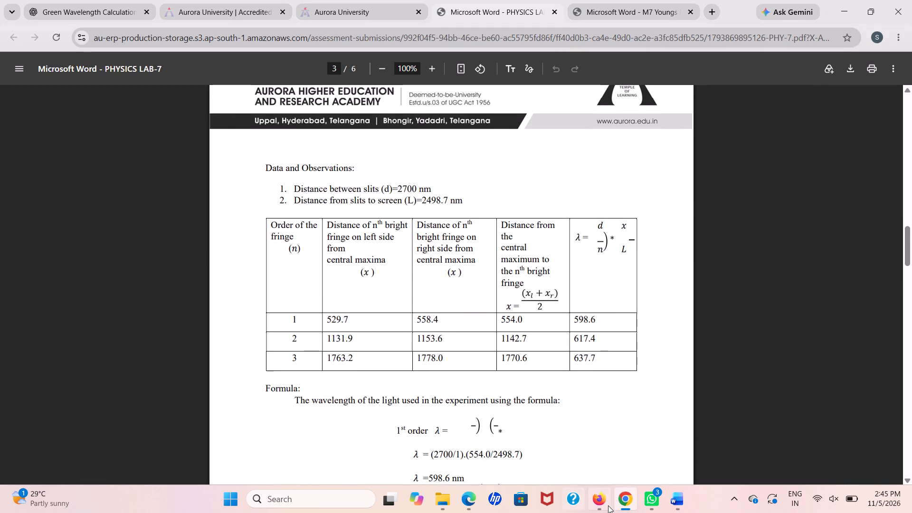
pyautogui.click(675, 509)
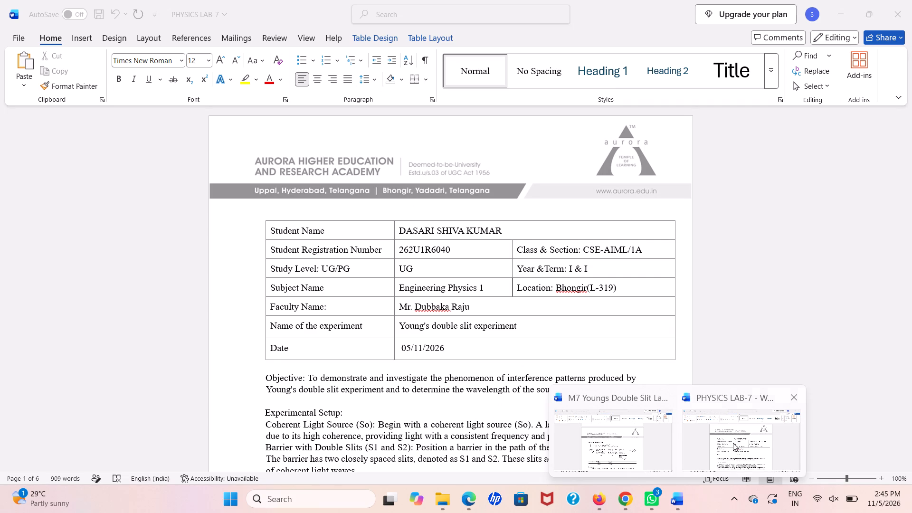
pyautogui.click(733, 443)
pyautogui.scroll(-5, 506, 395)
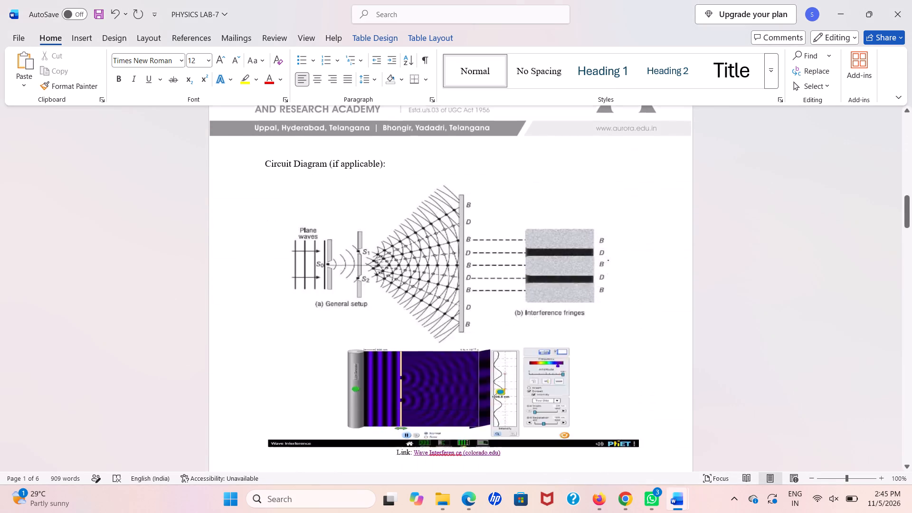
pyautogui.scroll(-5, 506, 395)
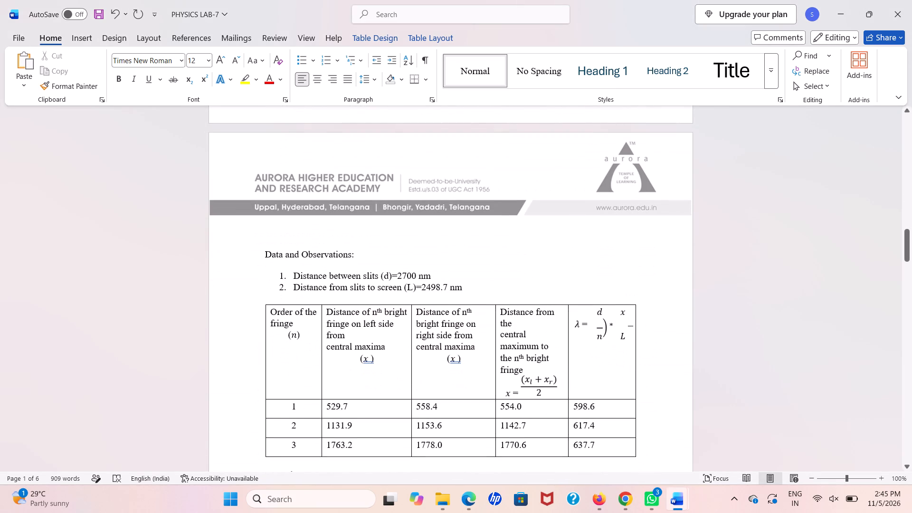
pyautogui.click(608, 435)
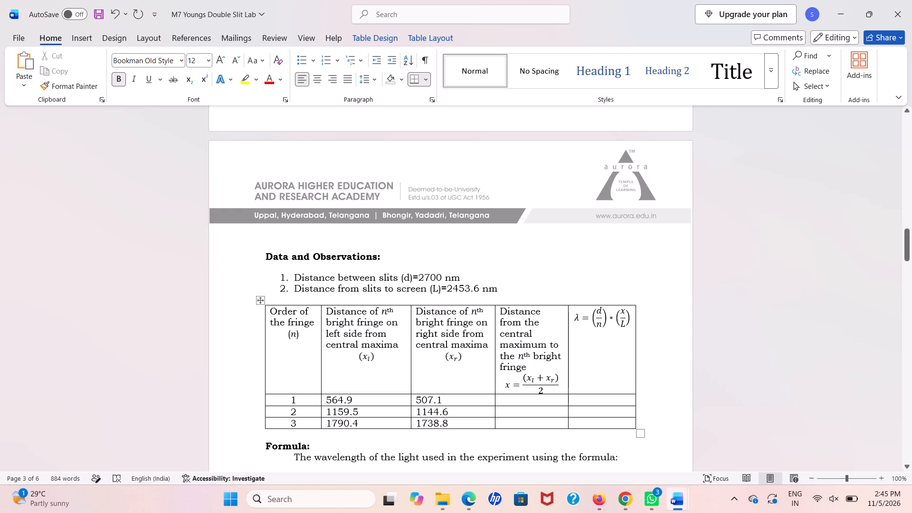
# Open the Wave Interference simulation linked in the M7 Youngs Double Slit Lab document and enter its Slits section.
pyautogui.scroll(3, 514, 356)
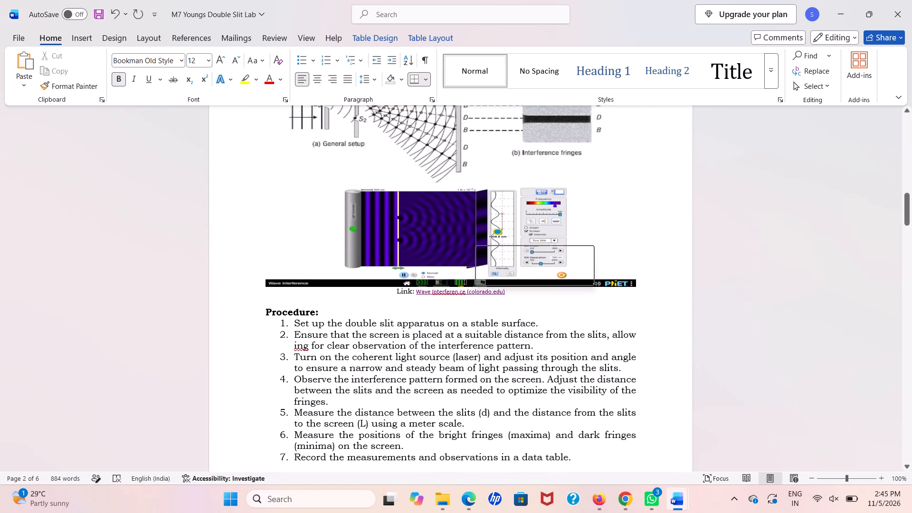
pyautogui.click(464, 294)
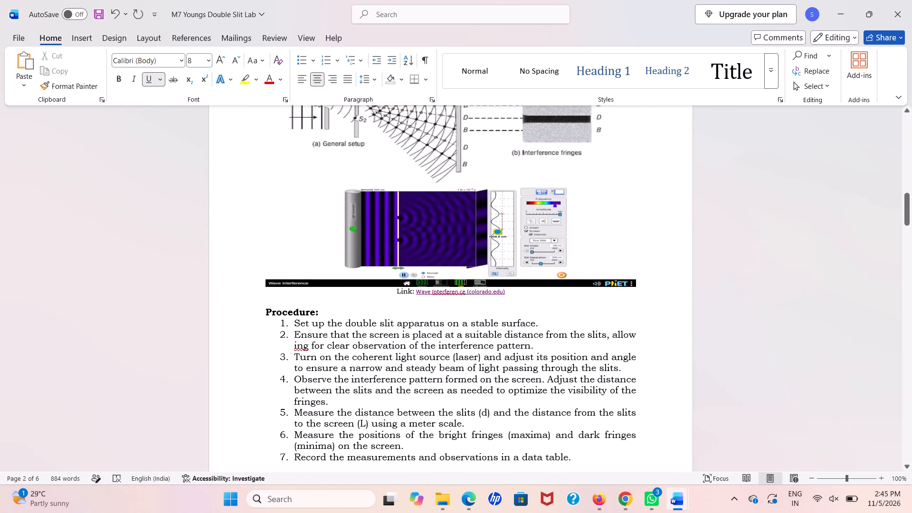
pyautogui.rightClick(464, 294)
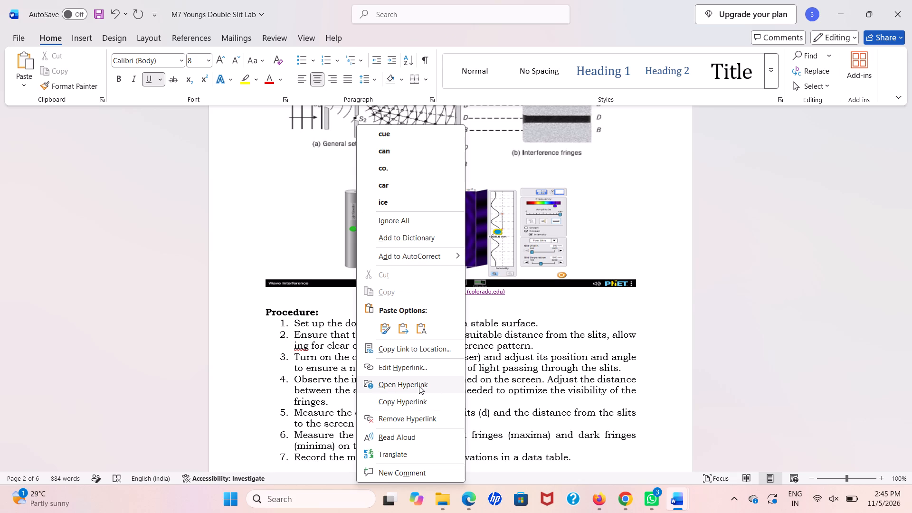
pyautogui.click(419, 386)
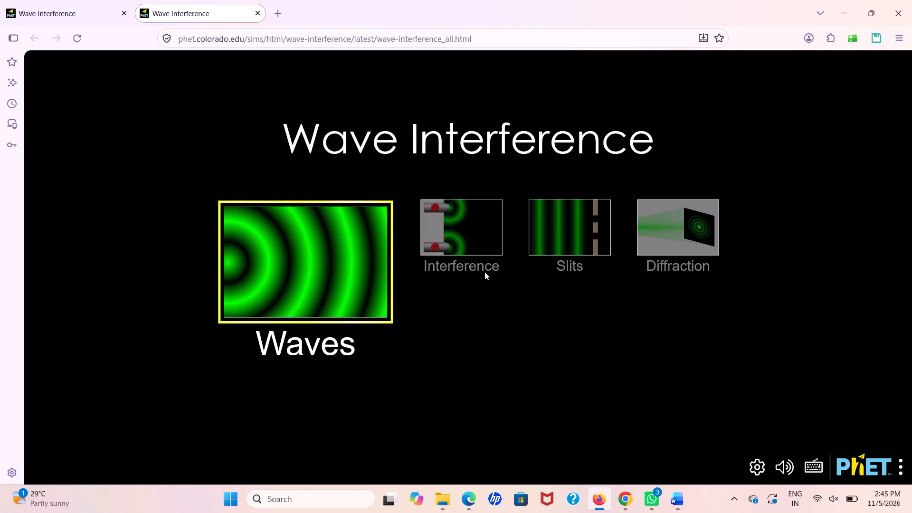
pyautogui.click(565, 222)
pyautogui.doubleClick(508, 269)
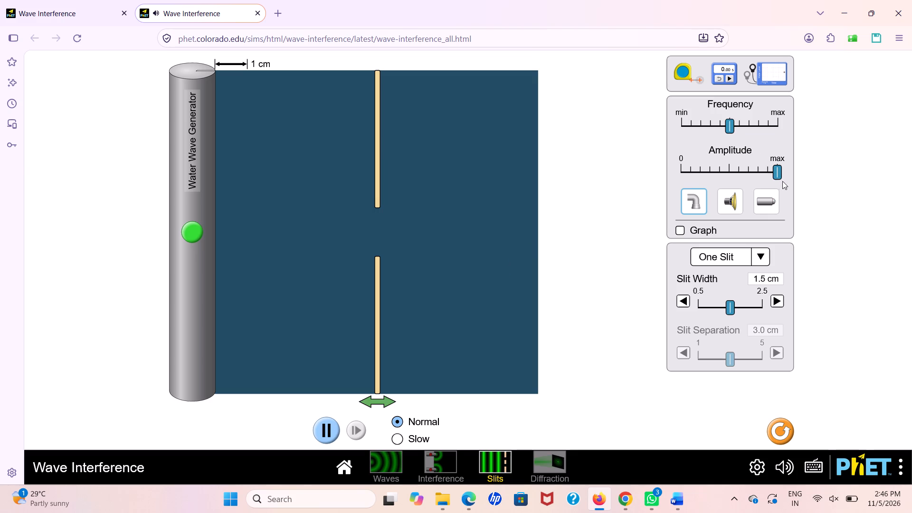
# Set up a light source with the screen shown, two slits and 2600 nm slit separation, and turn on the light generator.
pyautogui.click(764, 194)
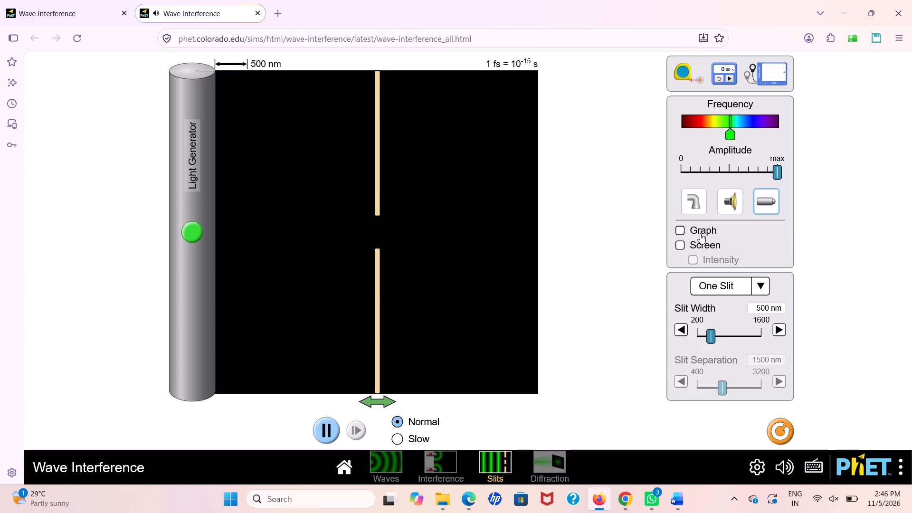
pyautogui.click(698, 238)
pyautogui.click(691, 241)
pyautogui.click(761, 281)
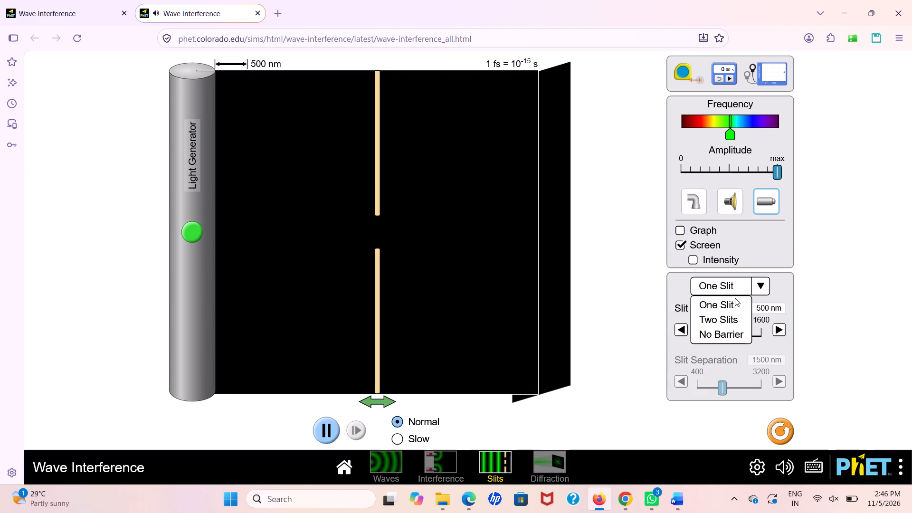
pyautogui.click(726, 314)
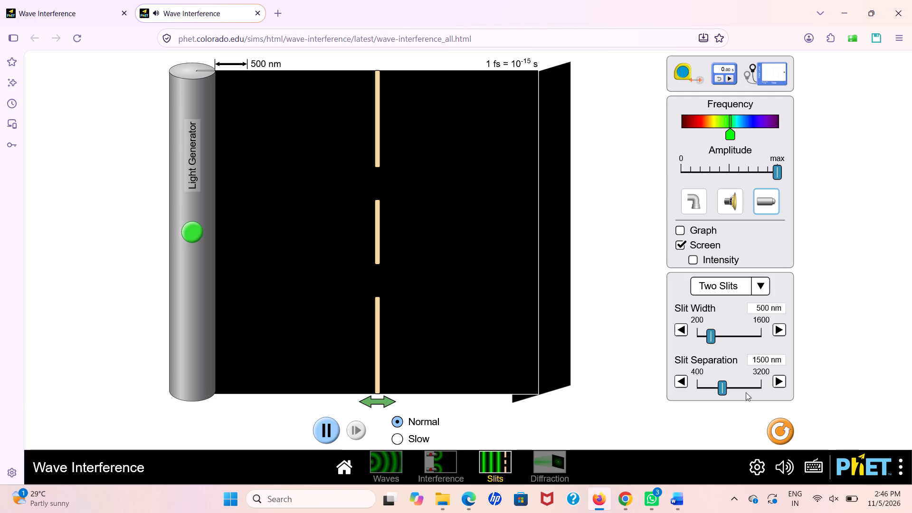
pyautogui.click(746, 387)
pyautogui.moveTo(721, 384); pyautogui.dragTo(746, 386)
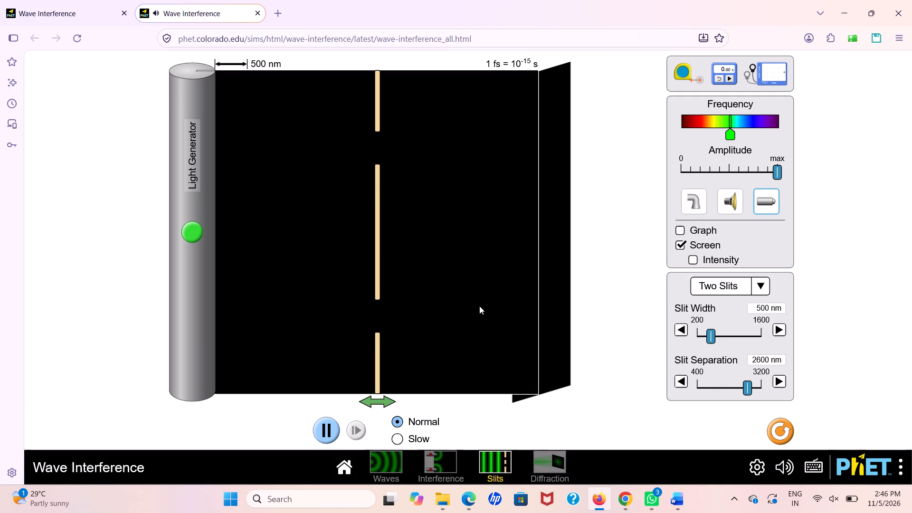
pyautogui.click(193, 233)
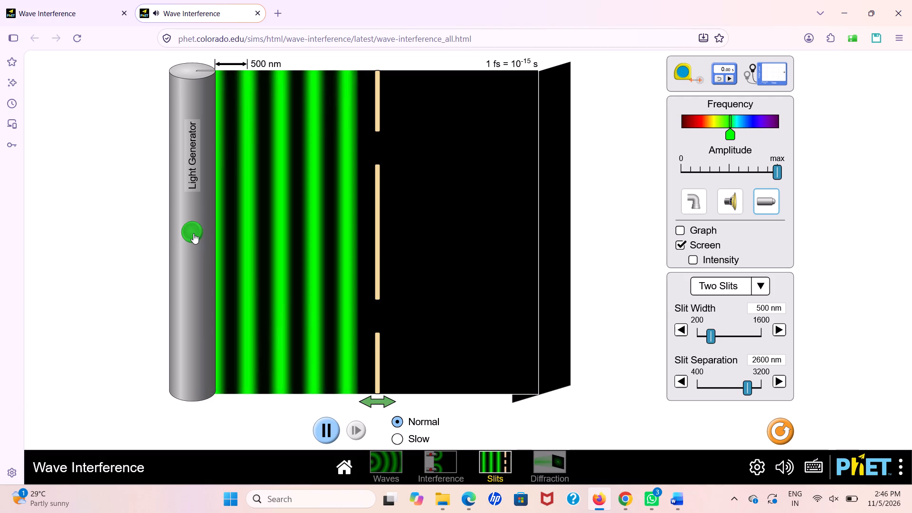
# Measure the distance from the slit barrier to the screen with the tape measure.
pyautogui.moveTo(681, 68); pyautogui.dragTo(378, 216)
pyautogui.moveTo(413, 214); pyautogui.dragTo(540, 210)
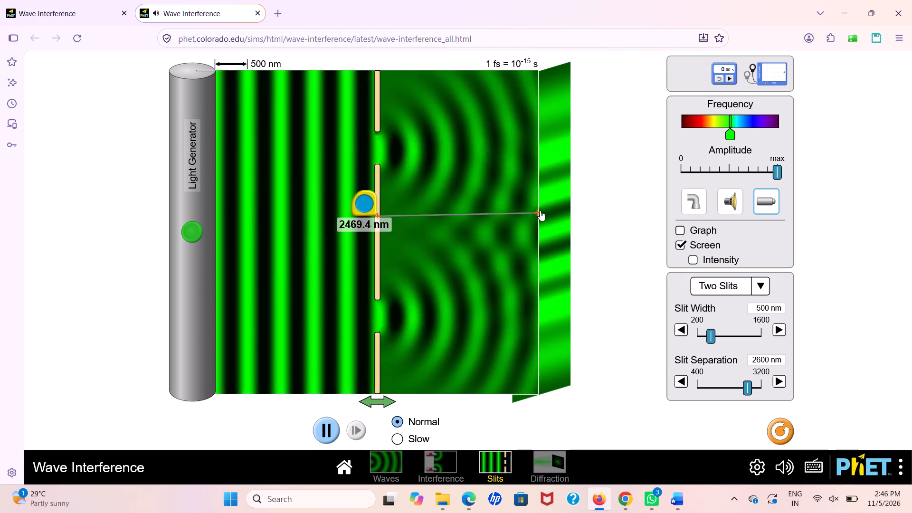
pyautogui.moveTo(540, 210); pyautogui.dragTo(541, 212)
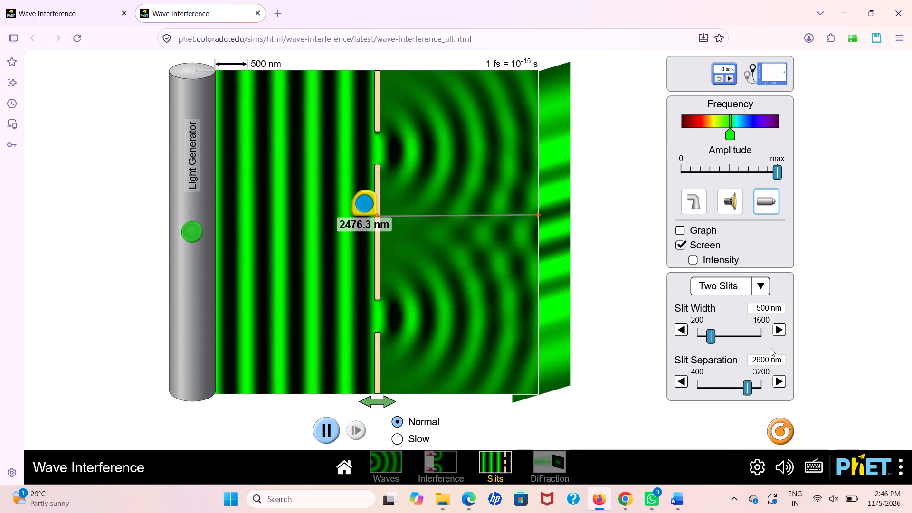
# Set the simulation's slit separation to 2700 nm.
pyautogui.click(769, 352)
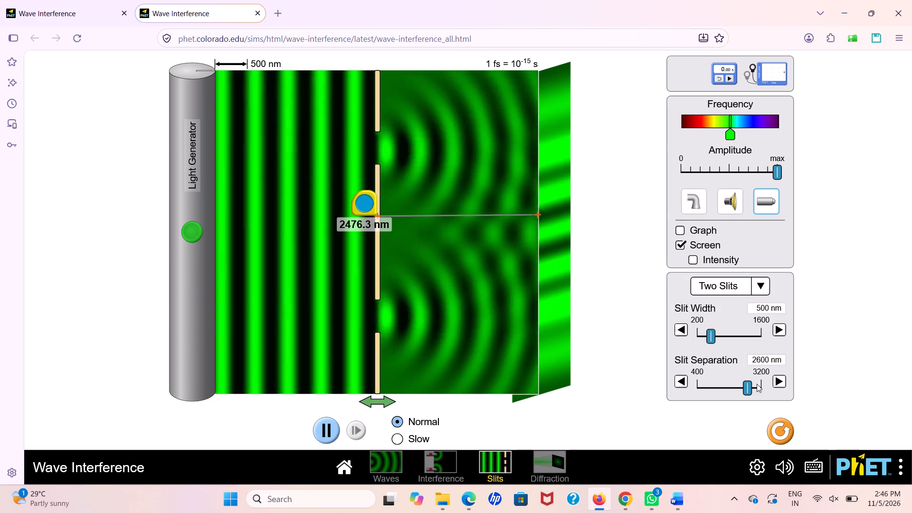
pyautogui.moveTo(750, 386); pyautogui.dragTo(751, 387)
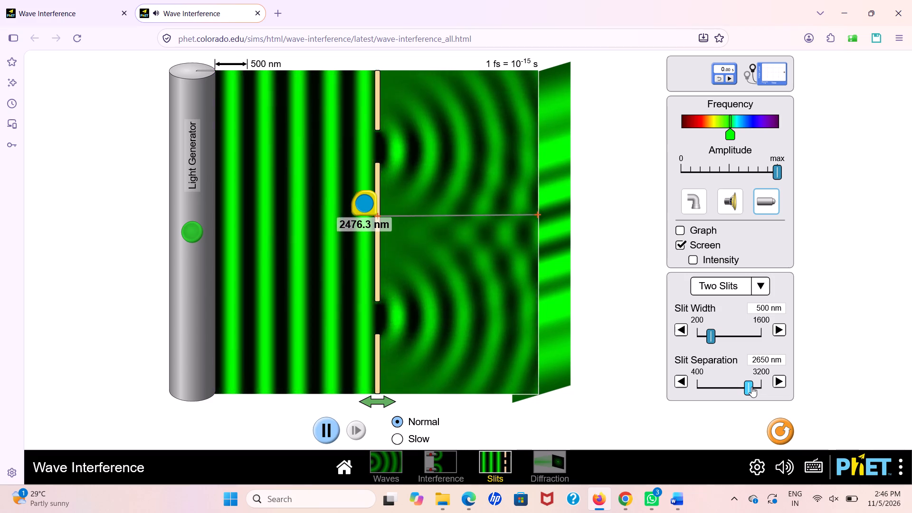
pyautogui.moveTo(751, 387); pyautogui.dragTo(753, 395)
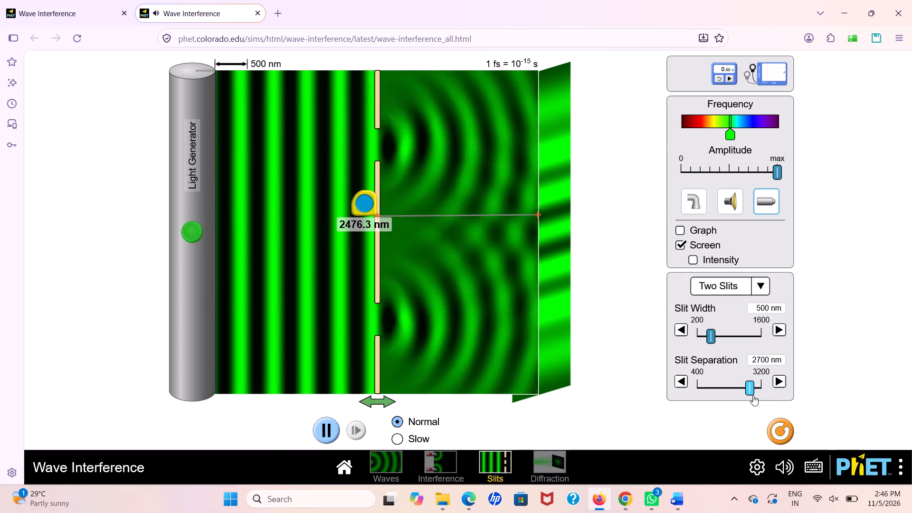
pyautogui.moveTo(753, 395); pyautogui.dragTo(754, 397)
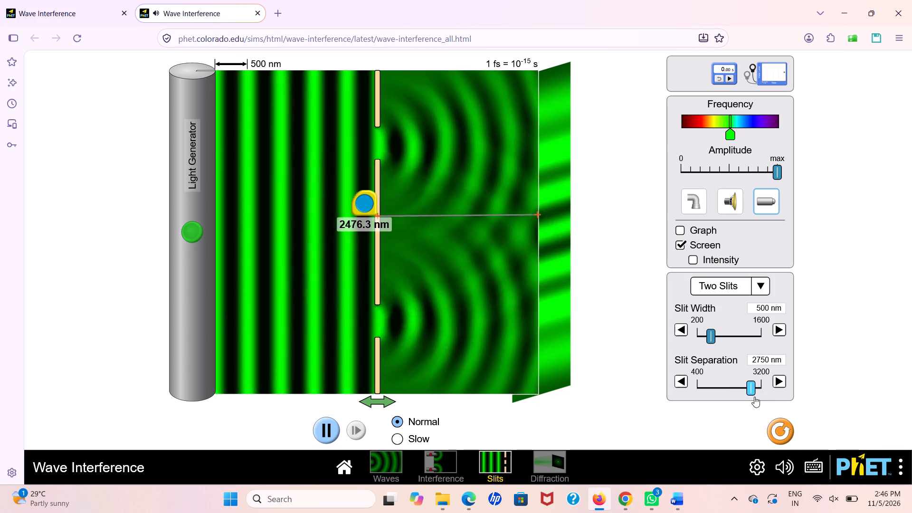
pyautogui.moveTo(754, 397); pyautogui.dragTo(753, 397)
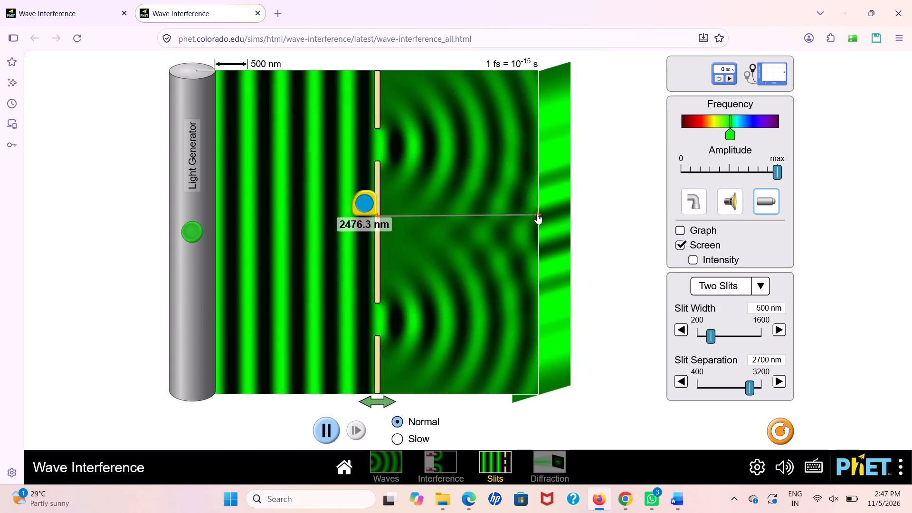
# Measure from the central maximum toward neighbouring fringes on both sides of the simulation screen, and close the simulation browser.
pyautogui.moveTo(364, 197); pyautogui.dragTo(576, 217)
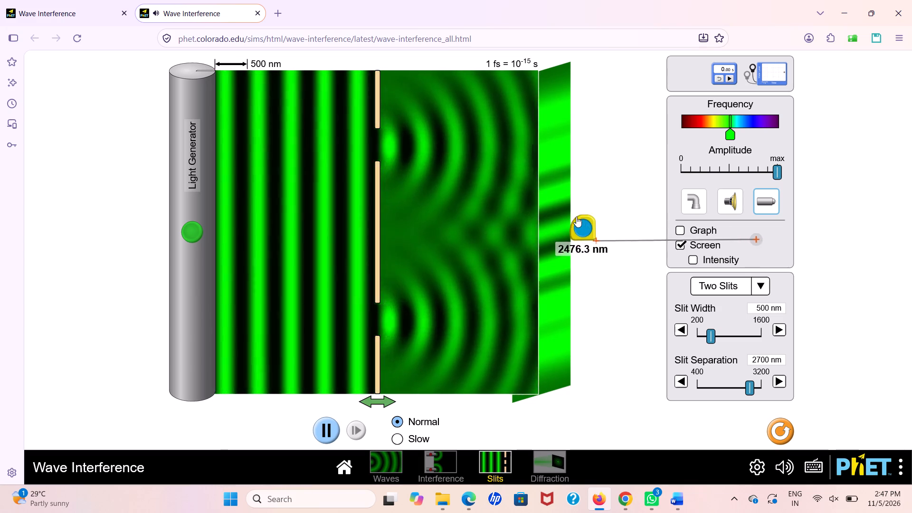
pyautogui.moveTo(576, 217); pyautogui.dragTo(542, 210)
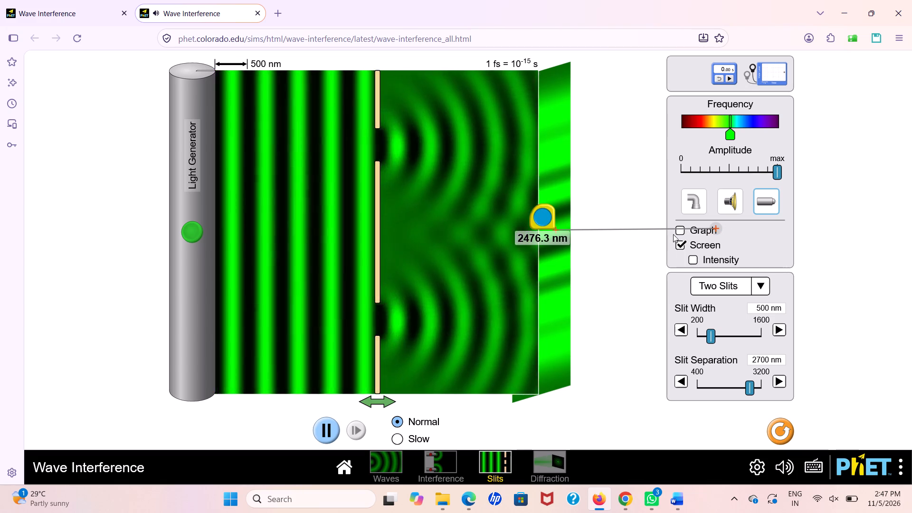
pyautogui.moveTo(717, 224); pyautogui.dragTo(552, 182)
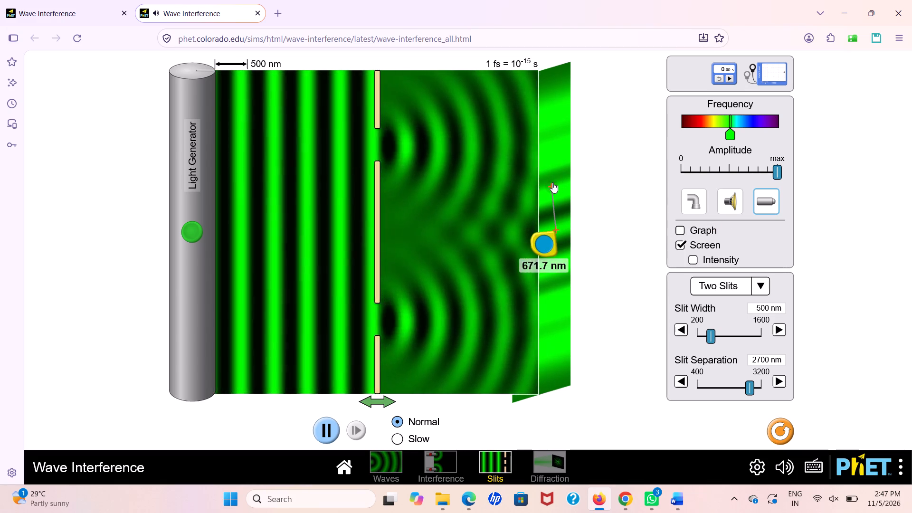
pyautogui.moveTo(552, 182); pyautogui.dragTo(558, 187)
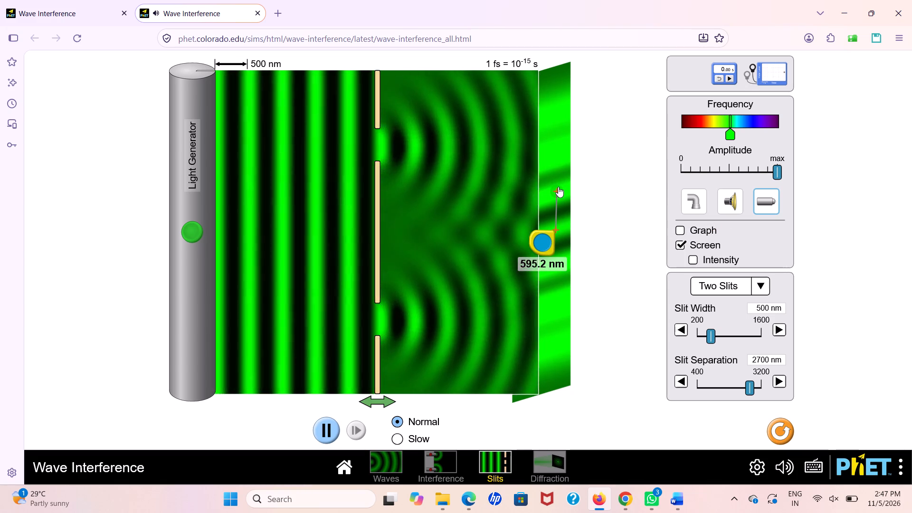
pyautogui.moveTo(558, 187); pyautogui.dragTo(556, 190)
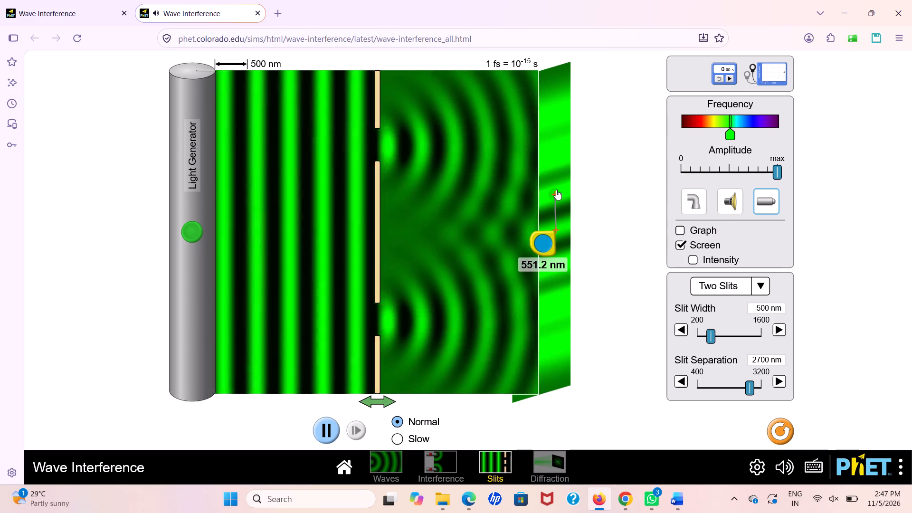
pyautogui.moveTo(556, 190); pyautogui.dragTo(557, 254)
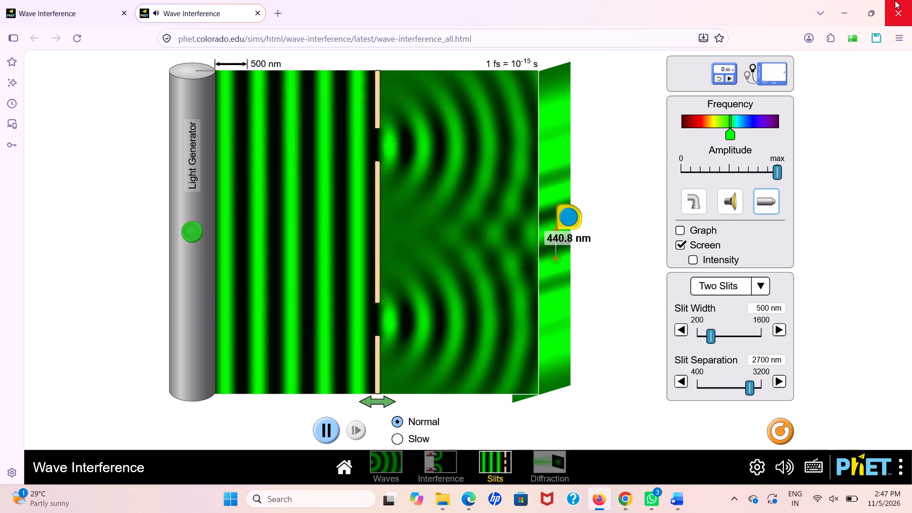
pyautogui.click(895, 0)
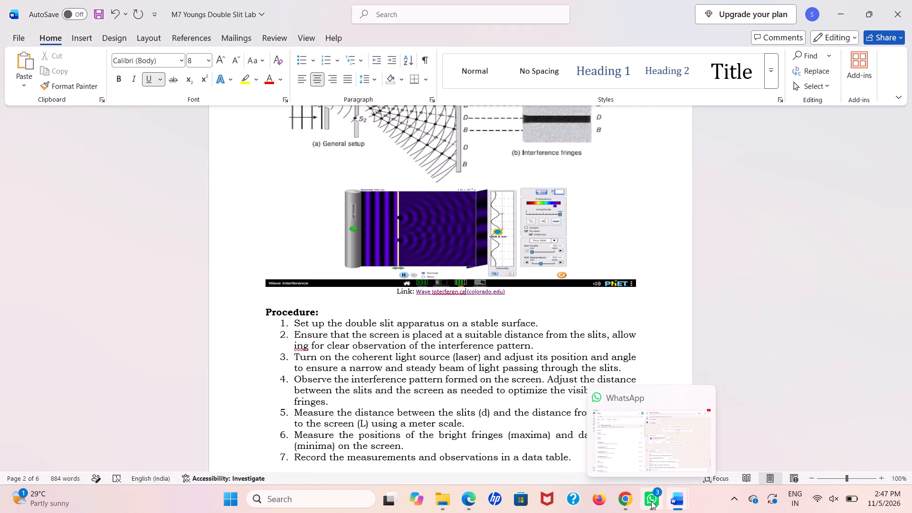
# Copy the first-order left-side distance, 564.9, into the first-order right-side cell after its existing value in the observations table.
pyautogui.click(633, 453)
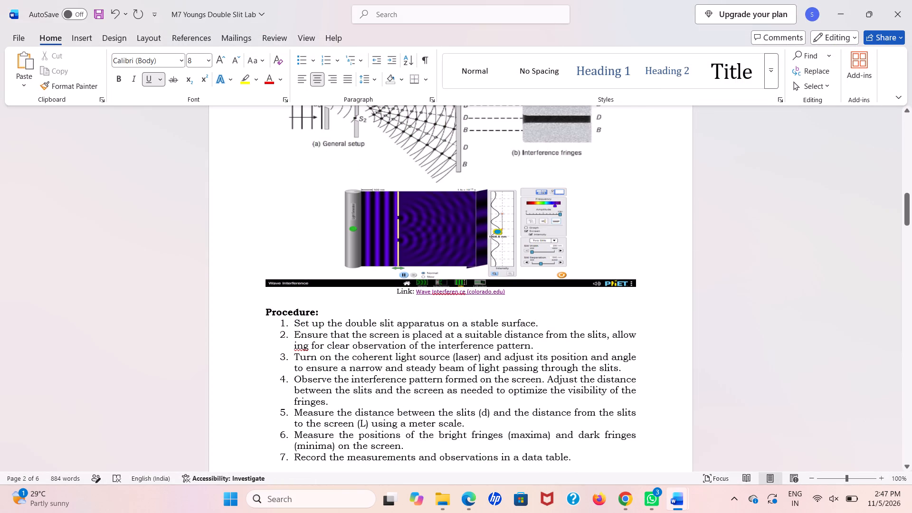
pyautogui.scroll(-4, 553, 351)
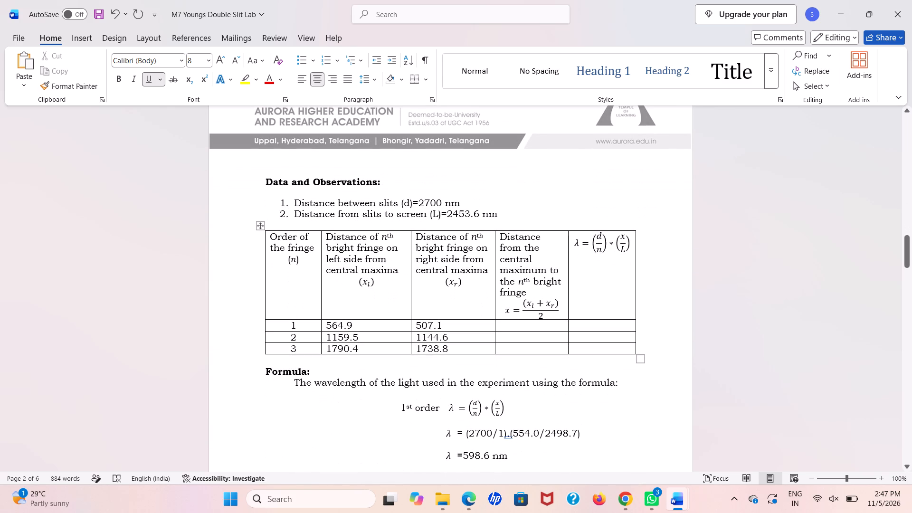
pyautogui.moveTo(327, 321); pyautogui.dragTo(352, 315)
pyautogui.moveTo(327, 323); pyautogui.dragTo(356, 327)
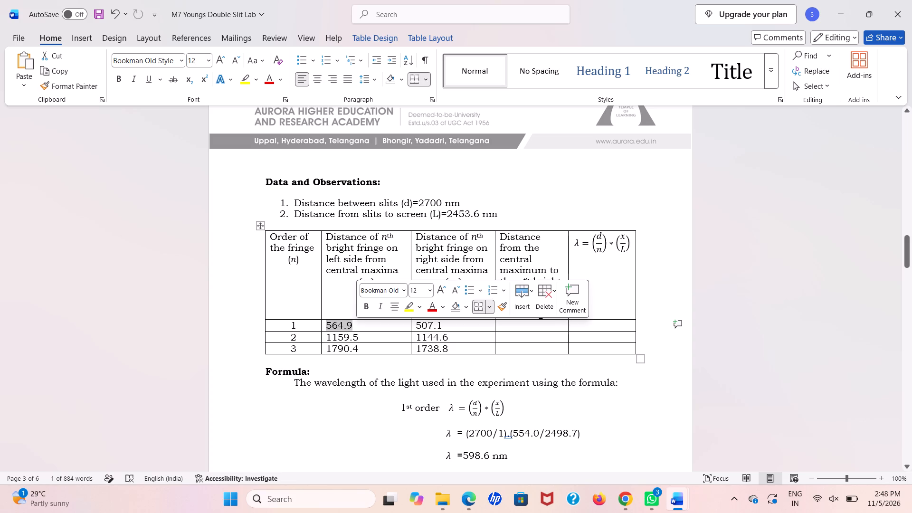
pyautogui.hotkey('ctrl', 'c')
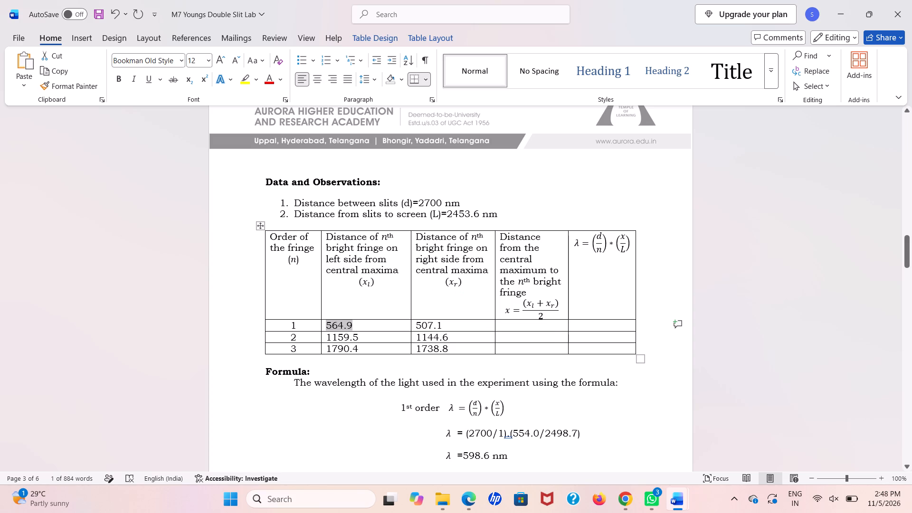
pyautogui.click(452, 326)
pyautogui.press('space')
pyautogui.hotkey('ctrl', 'v')
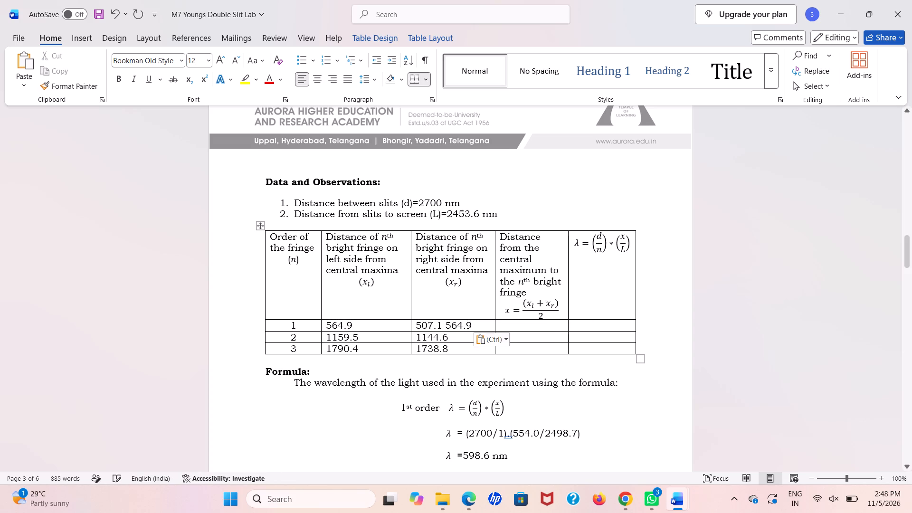
# Replace the first-order left-side distance with 507.1, copied from the right-side cell of the same row.
pyautogui.moveTo(442, 325); pyautogui.dragTo(413, 322)
pyautogui.hotkey('ctrl', 'c')
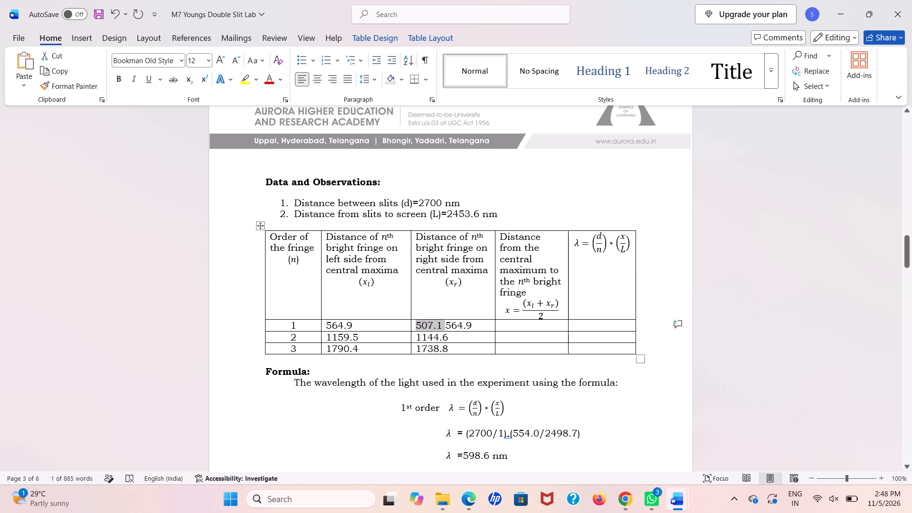
pyautogui.click(367, 323)
pyautogui.press('space')
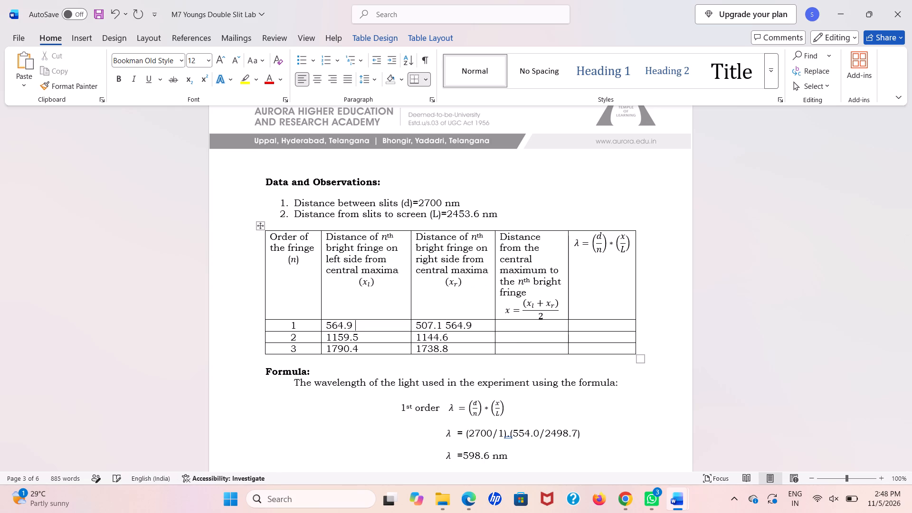
pyautogui.hotkey('ctrl', 'v')
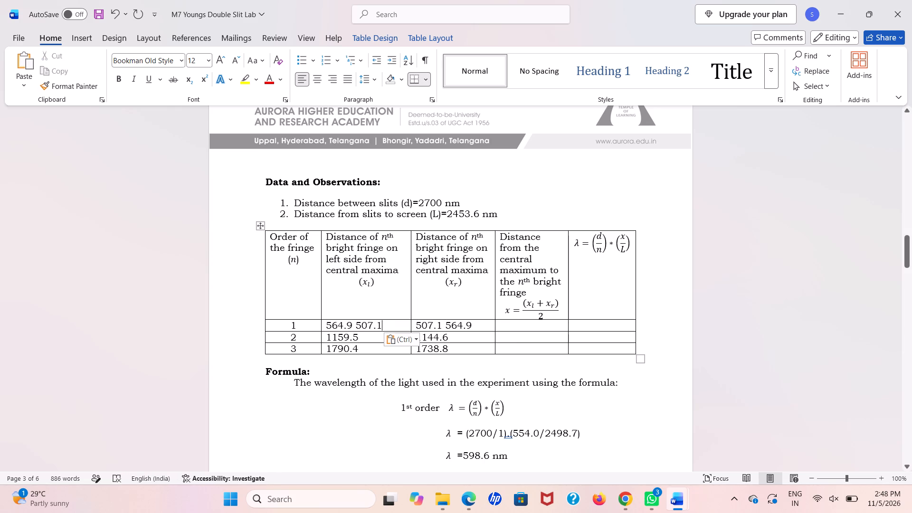
pyautogui.click(355, 323)
pyautogui.press('BackSpace')
pyautogui.press('BackSpace')
pyautogui.press('BackSpace')
pyautogui.press('BackSpace')
pyautogui.press('BackSpace')
pyautogui.press('BackSpace')
pyautogui.press('BackSpace')
pyautogui.press('BackSpace')
pyautogui.press('BackSpace')
pyautogui.press('BackSpace')
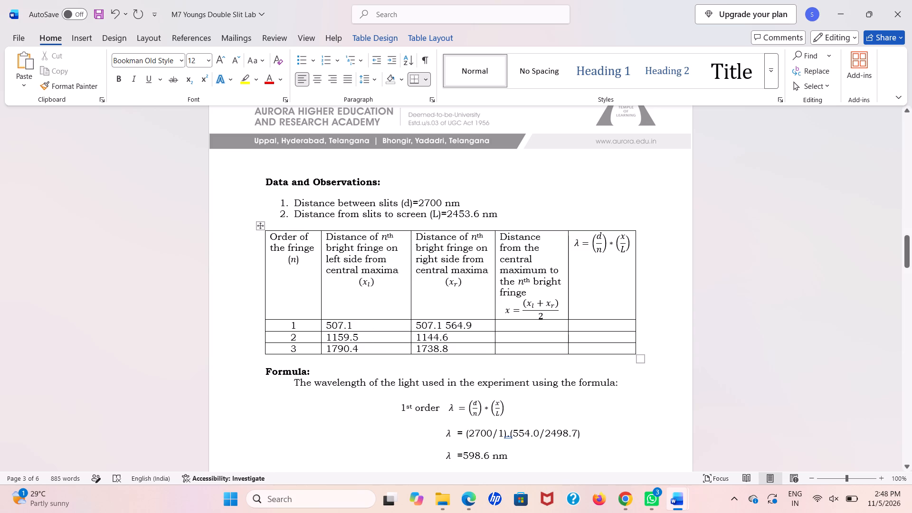
# Clear the second-order left-side distance cell in the observations table.
pyautogui.moveTo(327, 336); pyautogui.dragTo(381, 335)
pyautogui.hotkey('ctrl', 'v')
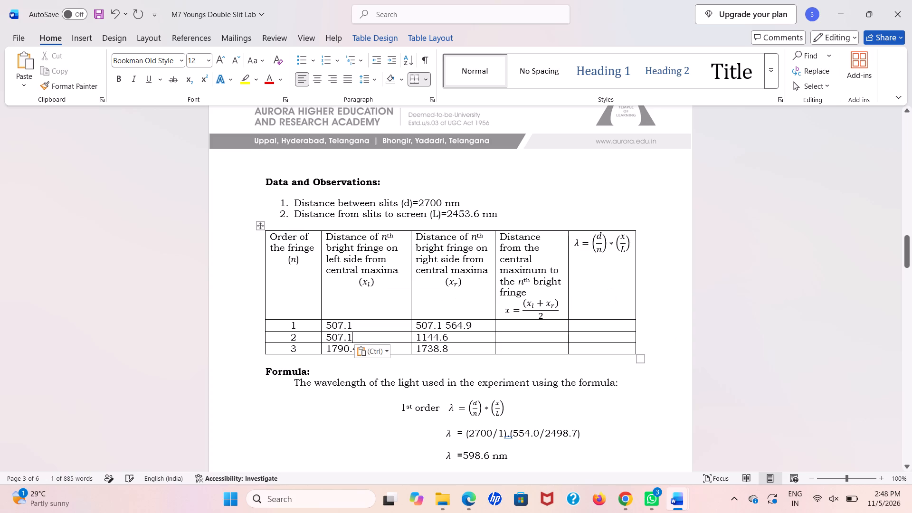
pyautogui.press('BackSpace')
pyautogui.press('BackSpace')
pyautogui.press('BackSpace')
pyautogui.press('BackSpace')
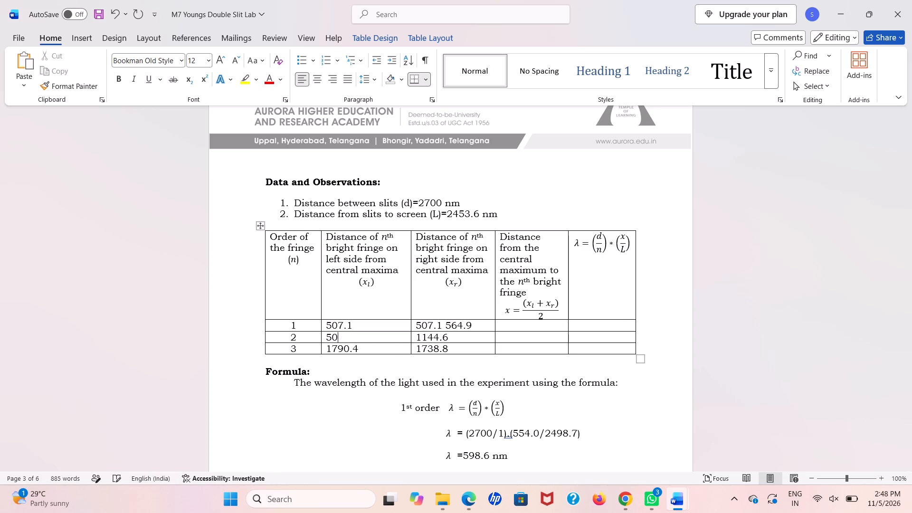
pyautogui.press('BackSpace')
pyautogui.press('BackSpace')
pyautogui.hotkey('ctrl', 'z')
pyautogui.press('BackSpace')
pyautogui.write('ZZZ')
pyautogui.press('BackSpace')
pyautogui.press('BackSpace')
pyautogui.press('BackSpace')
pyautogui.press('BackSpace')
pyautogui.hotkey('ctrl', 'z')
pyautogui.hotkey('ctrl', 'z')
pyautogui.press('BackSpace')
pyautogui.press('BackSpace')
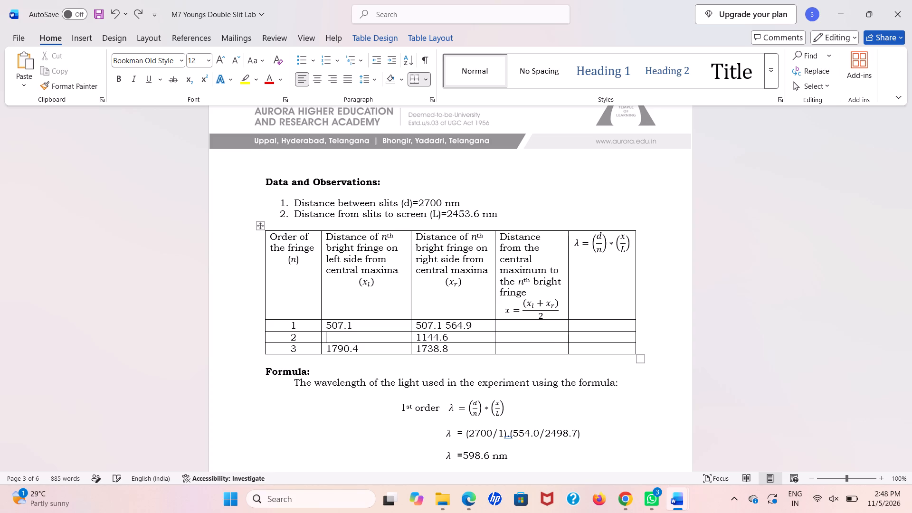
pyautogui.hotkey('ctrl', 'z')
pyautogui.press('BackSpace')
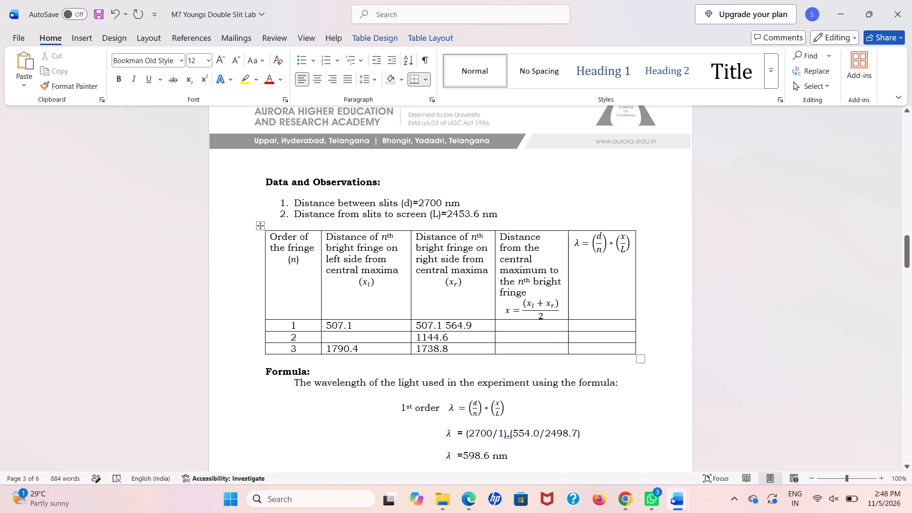
# Move the second-order distance 1144.6 from the right-side cell to the left-side cell, leaving the right-side cell empty.
pyautogui.moveTo(416, 335); pyautogui.dragTo(469, 335)
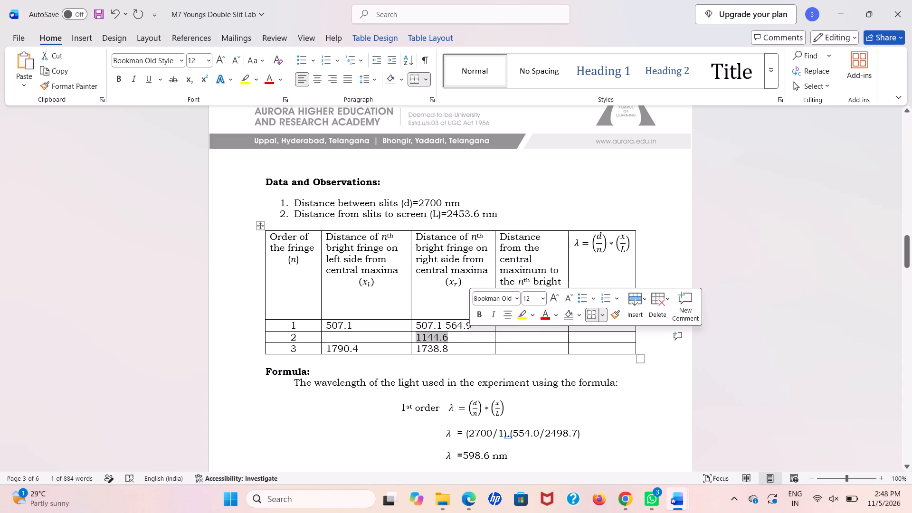
pyautogui.hotkey('ctrl', 'c')
pyautogui.click(384, 335)
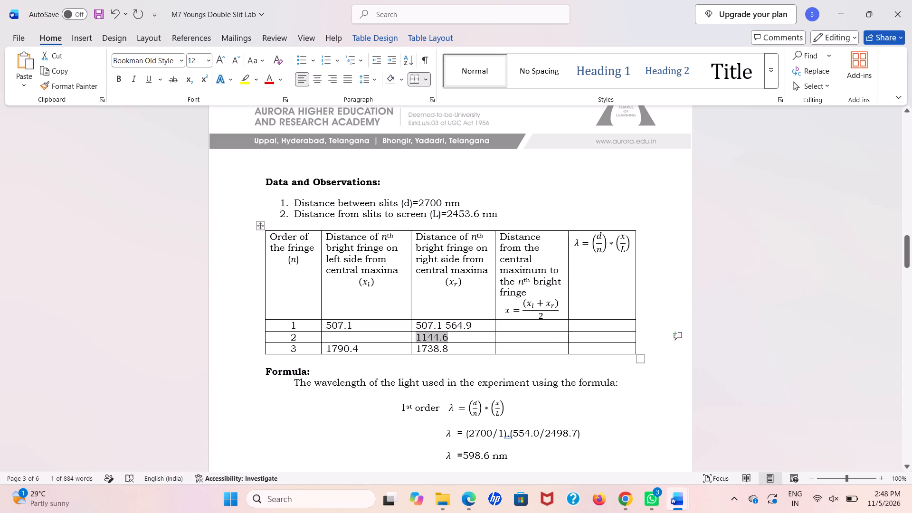
pyautogui.hotkey('ctrl', 'v')
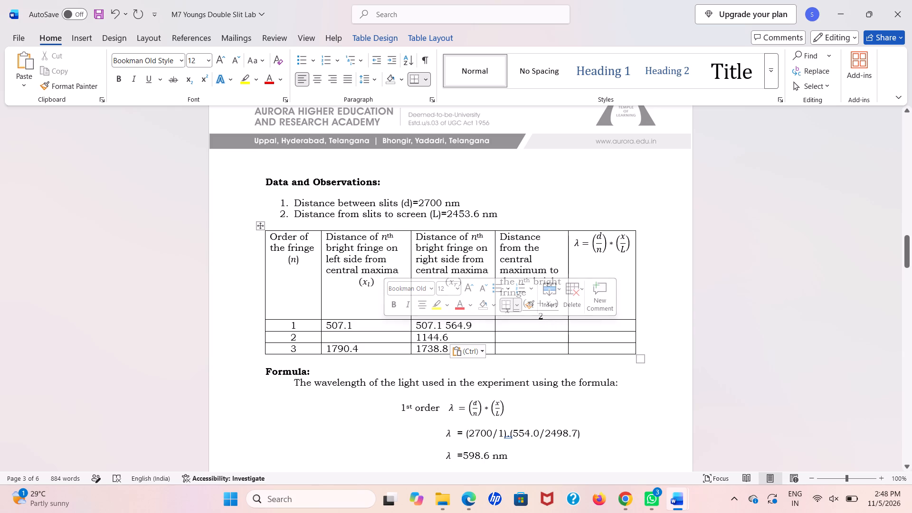
pyautogui.moveTo(413, 334); pyautogui.dragTo(443, 337)
pyautogui.hotkey('ctrl', 'c')
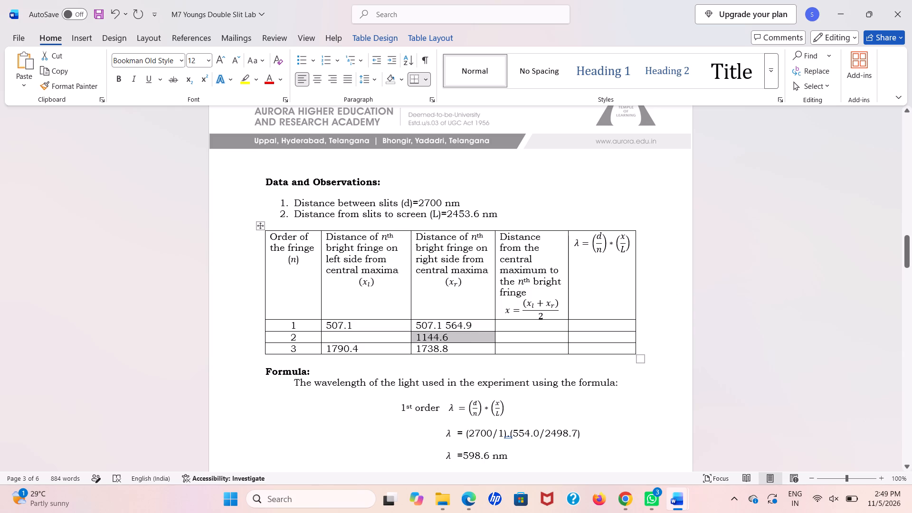
pyautogui.click(391, 335)
pyautogui.hotkey('ctrl', 'v')
pyautogui.keyDown('ctrl'); pyautogui.click(391, 335); pyautogui.keyUp('ctrl')
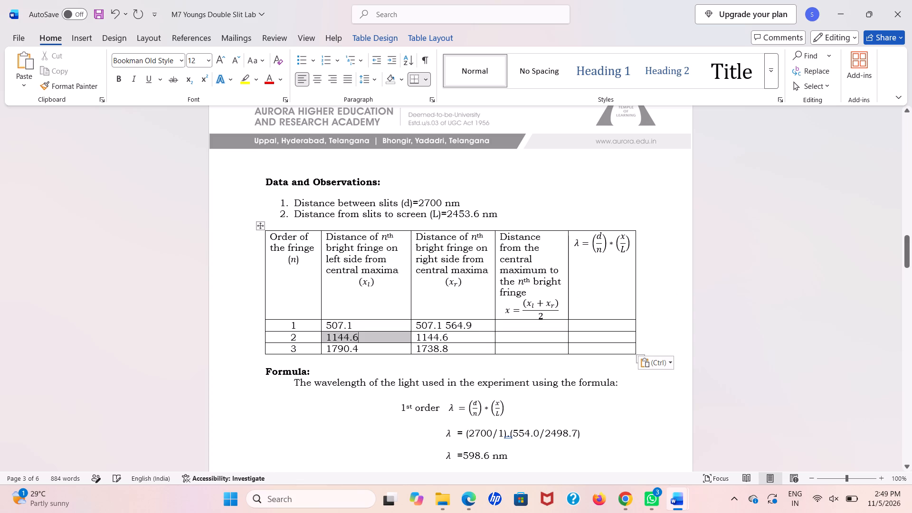
pyautogui.moveTo(416, 335); pyautogui.dragTo(456, 336)
pyautogui.press('BackSpace')
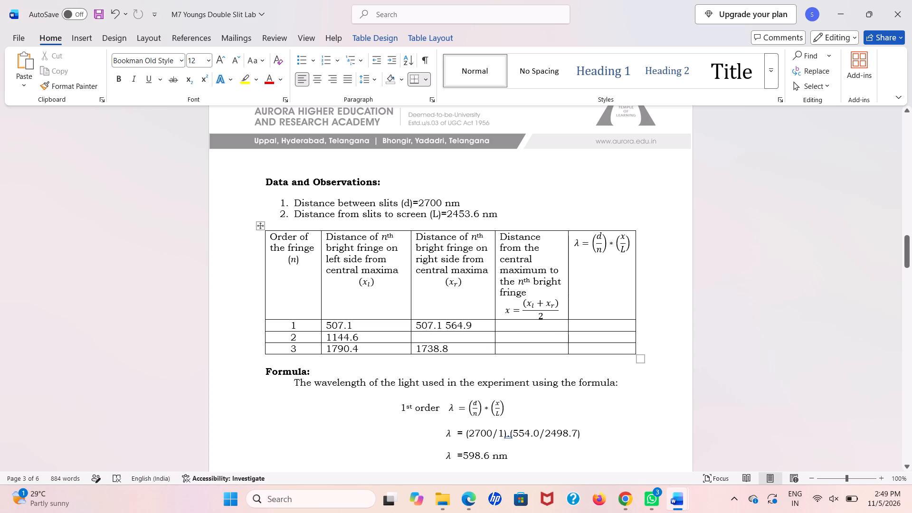
# Delete 507.1 from the first-order right-side cell, keeping only 564.9.
pyautogui.click(443, 324)
pyautogui.moveTo(443, 324); pyautogui.dragTo(416, 323)
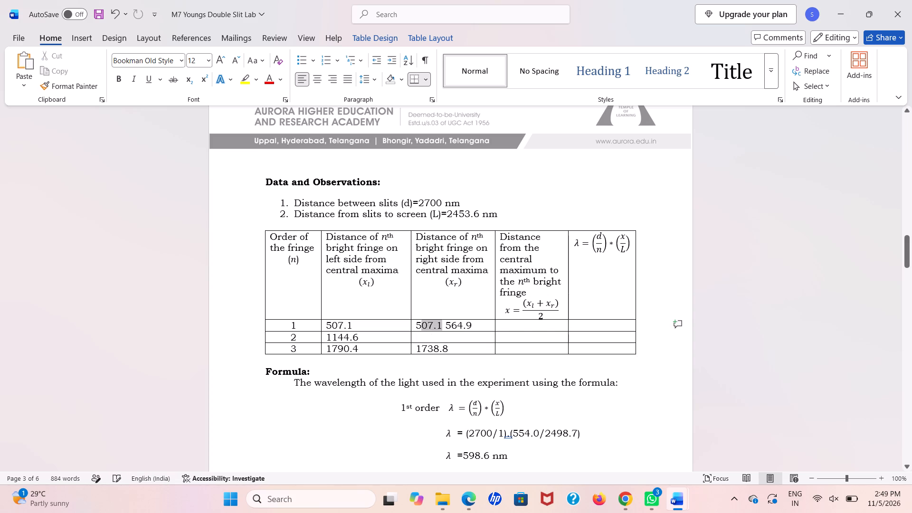
pyautogui.moveTo(416, 323); pyautogui.dragTo(404, 323)
pyautogui.click(414, 324)
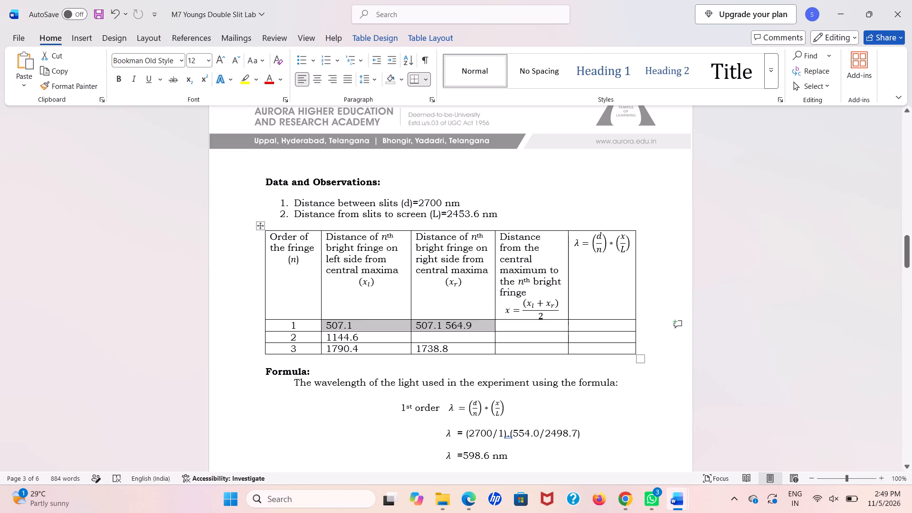
pyautogui.moveTo(414, 324); pyautogui.dragTo(431, 327)
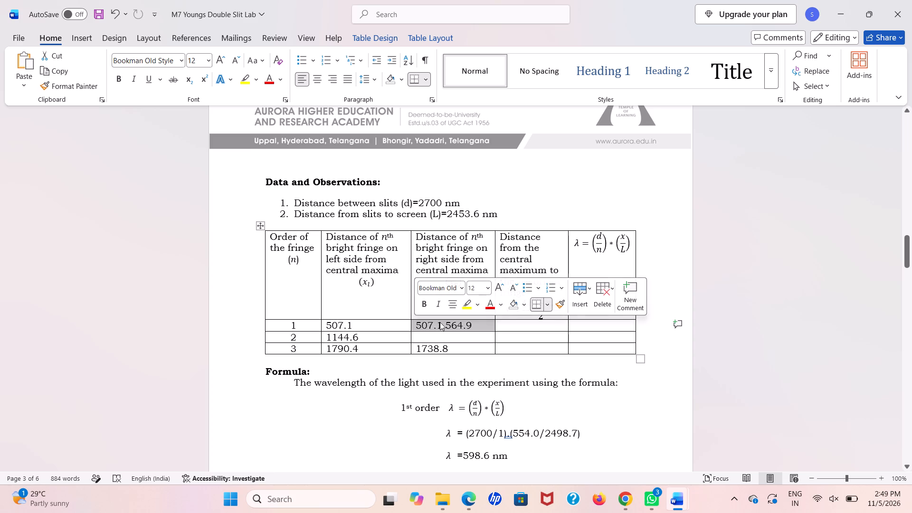
pyautogui.click(441, 321)
pyautogui.moveTo(441, 321); pyautogui.dragTo(422, 322)
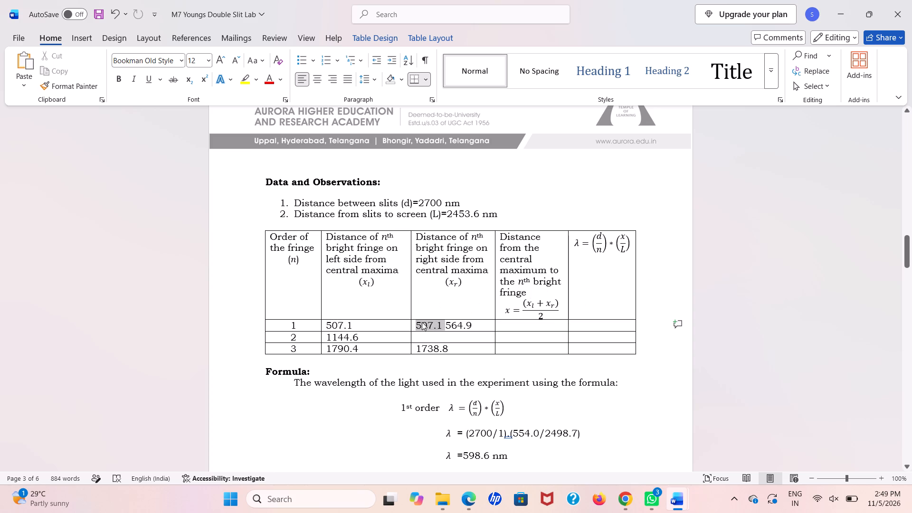
pyautogui.moveTo(422, 322); pyautogui.dragTo(421, 322)
pyautogui.press('BackSpace')
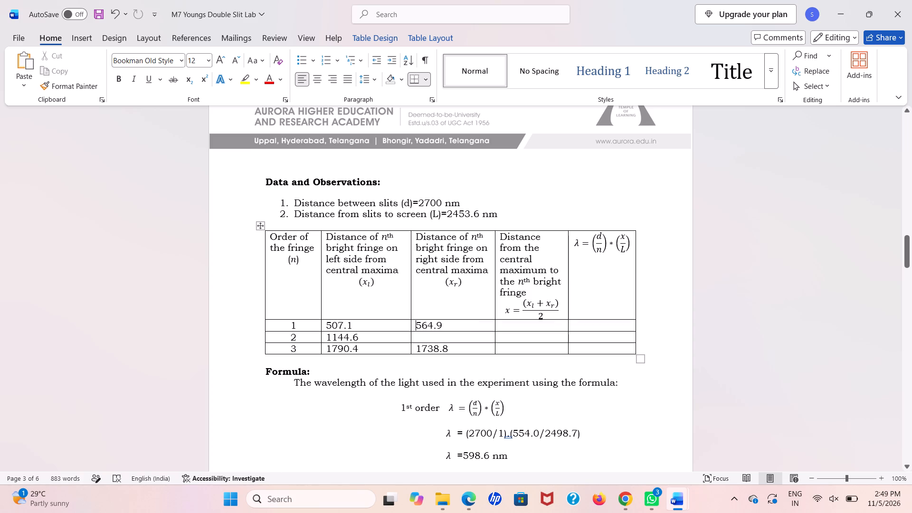
# Enter 1159.5 as the second-order right-side distance.
pyautogui.click(419, 335)
pyautogui.write('1159')
pyautogui.press('.')
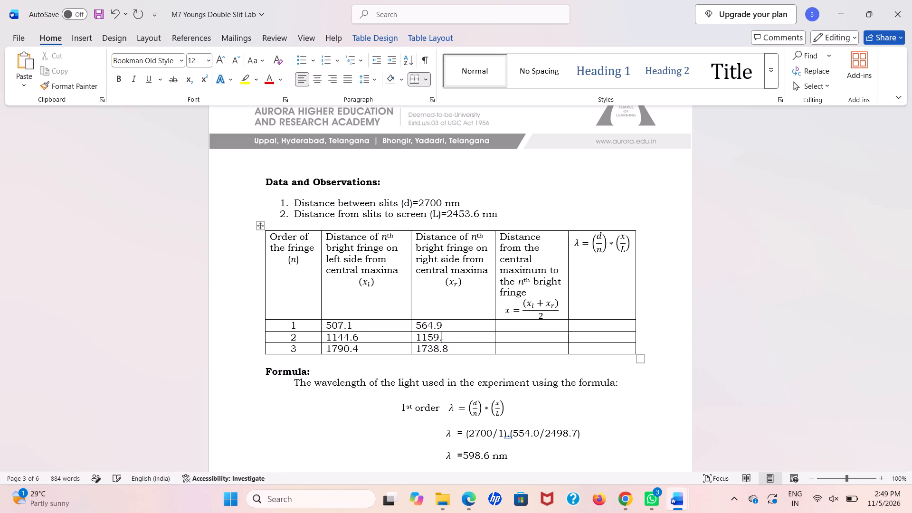
pyautogui.press('5')
# Copy the third-order left-side distance, 1790.4, into the third-order right-side cell after its existing value.
pyautogui.moveTo(326, 347); pyautogui.dragTo(377, 351)
pyautogui.hotkey('ctrl', 'c')
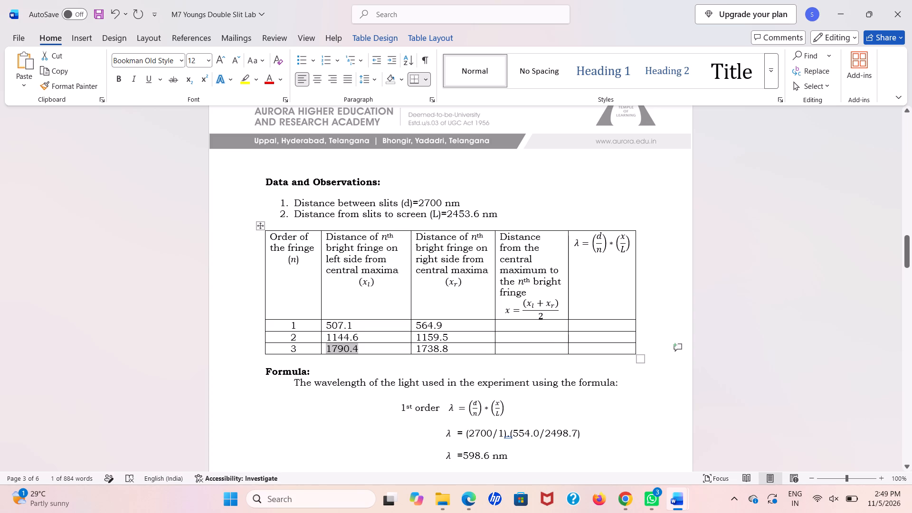
pyautogui.click(458, 346)
pyautogui.press('space')
pyautogui.hotkey('ctrl', 'v')
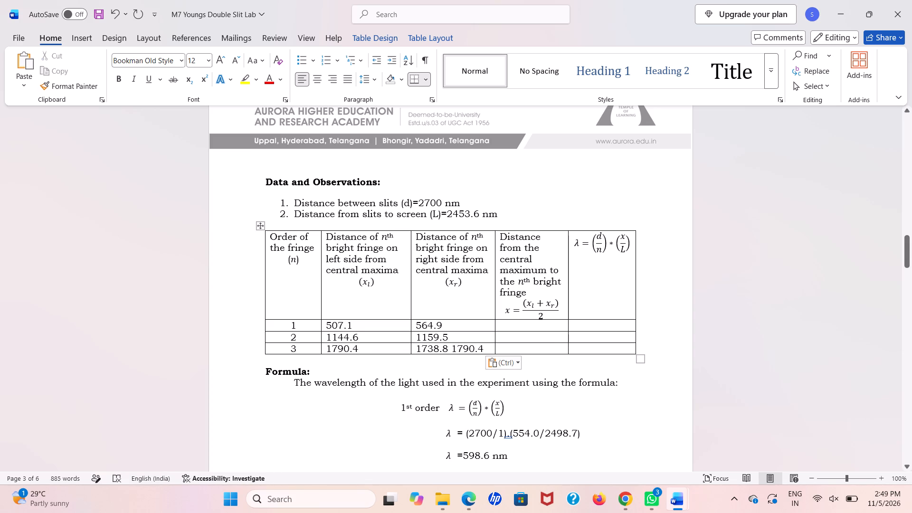
# Replace the third-order left-side distance with 1738.8, copied from the third-order right-side cell.
pyautogui.moveTo(449, 349); pyautogui.dragTo(412, 343)
pyautogui.hotkey('ctrl', 'c')
pyautogui.keyDown('ctrl'); pyautogui.click(412, 343); pyautogui.keyUp('ctrl')
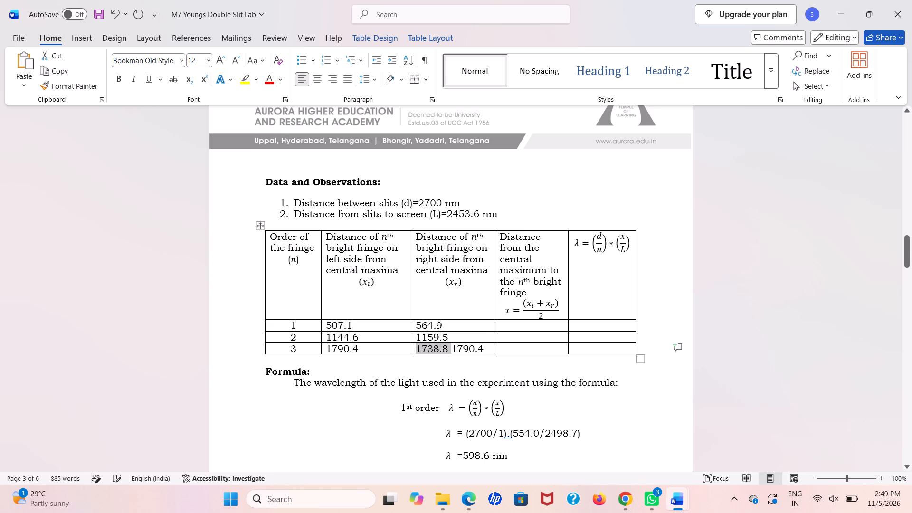
pyautogui.click(380, 347)
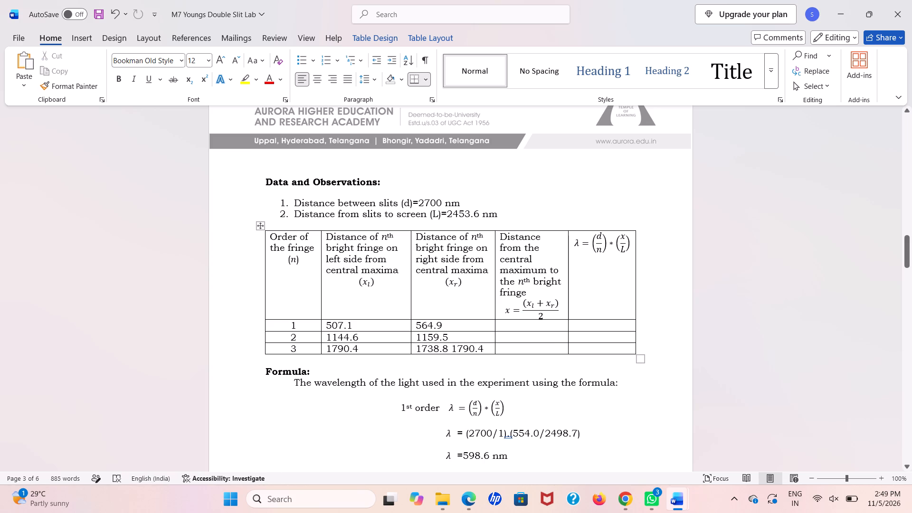
pyautogui.press('BackSpace')
pyautogui.press('BackSpace')
pyautogui.press('BackSpace')
pyautogui.press('BackSpace')
pyautogui.press('BackSpace')
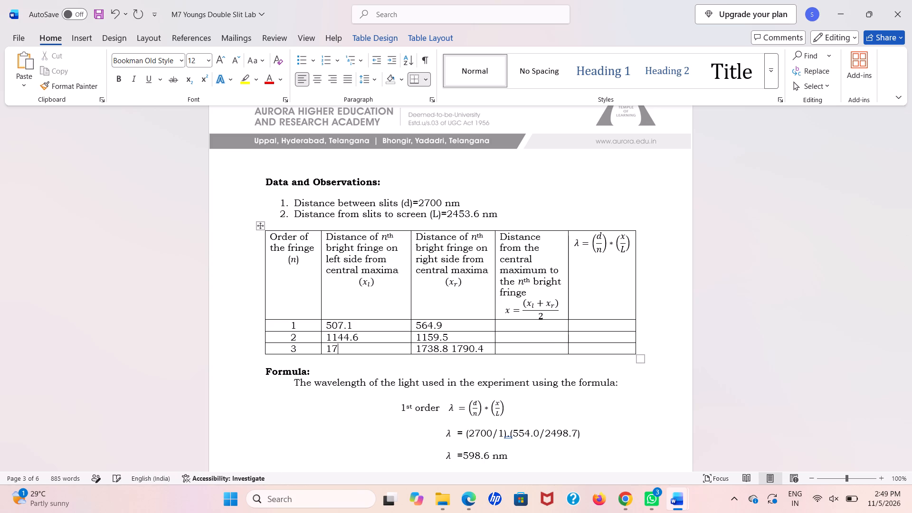
pyautogui.press('BackSpace')
pyautogui.hotkey('ctrl', 'v')
# Delete 1738.8 from the third-order right-side cell, keeping only 1790.4.
pyautogui.moveTo(415, 346); pyautogui.dragTo(440, 349)
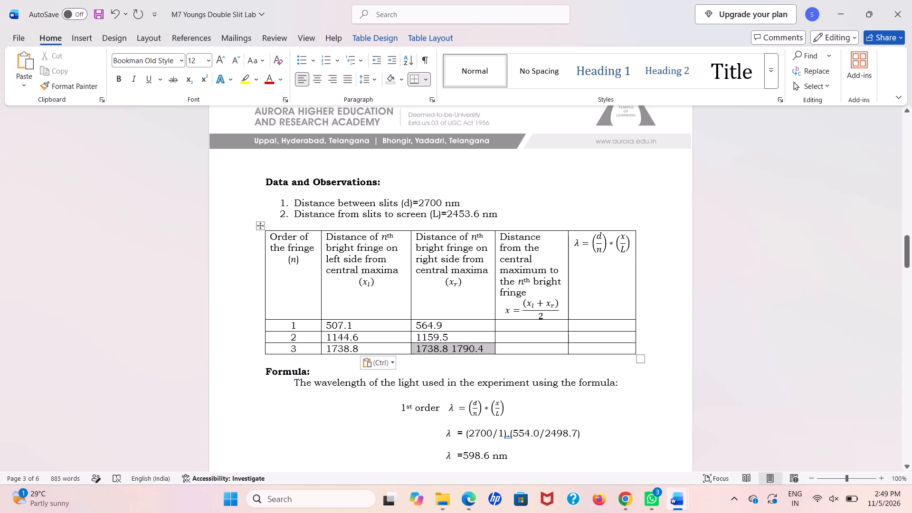
pyautogui.moveTo(440, 349); pyautogui.dragTo(452, 347)
pyautogui.doubleClick(452, 347)
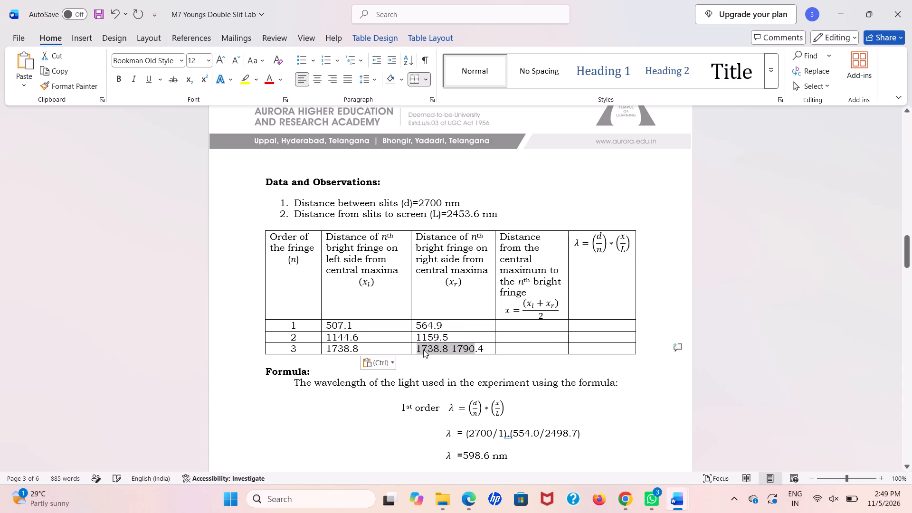
pyautogui.doubleClick(449, 350)
pyautogui.moveTo(449, 350); pyautogui.dragTo(427, 351)
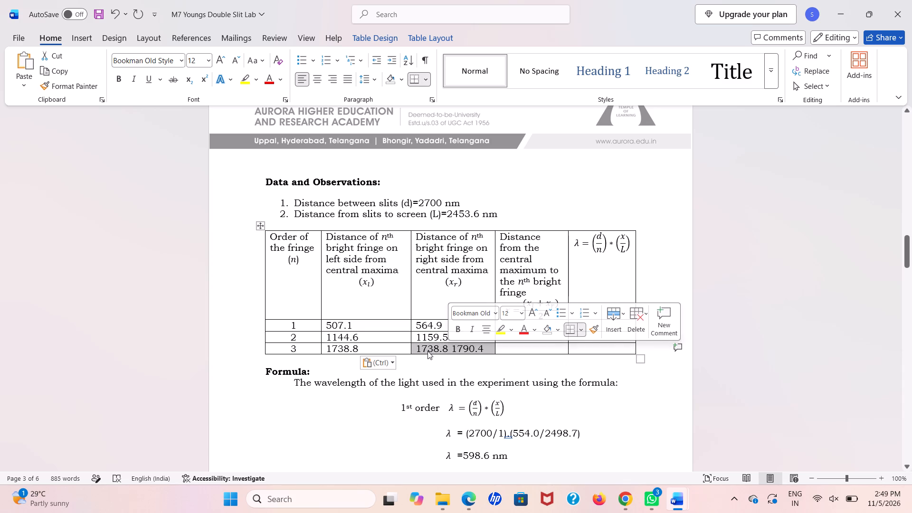
pyautogui.moveTo(427, 351); pyautogui.dragTo(427, 351)
pyautogui.click(453, 344)
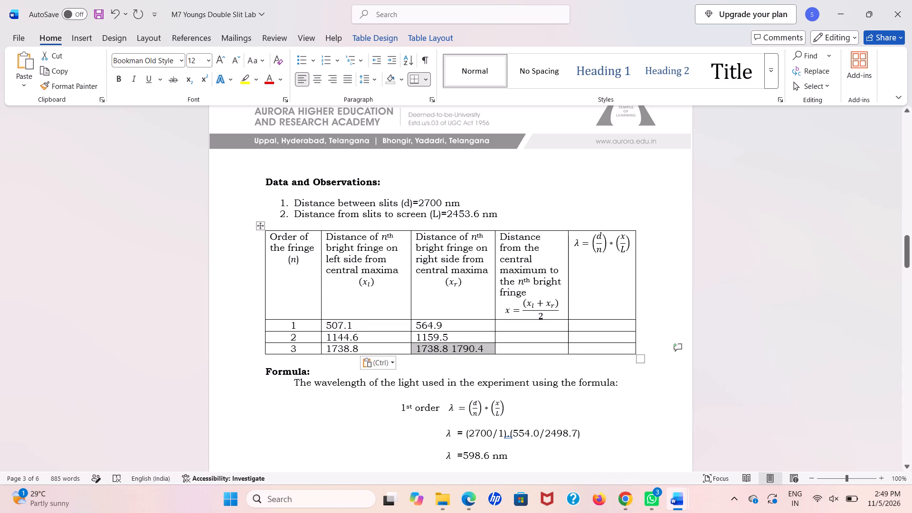
pyautogui.click(451, 347)
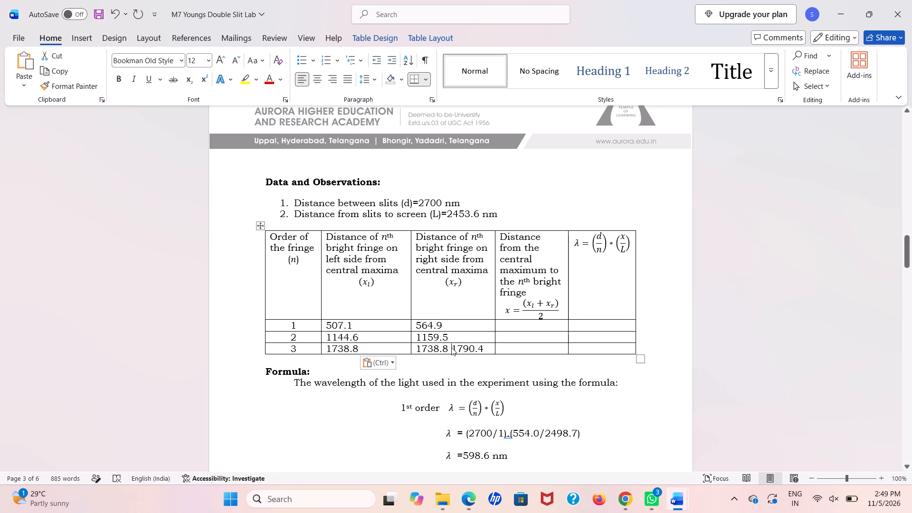
pyautogui.moveTo(451, 347); pyautogui.dragTo(418, 348)
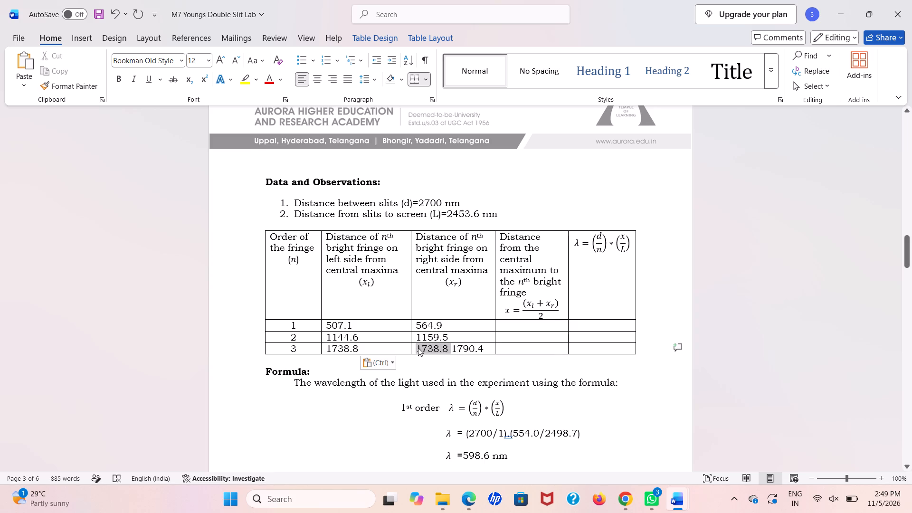
pyautogui.moveTo(418, 348); pyautogui.dragTo(413, 349)
pyautogui.press('BackSpace')
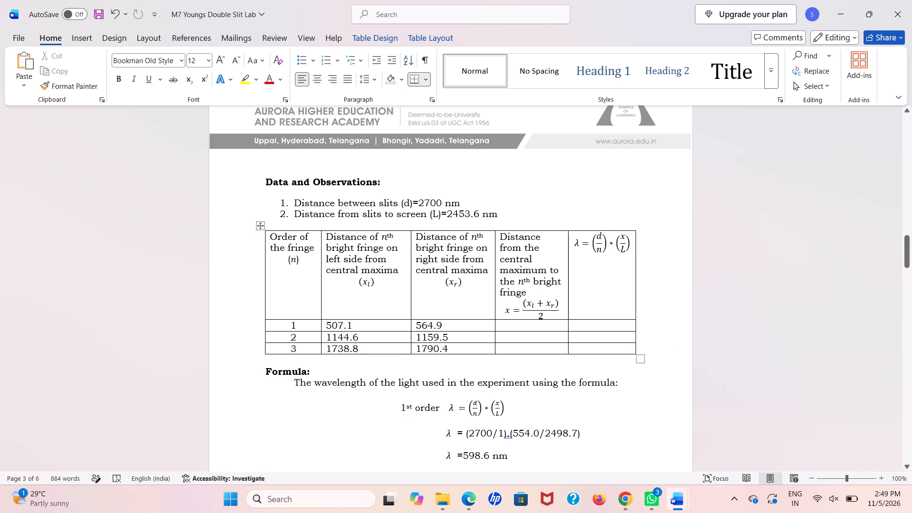
pyautogui.press('BackSpace')
pyautogui.scroll(-1, 499, 323)
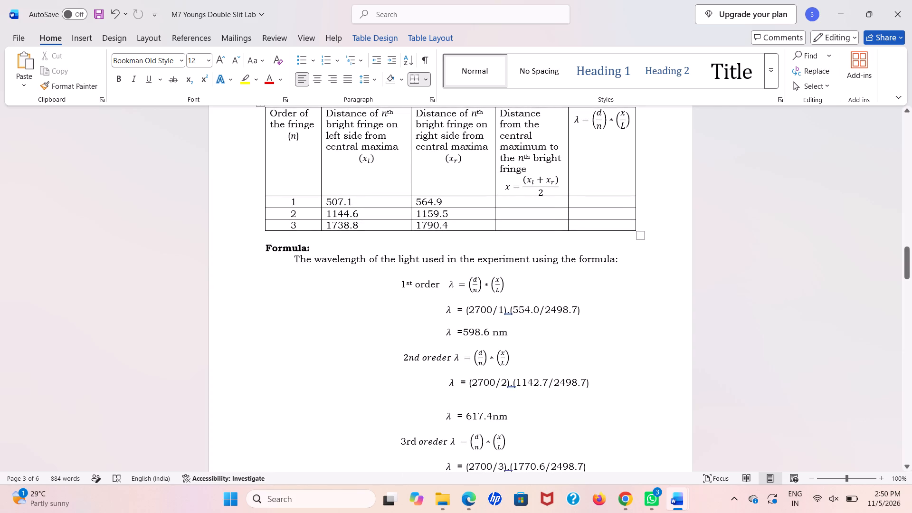
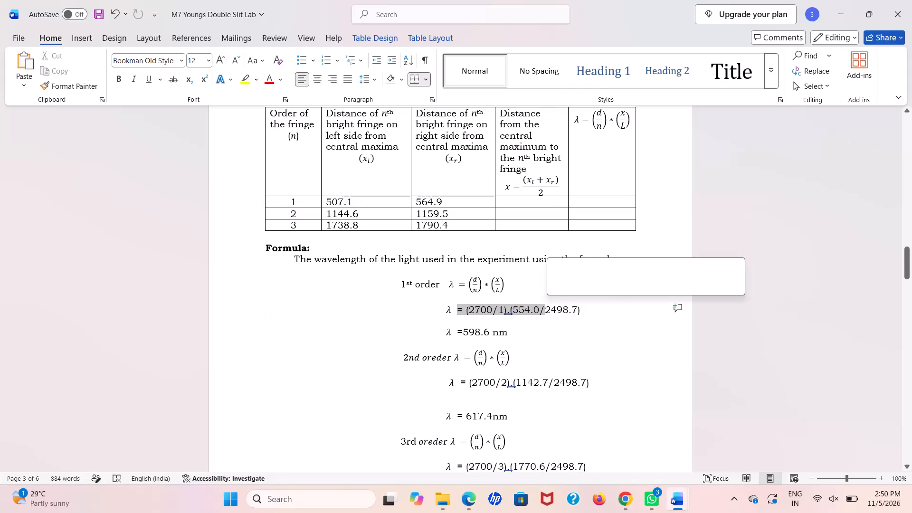
# Delete the substituted expression and the wavelength result after the equals signs in the 1st order calculation.
pyautogui.click(462, 305)
pyautogui.moveTo(462, 305); pyautogui.dragTo(499, 309)
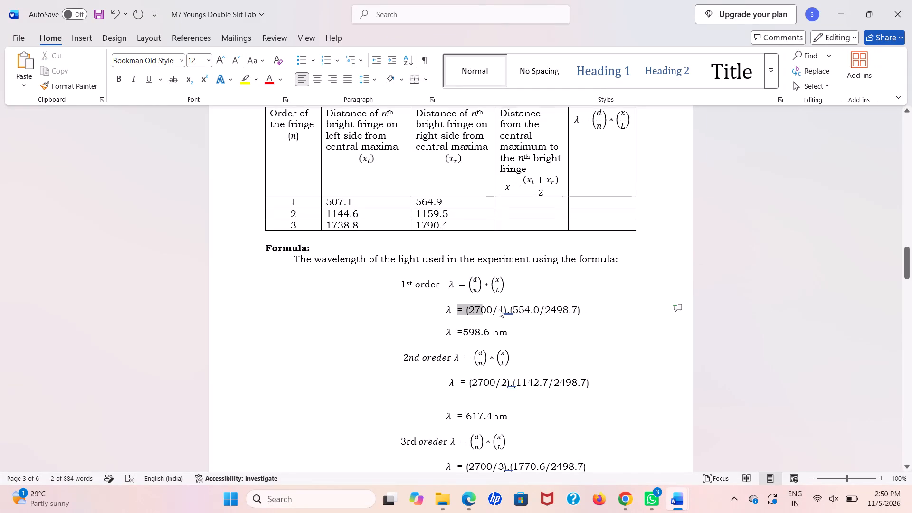
pyautogui.moveTo(499, 309); pyautogui.dragTo(537, 306)
pyautogui.moveTo(537, 306); pyautogui.dragTo(465, 306)
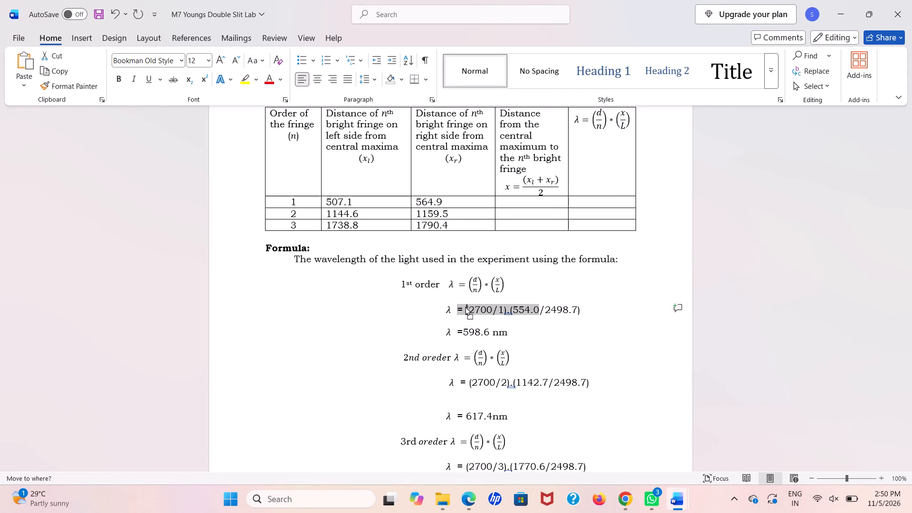
pyautogui.moveTo(465, 306); pyautogui.dragTo(465, 306)
pyautogui.click(465, 306)
pyautogui.moveTo(465, 306); pyautogui.dragTo(546, 317)
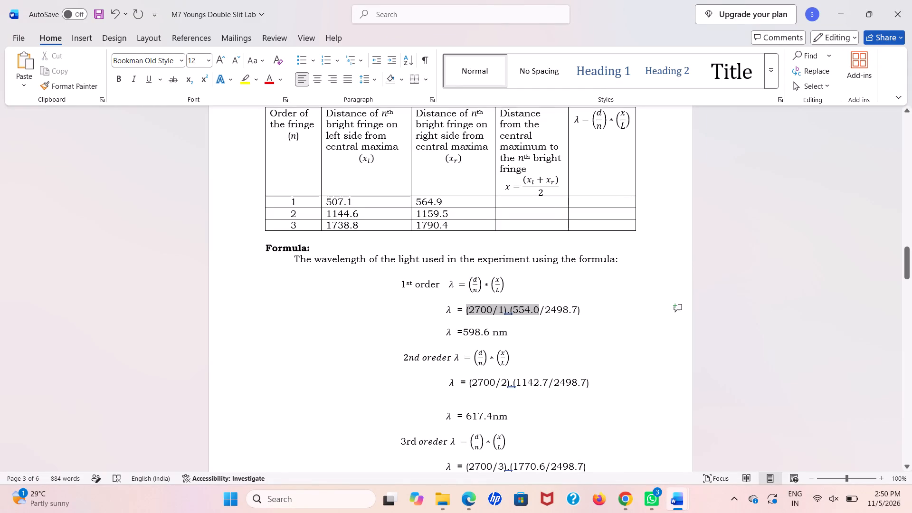
pyautogui.moveTo(546, 317); pyautogui.dragTo(561, 318)
pyautogui.press('BackSpace')
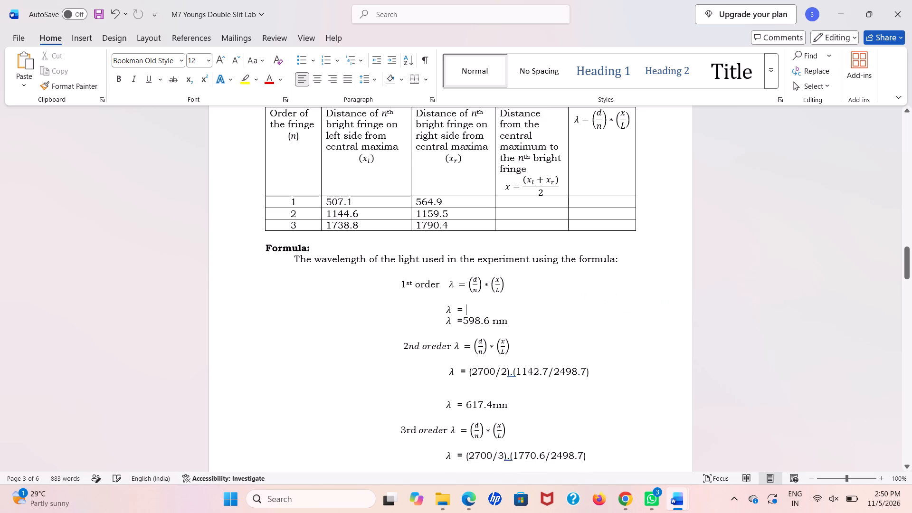
pyautogui.moveTo(464, 319); pyautogui.dragTo(503, 317)
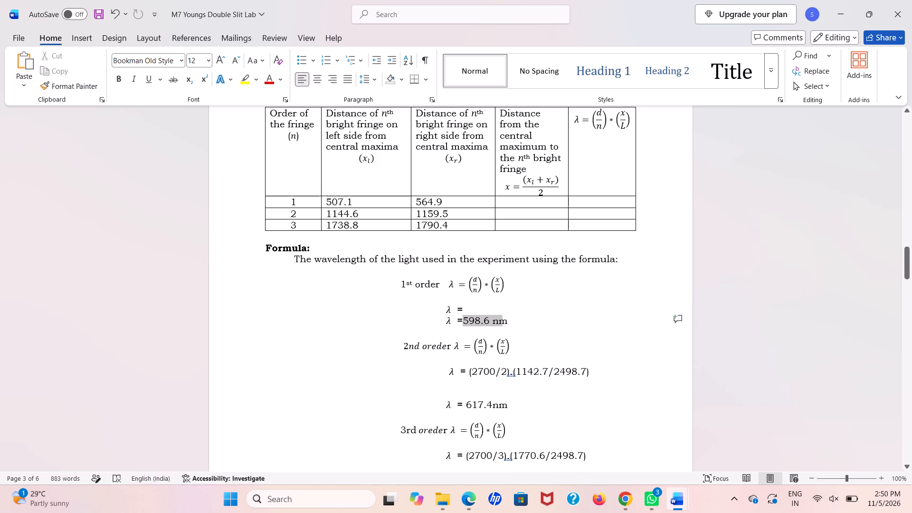
pyautogui.moveTo(503, 317); pyautogui.dragTo(504, 317)
pyautogui.press('BackSpace')
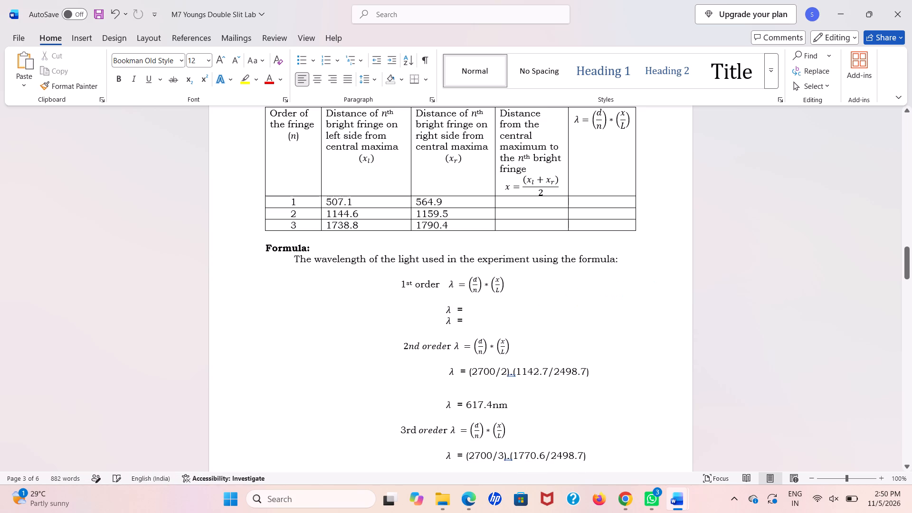
# Delete the substituted expression after the equals sign in the 2nd order calculation.
pyautogui.moveTo(469, 370); pyautogui.dragTo(618, 375)
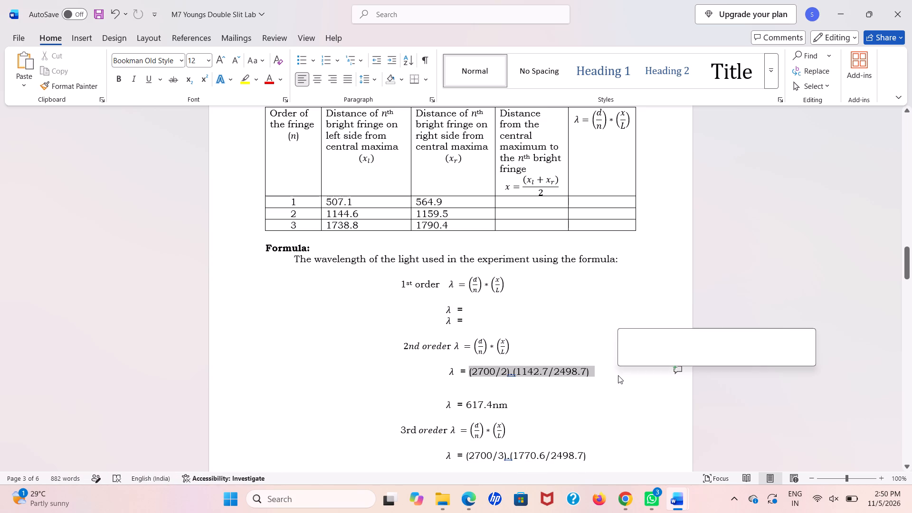
pyautogui.press('BackSpace')
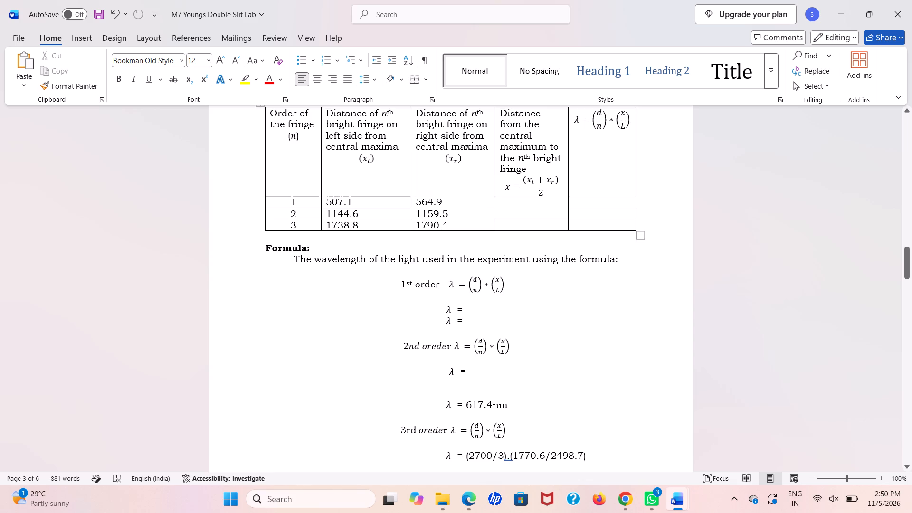
# Enter 536 as the distance x for fringe order 1 in the observations table.
pyautogui.click(543, 200)
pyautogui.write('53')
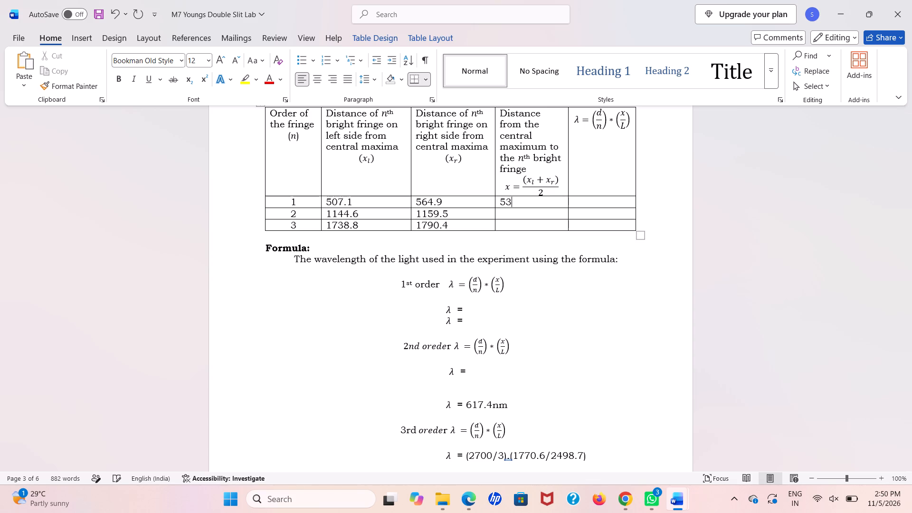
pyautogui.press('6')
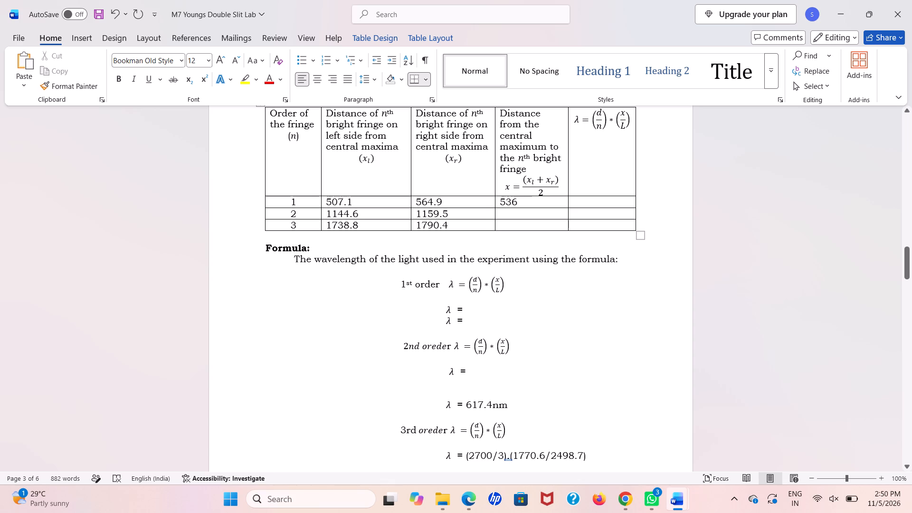
# Delete only the number in front of nm in the 2nd order wavelength result.
pyautogui.moveTo(465, 405); pyautogui.dragTo(492, 415)
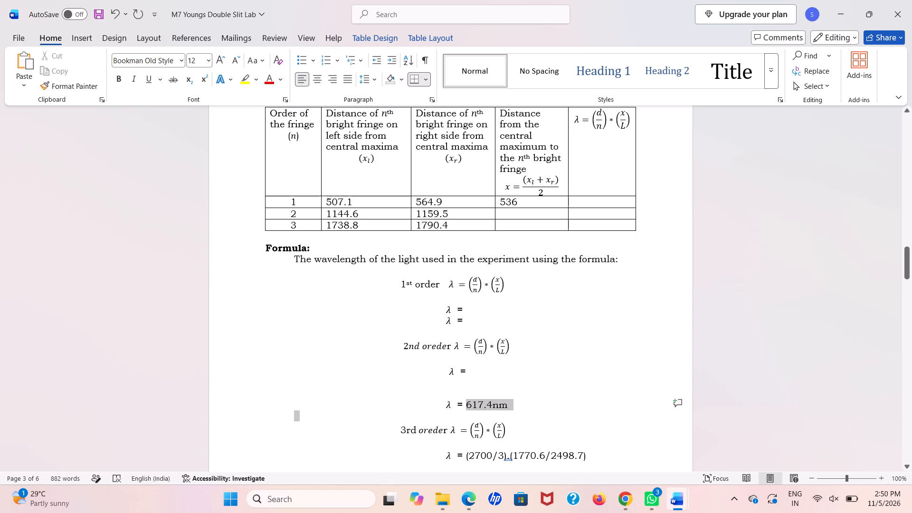
pyautogui.moveTo(492, 415); pyautogui.dragTo(488, 401)
pyautogui.moveTo(488, 401); pyautogui.dragTo(490, 402)
pyautogui.press('BackSpace')
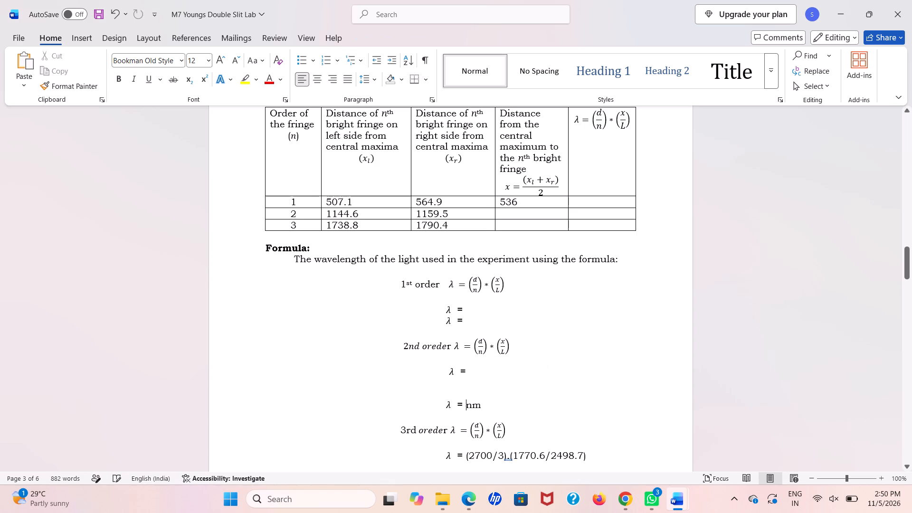
# Delete the 3rd order calculation's substituted expression and the number in front of nm in its result.
pyautogui.moveTo(465, 455); pyautogui.dragTo(605, 450)
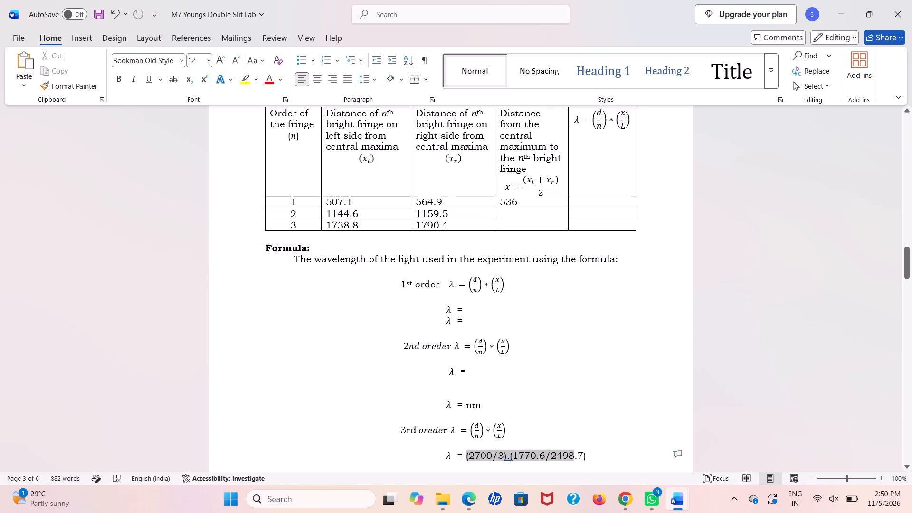
pyautogui.moveTo(605, 450); pyautogui.dragTo(619, 450)
pyautogui.press('BackSpace')
pyautogui.scroll(-1, 619, 450)
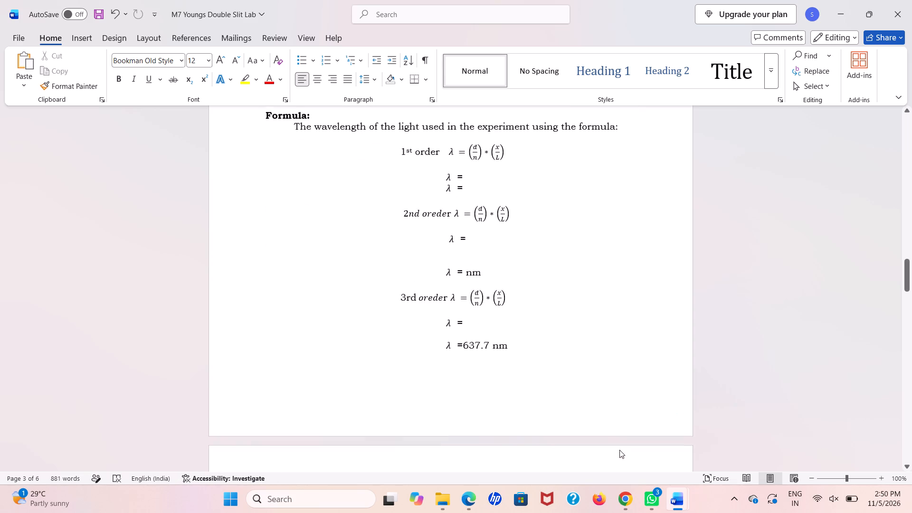
pyautogui.scroll(-1, 619, 450)
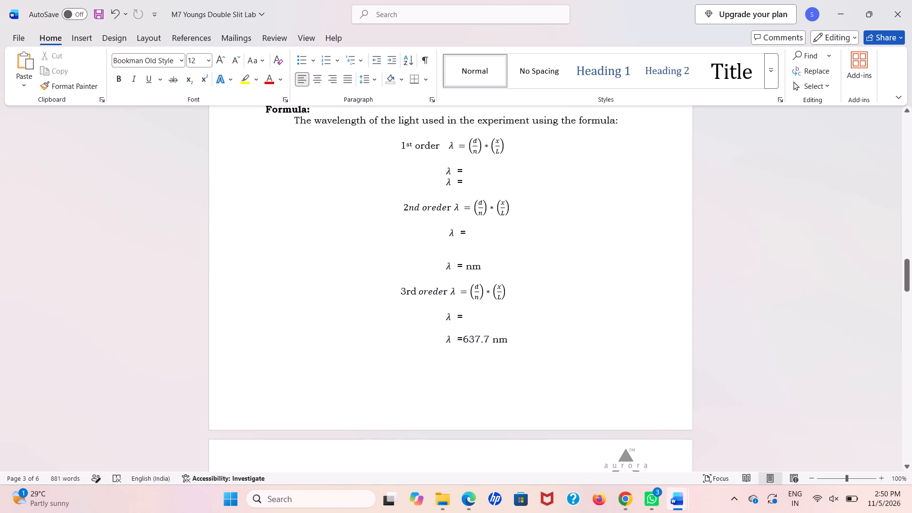
pyautogui.moveTo(463, 337); pyautogui.dragTo(488, 332)
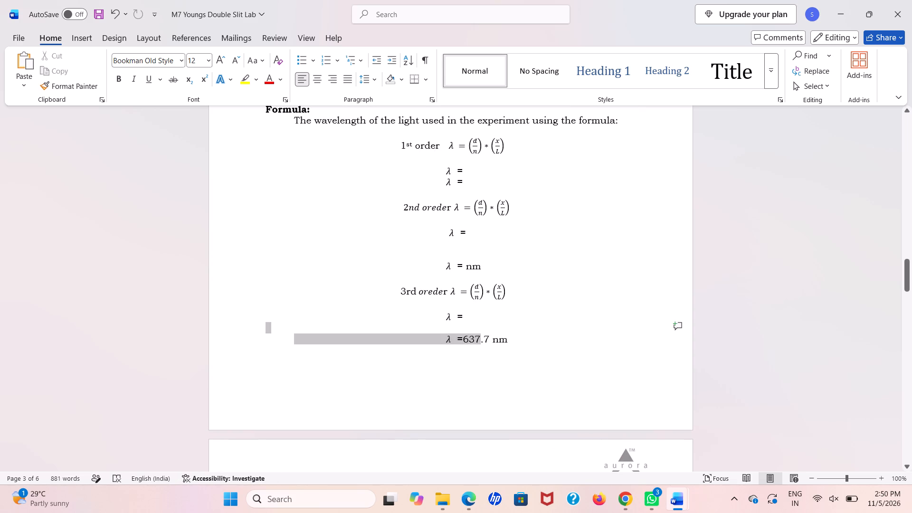
pyautogui.moveTo(488, 332); pyautogui.dragTo(489, 333)
pyautogui.press('BackSpace')
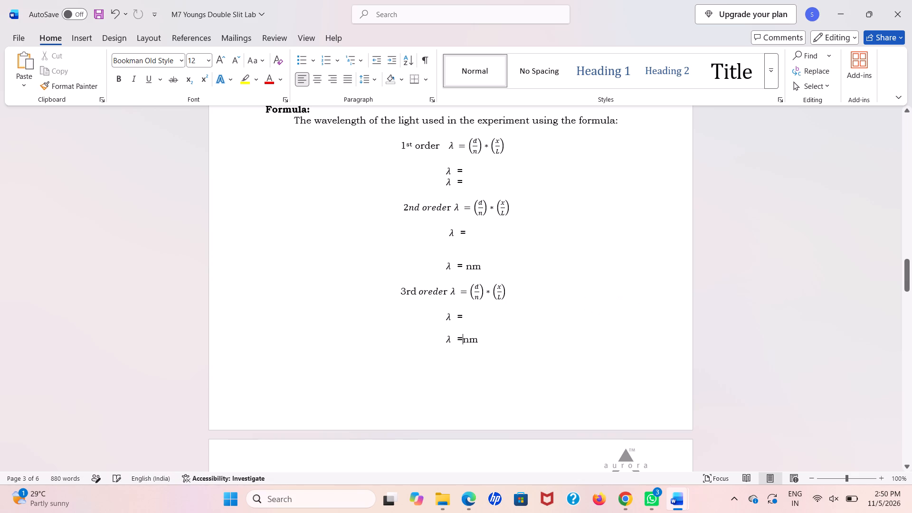
# Fill in the table's distance x column with 1152.0 for fringe order 2 and 1764.6 for order 3.
pyautogui.scroll(1, 476, 181)
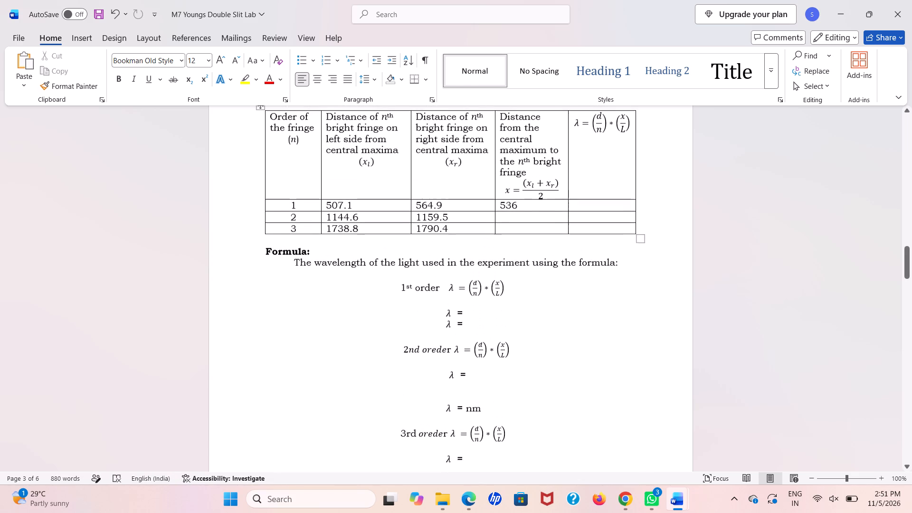
pyautogui.click(503, 213)
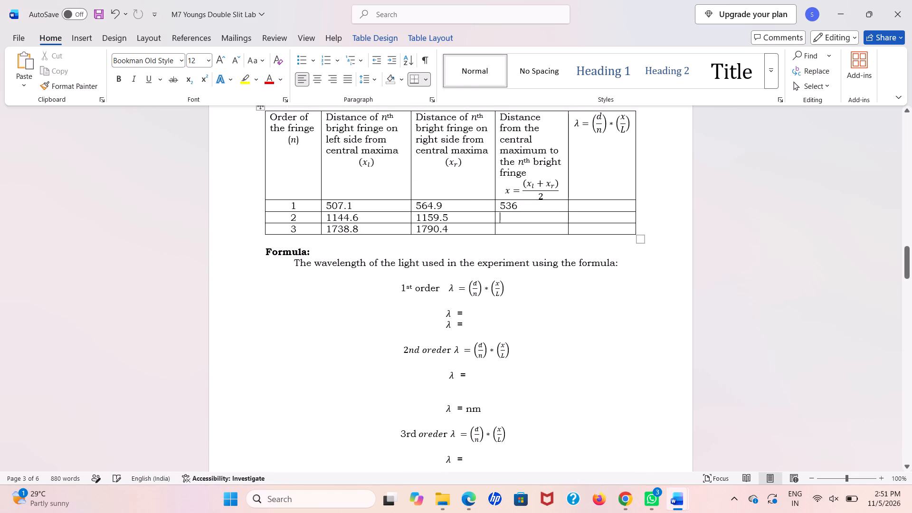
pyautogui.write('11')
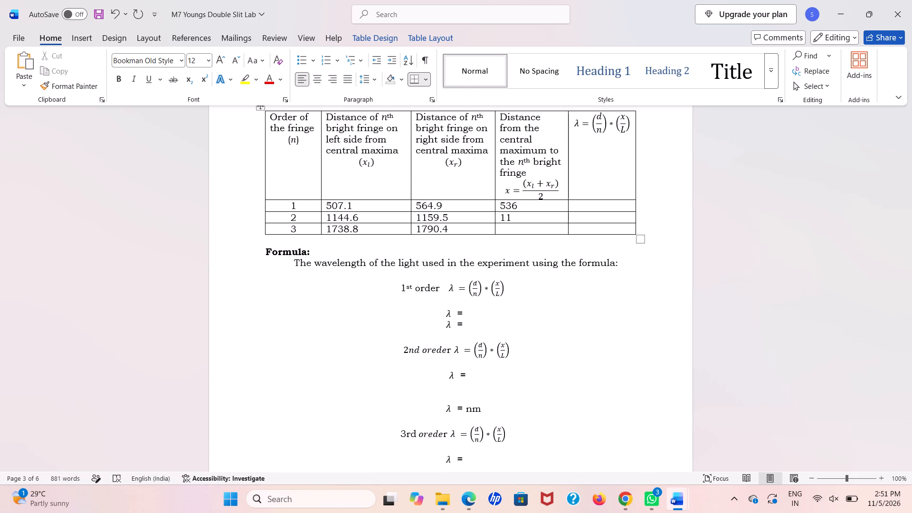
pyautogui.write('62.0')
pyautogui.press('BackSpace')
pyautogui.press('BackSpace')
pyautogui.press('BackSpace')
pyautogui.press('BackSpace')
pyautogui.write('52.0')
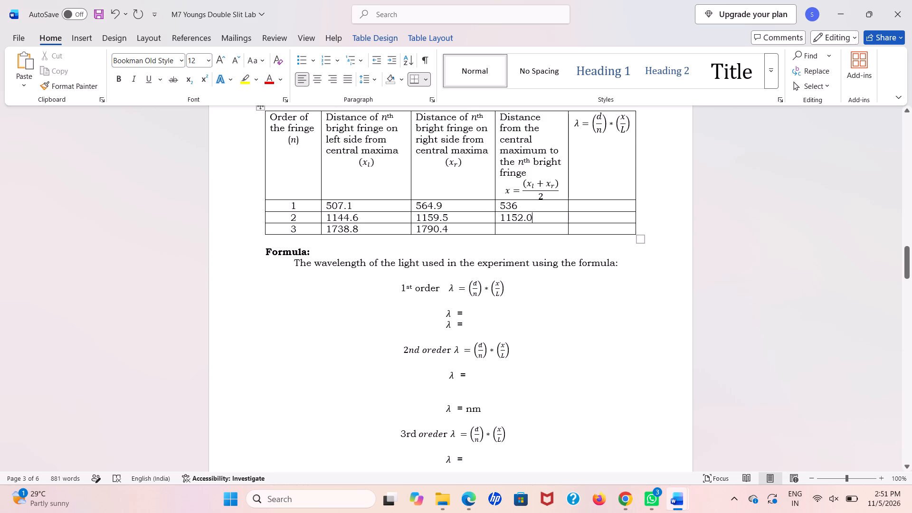
pyautogui.click(505, 225)
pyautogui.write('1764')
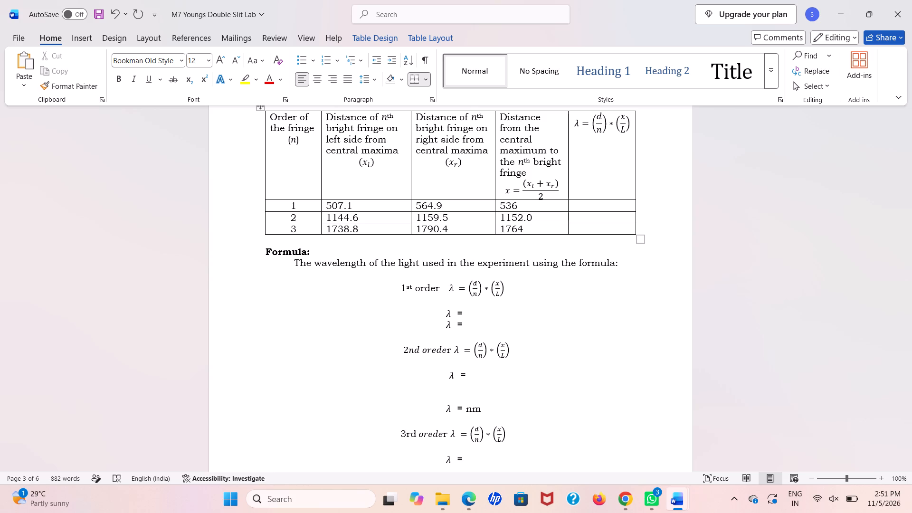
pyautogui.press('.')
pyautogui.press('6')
# Add the unit nm after the equals sign on the 1st order wavelength result line.
pyautogui.click(475, 326)
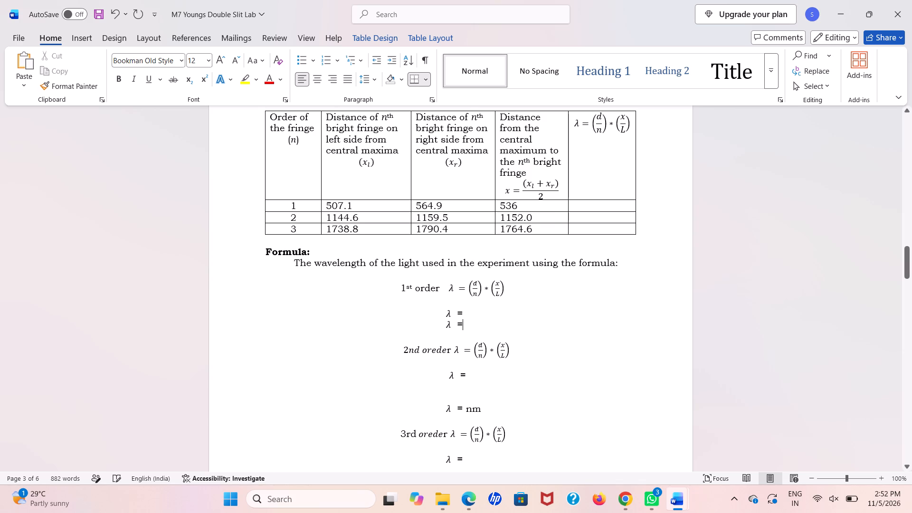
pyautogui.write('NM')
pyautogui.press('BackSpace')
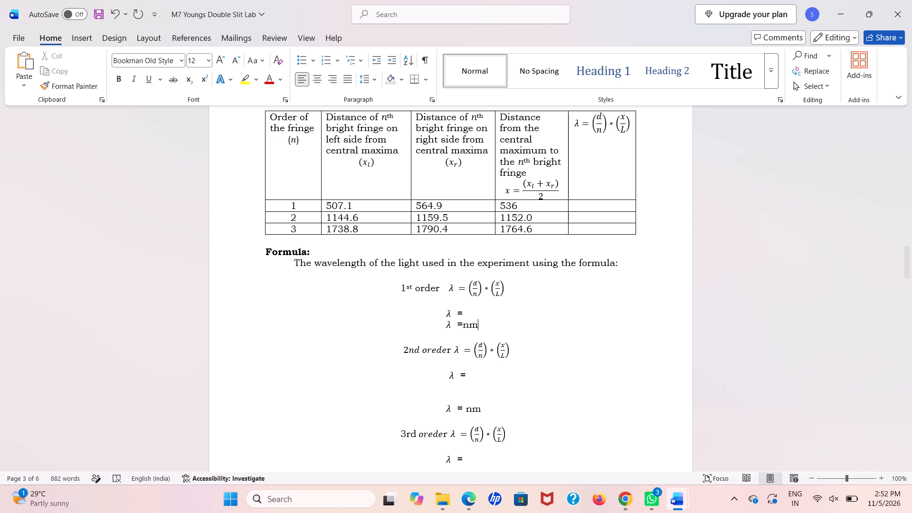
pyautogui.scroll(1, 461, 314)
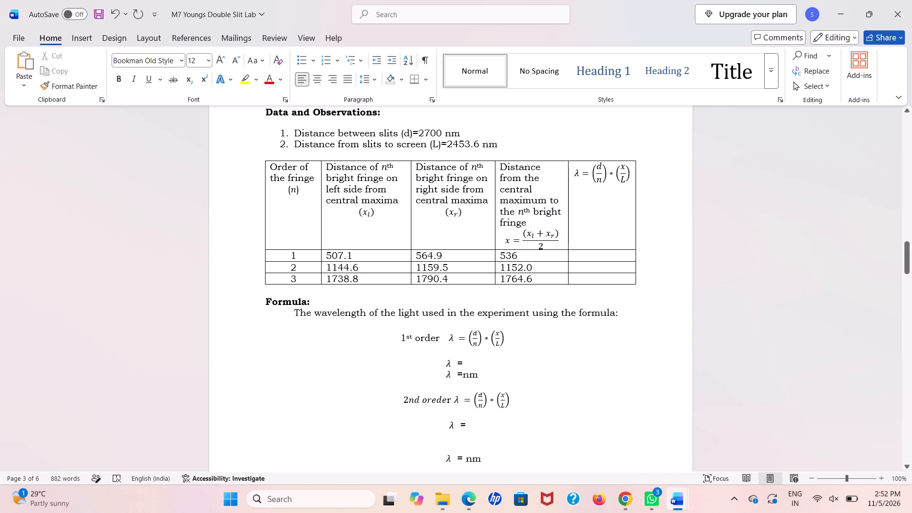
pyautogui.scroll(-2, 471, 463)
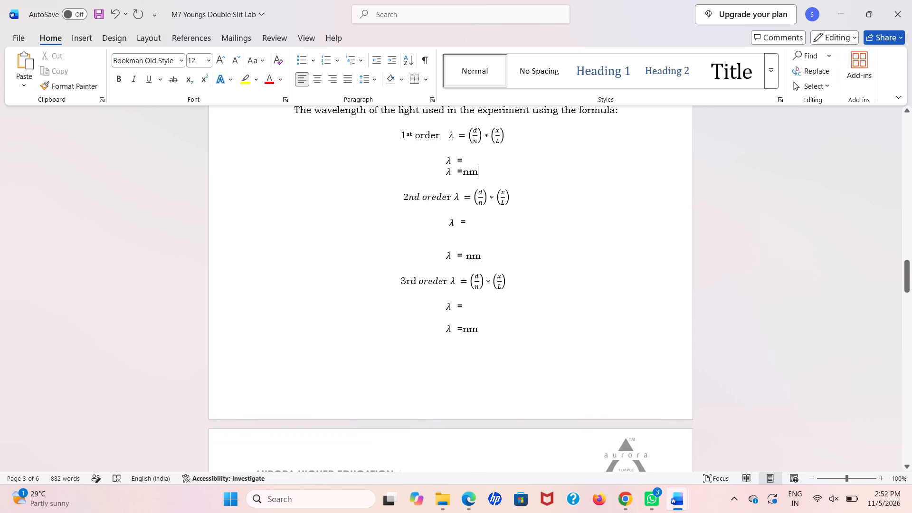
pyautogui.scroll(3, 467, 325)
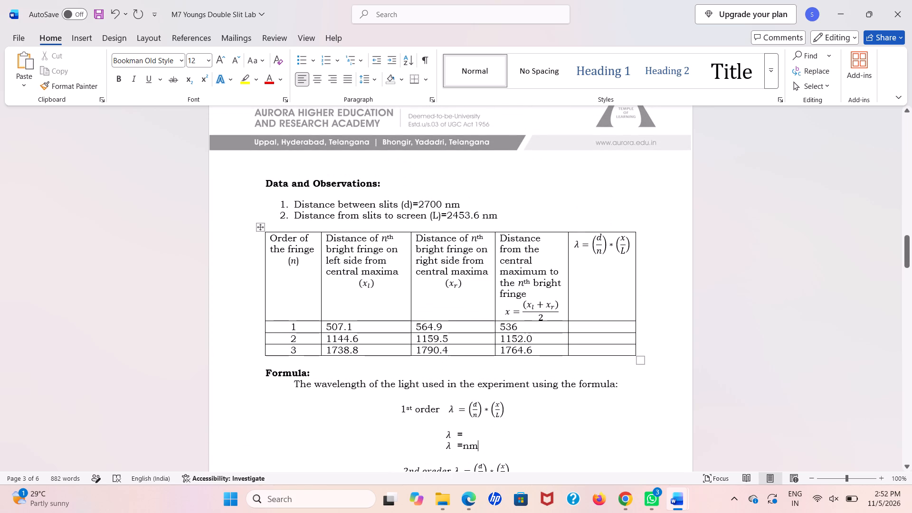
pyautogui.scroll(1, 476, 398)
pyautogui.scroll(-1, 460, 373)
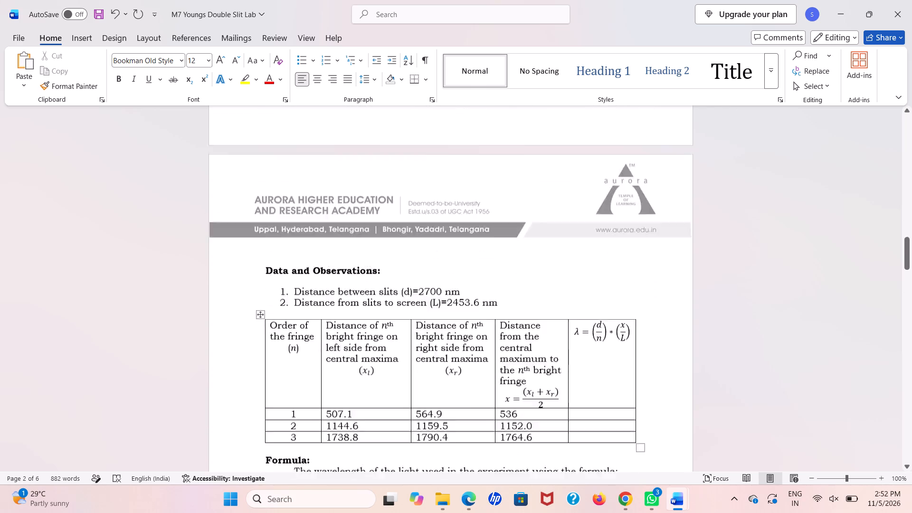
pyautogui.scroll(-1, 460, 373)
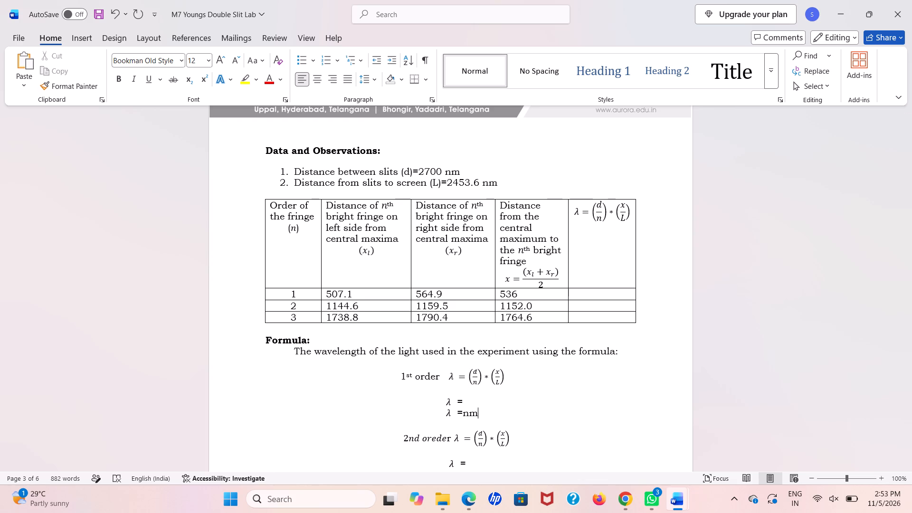
# Enter the substituted expression (2700/1).(536/2453.6) after the first equals sign below the 1st order wavelength formula.
pyautogui.click(480, 401)
pyautogui.hotkey('shift', '(')
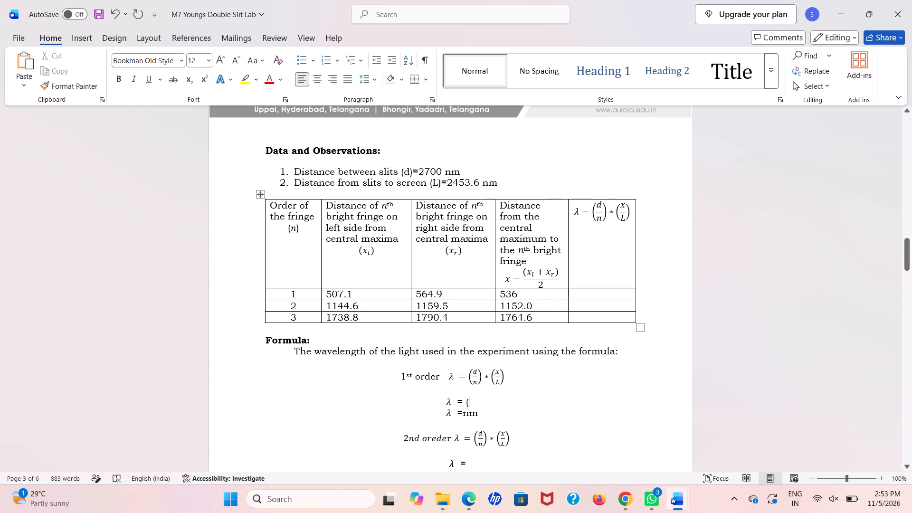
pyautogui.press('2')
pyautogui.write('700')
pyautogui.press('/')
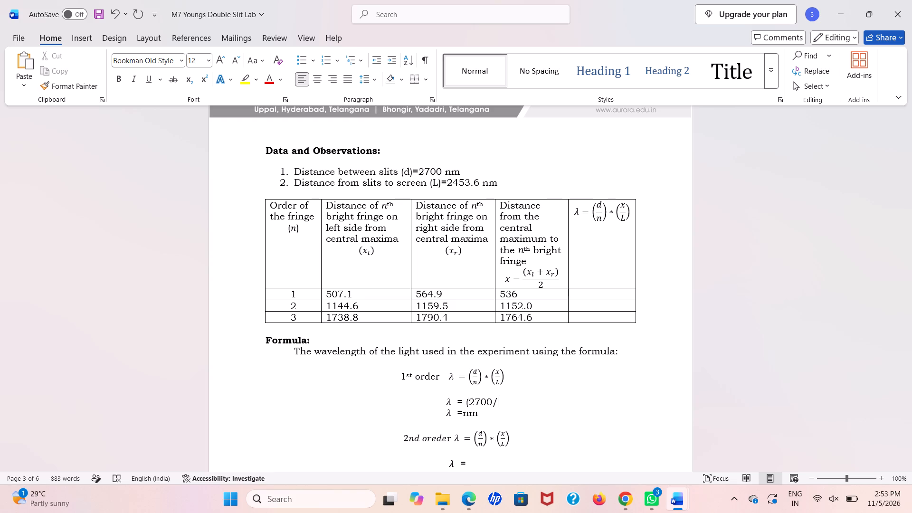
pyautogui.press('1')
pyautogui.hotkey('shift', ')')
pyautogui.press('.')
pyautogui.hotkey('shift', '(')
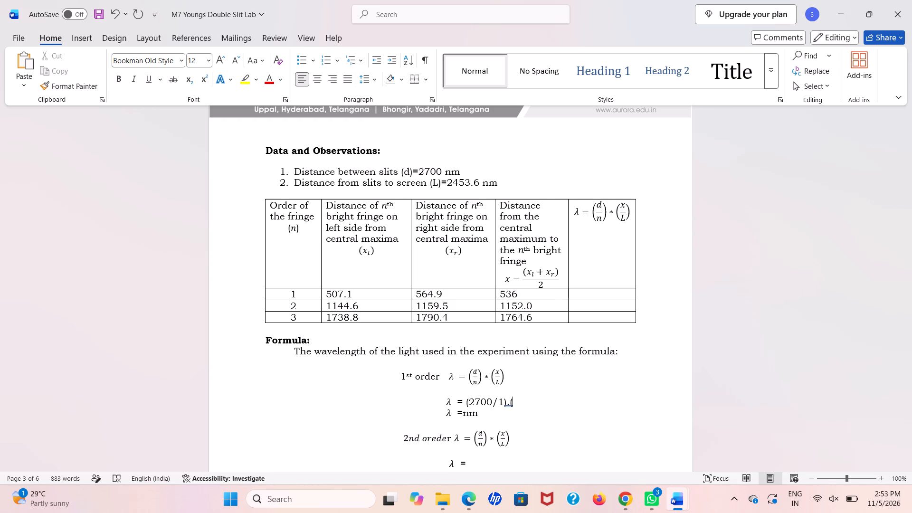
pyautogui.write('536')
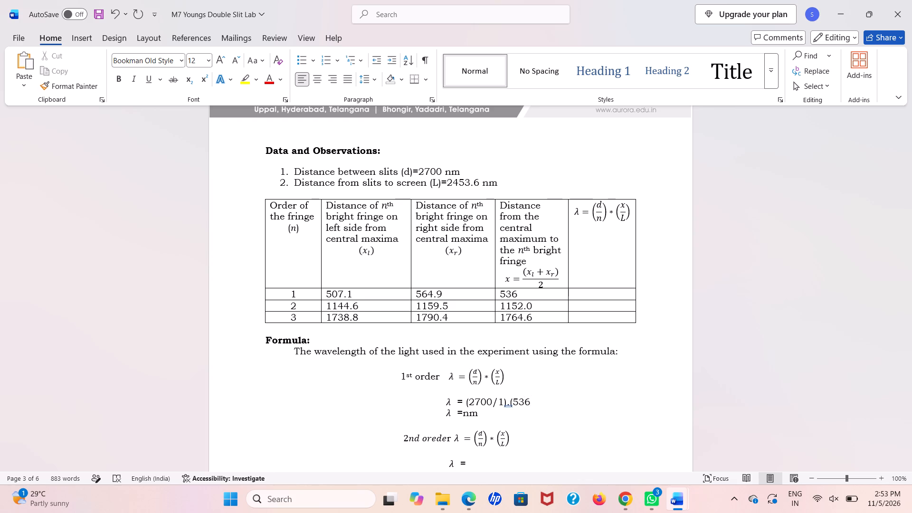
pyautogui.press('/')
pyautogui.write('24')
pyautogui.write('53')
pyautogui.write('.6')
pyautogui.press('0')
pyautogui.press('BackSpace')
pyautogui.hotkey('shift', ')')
# Enter the substituted expression (2700/2).(1152/2453.6) after the first equals sign below the 2nd order wavelength formula.
pyautogui.scroll(-1, 461, 184)
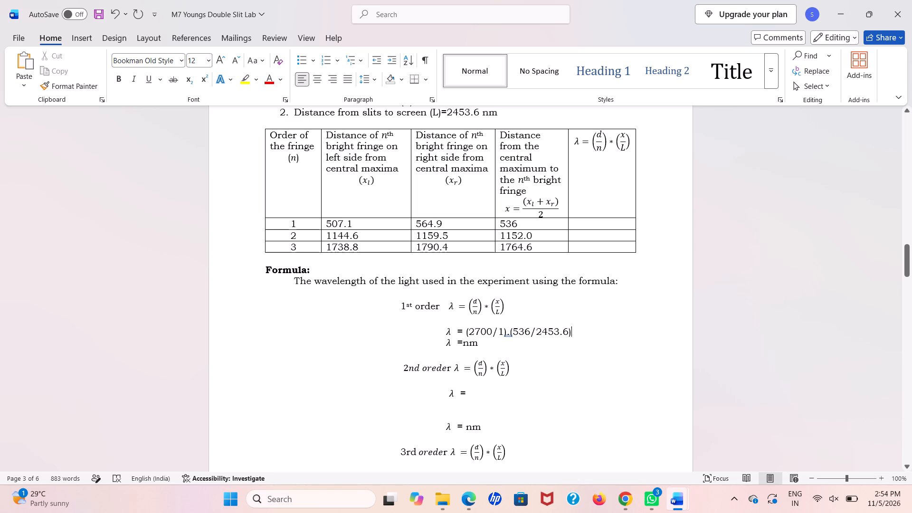
pyautogui.scroll(-2, 472, 433)
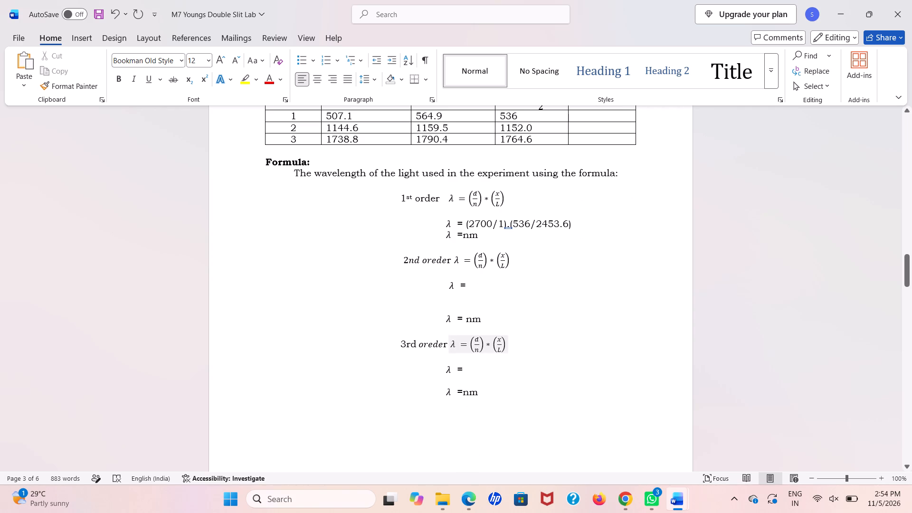
pyautogui.click(470, 285)
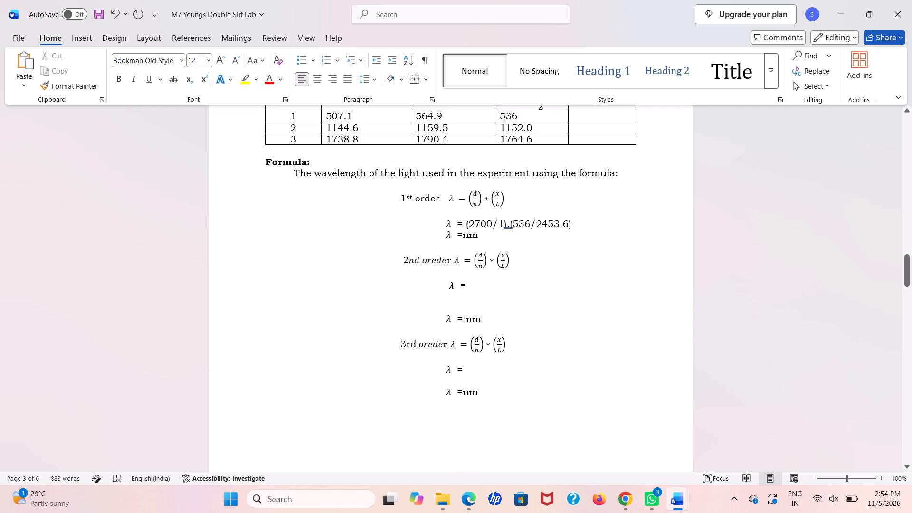
pyautogui.click(470, 285)
pyautogui.hotkey('shift', '(')
pyautogui.scroll(2, 413, 232)
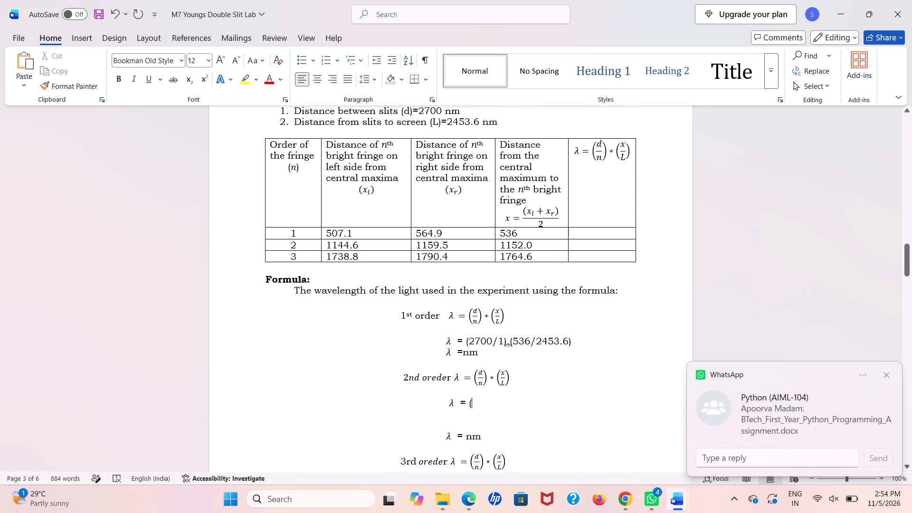
pyautogui.press('Down')
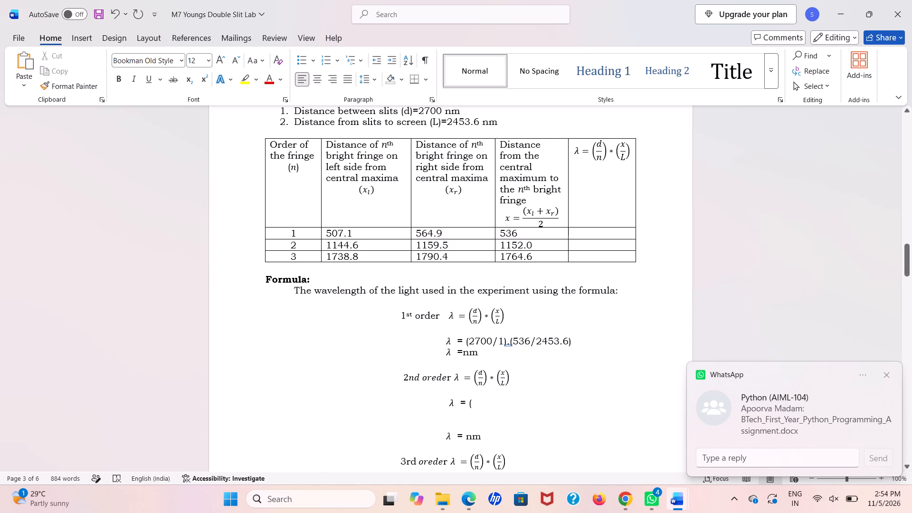
pyautogui.click(474, 404)
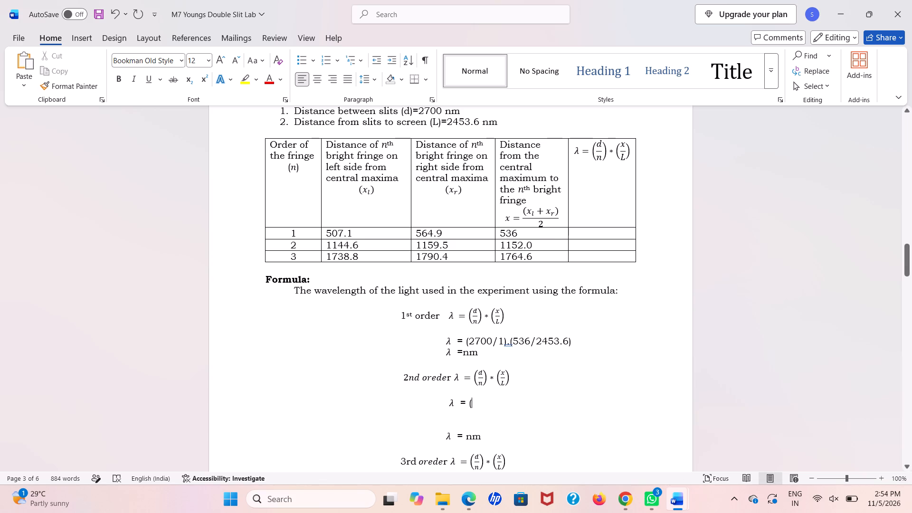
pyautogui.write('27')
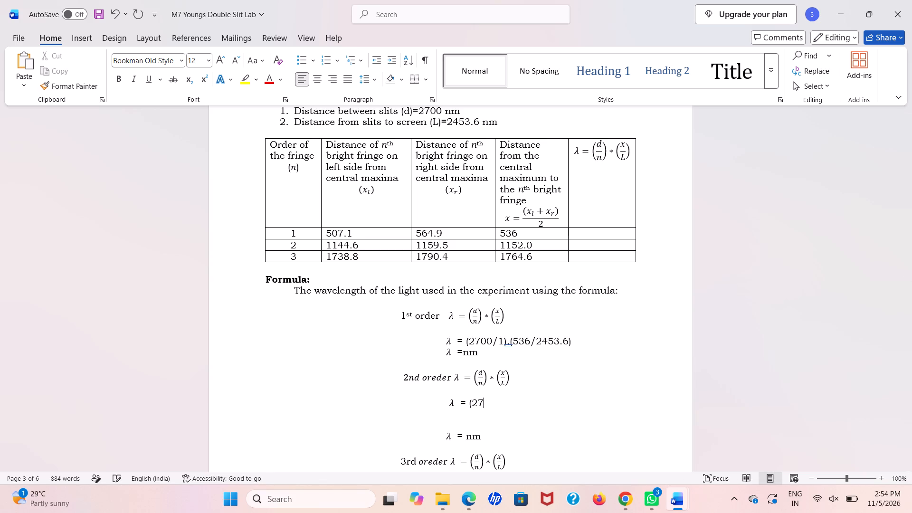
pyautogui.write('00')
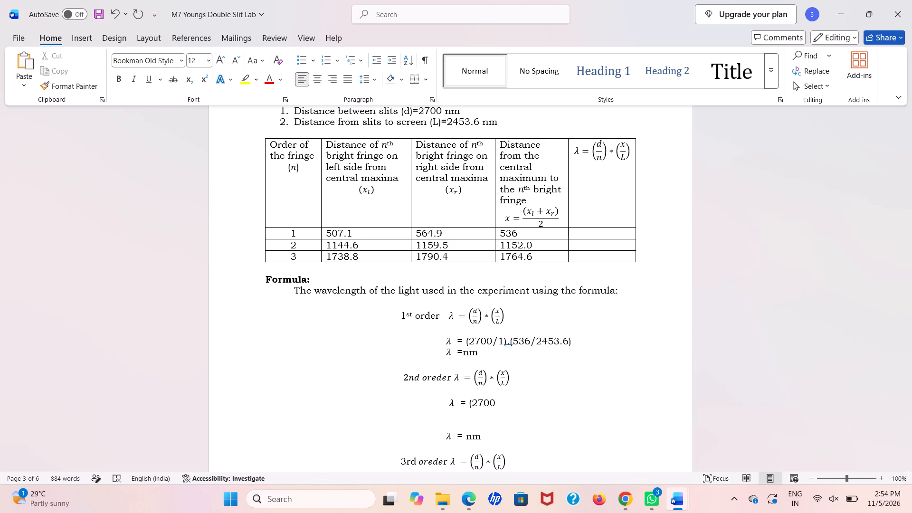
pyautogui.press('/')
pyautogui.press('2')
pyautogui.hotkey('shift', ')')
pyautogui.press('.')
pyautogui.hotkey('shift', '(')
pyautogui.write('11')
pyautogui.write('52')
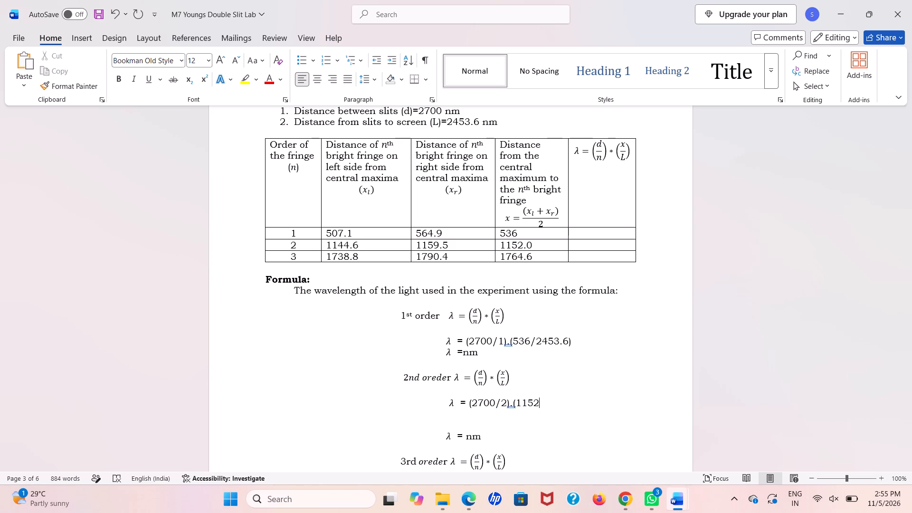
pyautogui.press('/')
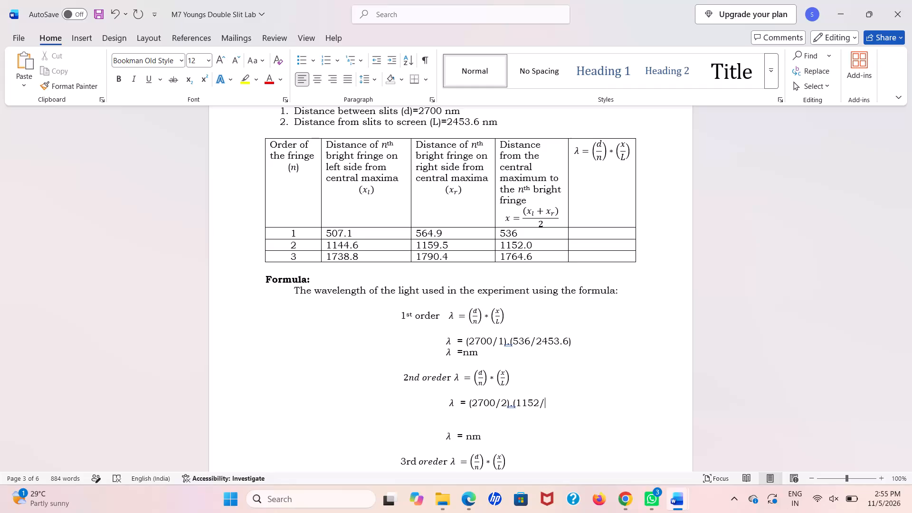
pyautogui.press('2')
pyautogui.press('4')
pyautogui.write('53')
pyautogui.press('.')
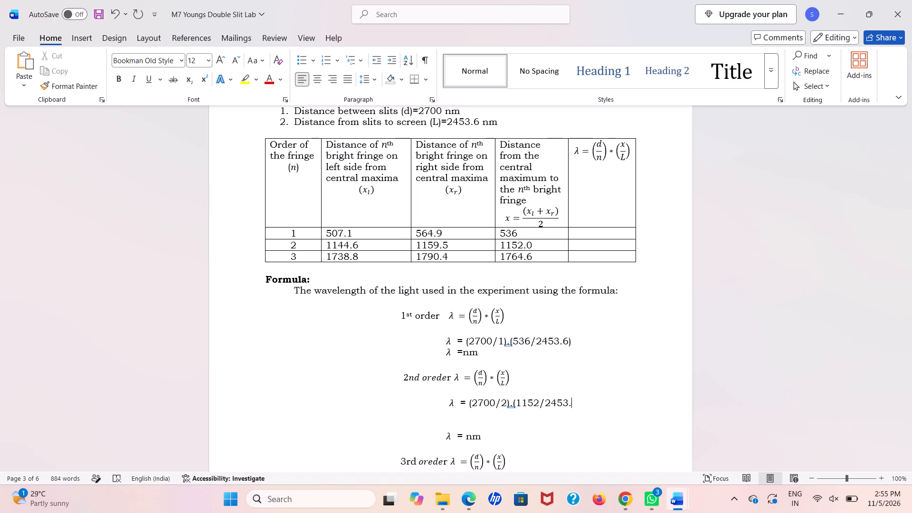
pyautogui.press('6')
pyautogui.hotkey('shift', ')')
pyautogui.scroll(-1, 474, 404)
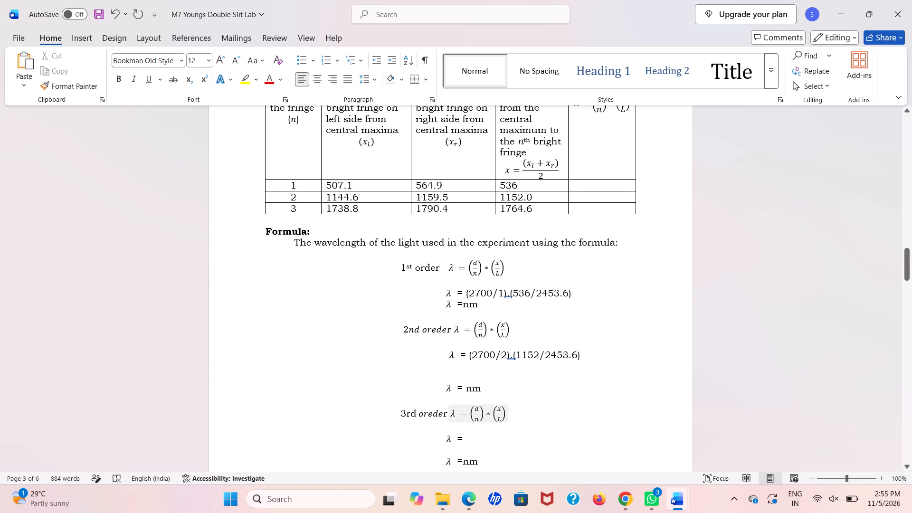
# Copy the 2nd order substituted expression to the first result line below the 3rd order formula and change its divisor to 3.
pyautogui.scroll(-1, 474, 432)
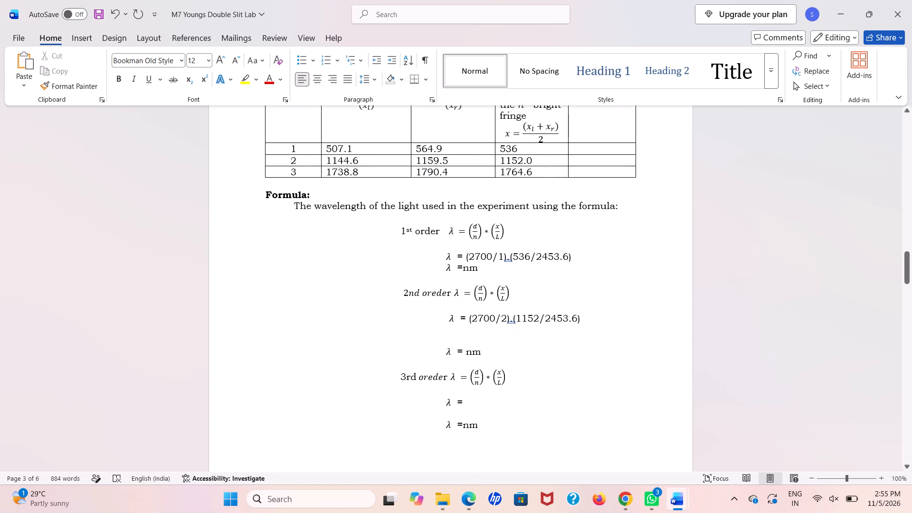
pyautogui.moveTo(469, 320); pyautogui.dragTo(595, 325)
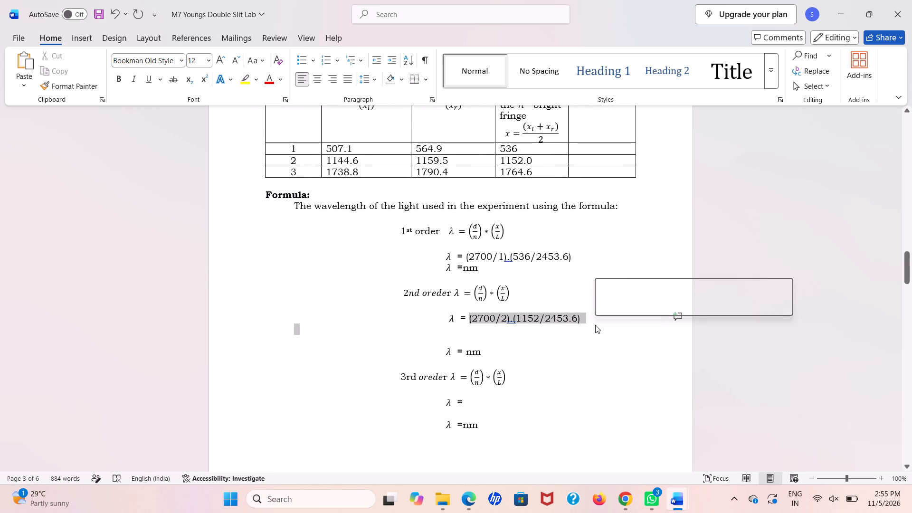
pyautogui.hotkey('ctrl', 'c')
pyautogui.keyDown('ctrl'); pyautogui.click(595, 325); pyautogui.keyUp('ctrl')
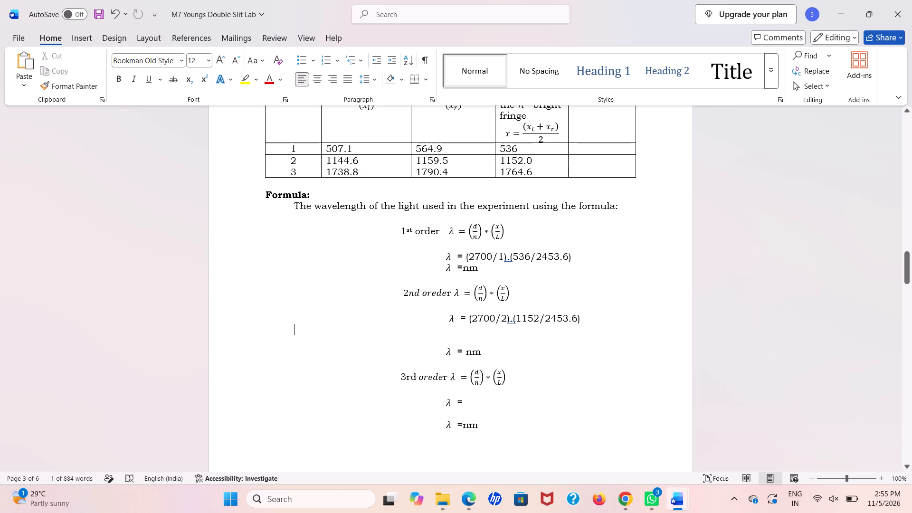
pyautogui.click(465, 403)
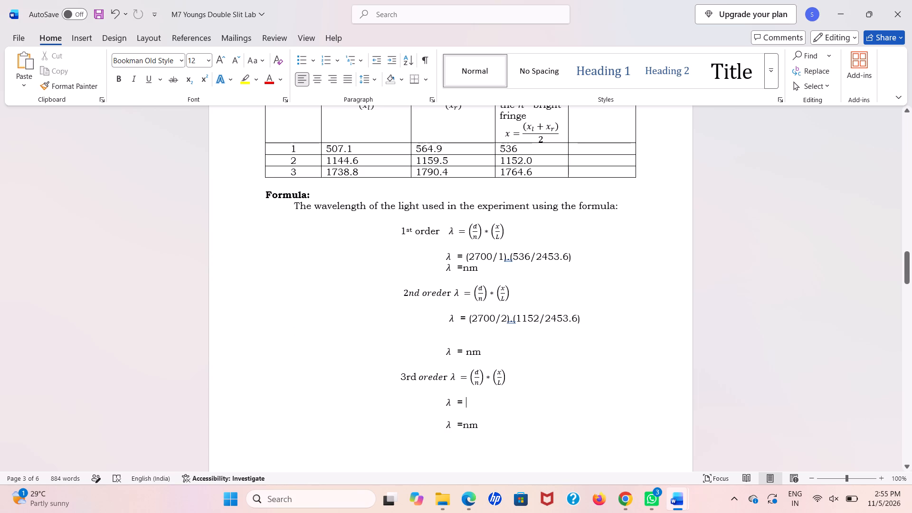
pyautogui.hotkey('ctrl', 'v')
pyautogui.keyDown('ctrl'); pyautogui.click(465, 403); pyautogui.keyUp('ctrl')
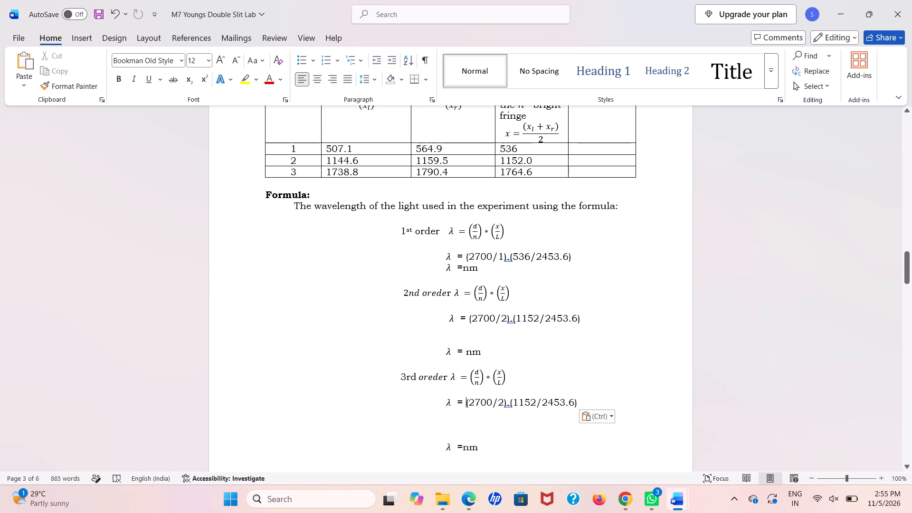
pyautogui.click(503, 404)
pyautogui.press('BackSpace')
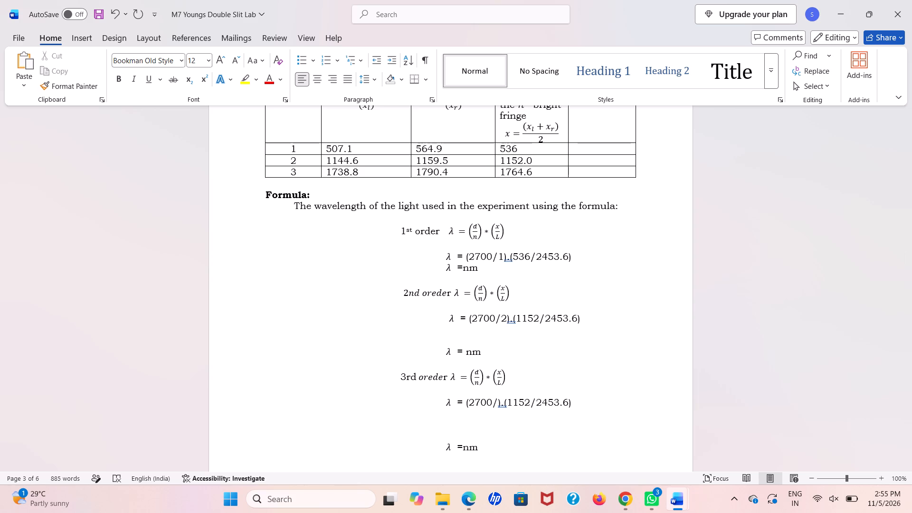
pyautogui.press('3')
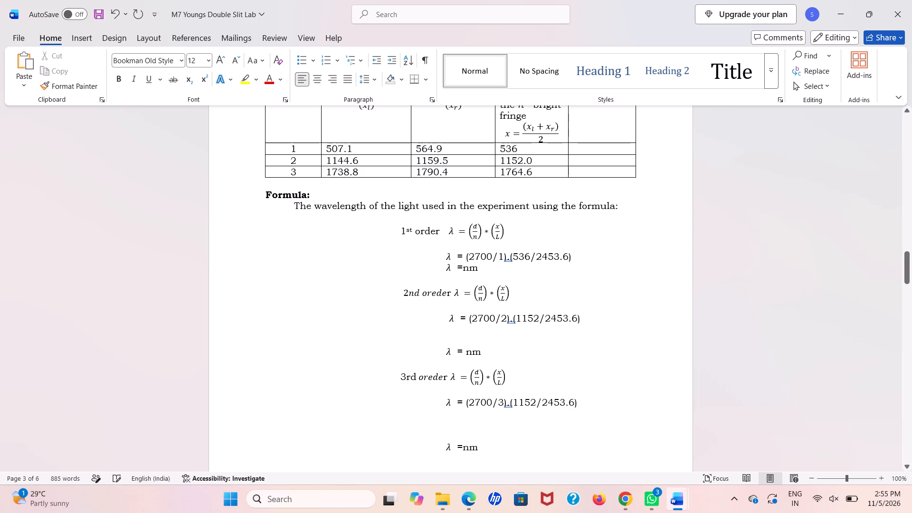
# Change the distance in the 3rd order substituted expression to 1764.
pyautogui.click(534, 401)
pyautogui.press('BackSpace')
pyautogui.press('BackSpace')
pyautogui.press('BackSpace')
pyautogui.press('BackSpace')
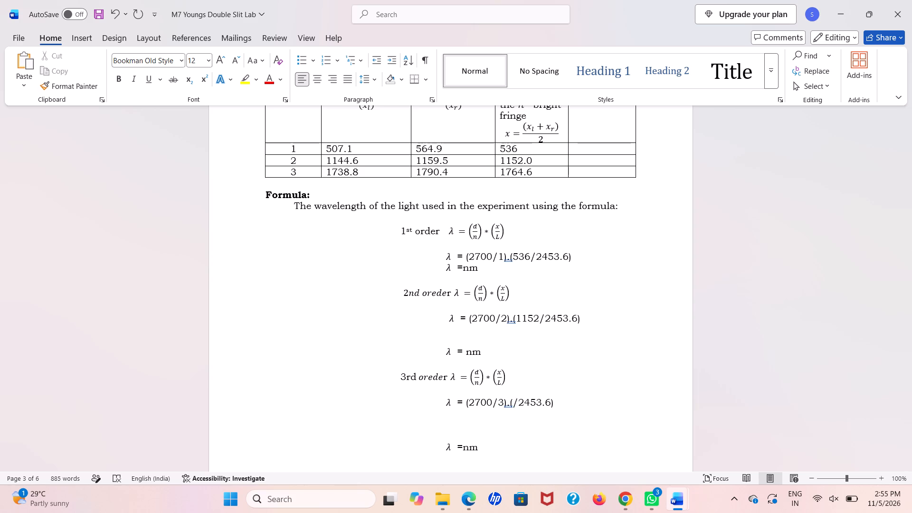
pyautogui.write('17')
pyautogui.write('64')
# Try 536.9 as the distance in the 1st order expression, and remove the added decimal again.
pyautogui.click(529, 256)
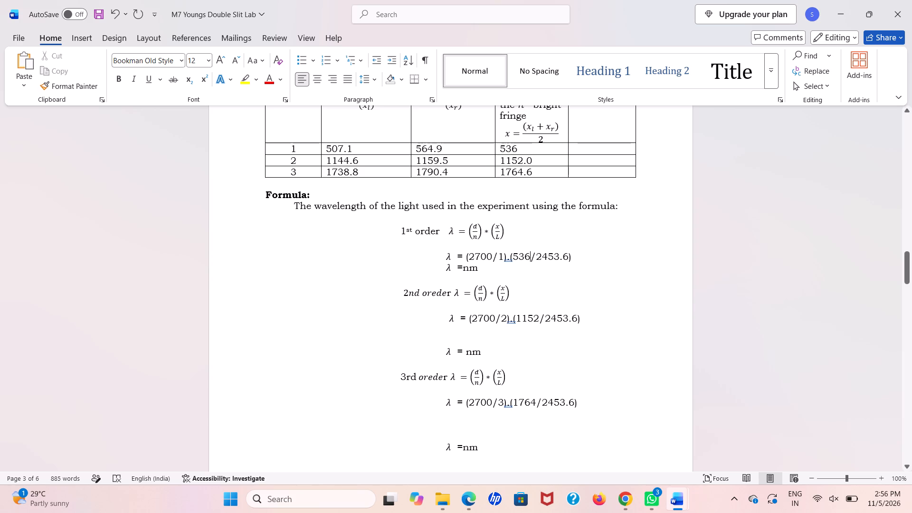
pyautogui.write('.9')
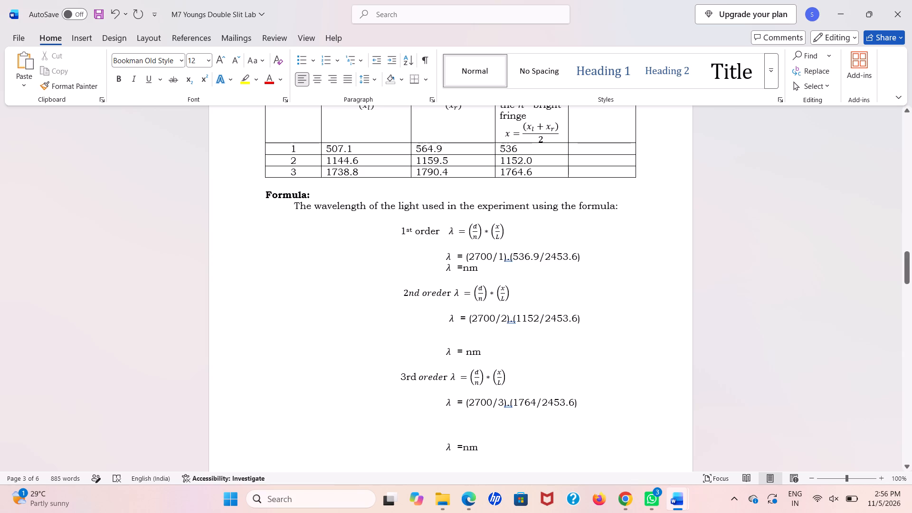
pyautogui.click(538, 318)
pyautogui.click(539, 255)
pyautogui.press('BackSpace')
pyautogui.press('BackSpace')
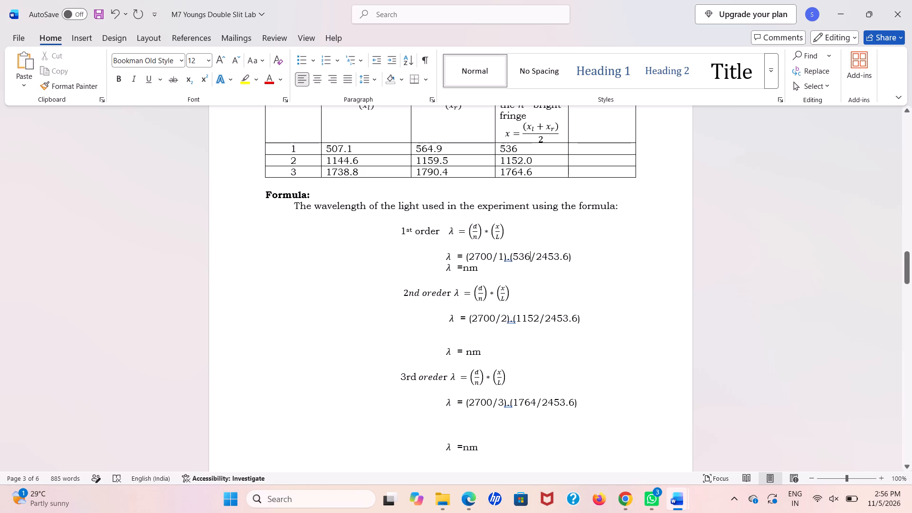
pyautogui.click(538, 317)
# Add the decimals to the substituted distances, making them 1764.6 in the 3rd order expression and 1152.0 in the 2nd order one.
pyautogui.click(535, 402)
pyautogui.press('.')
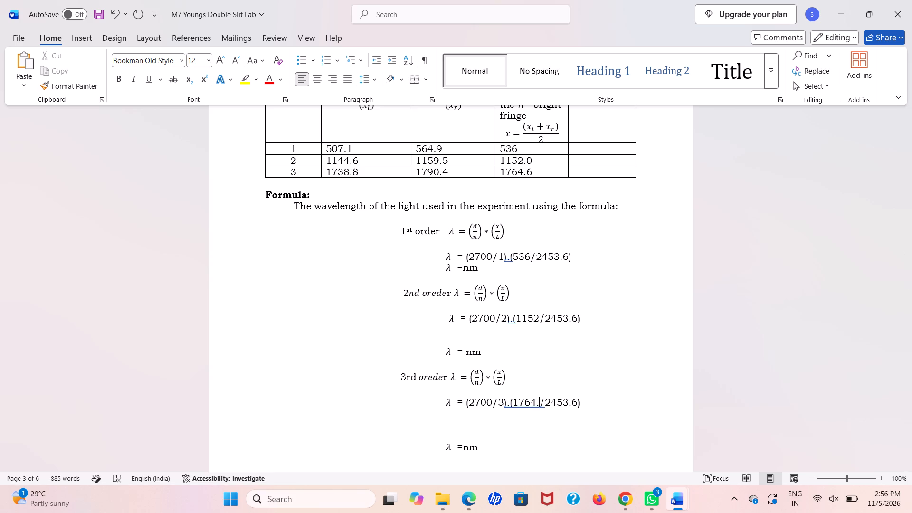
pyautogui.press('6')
pyautogui.click(539, 319)
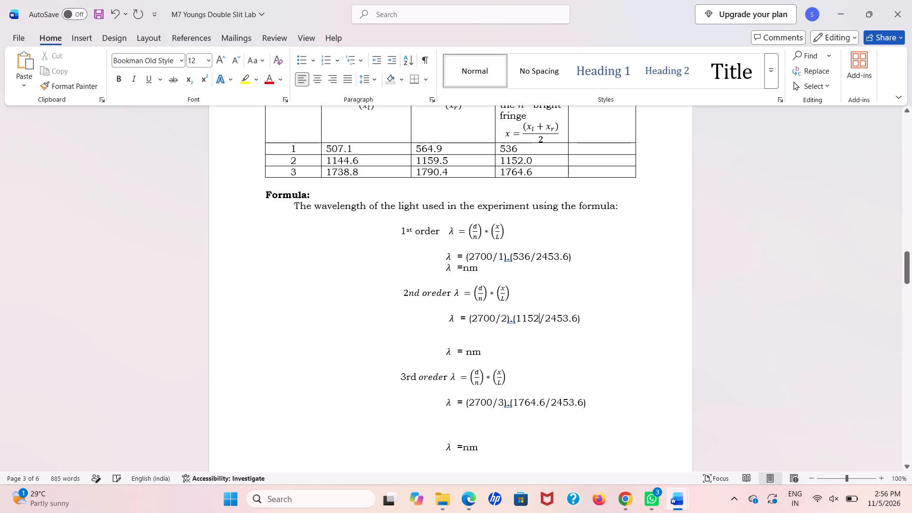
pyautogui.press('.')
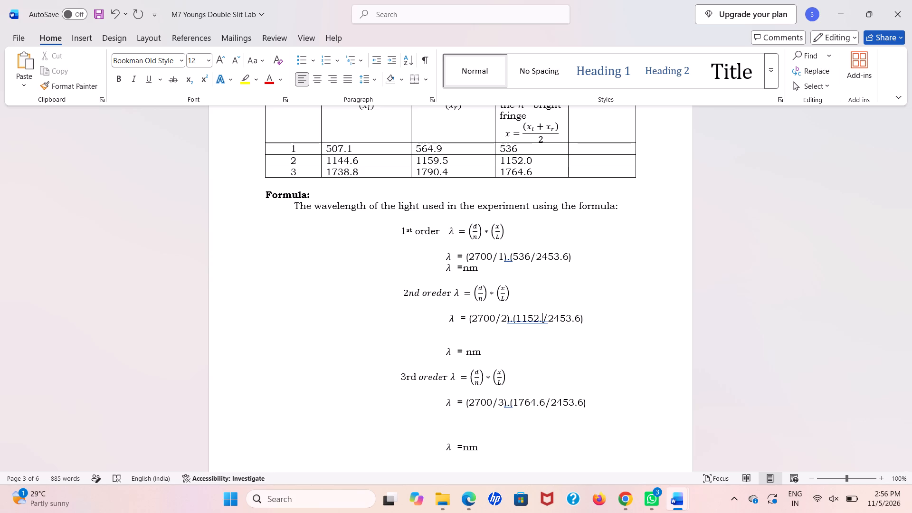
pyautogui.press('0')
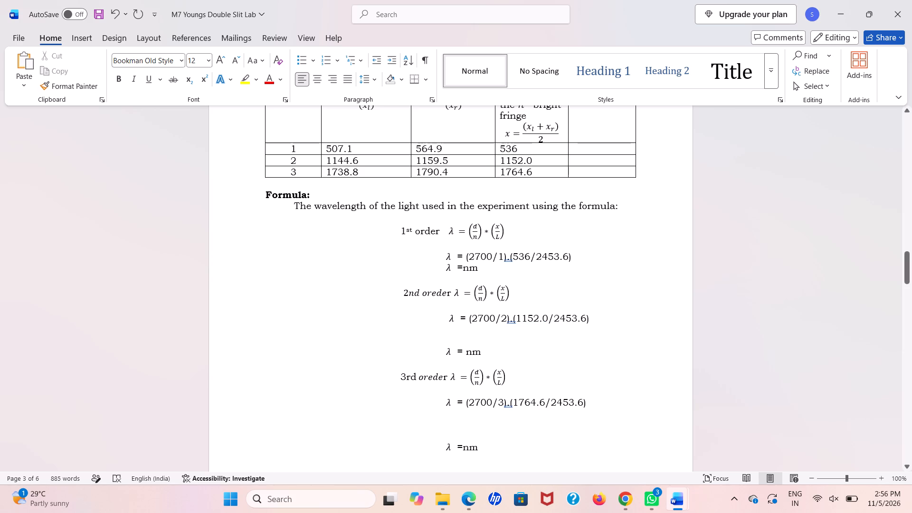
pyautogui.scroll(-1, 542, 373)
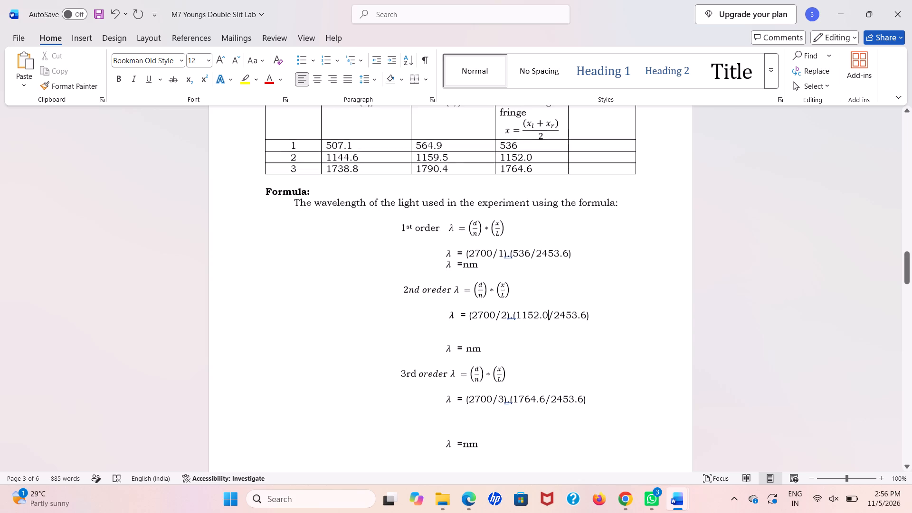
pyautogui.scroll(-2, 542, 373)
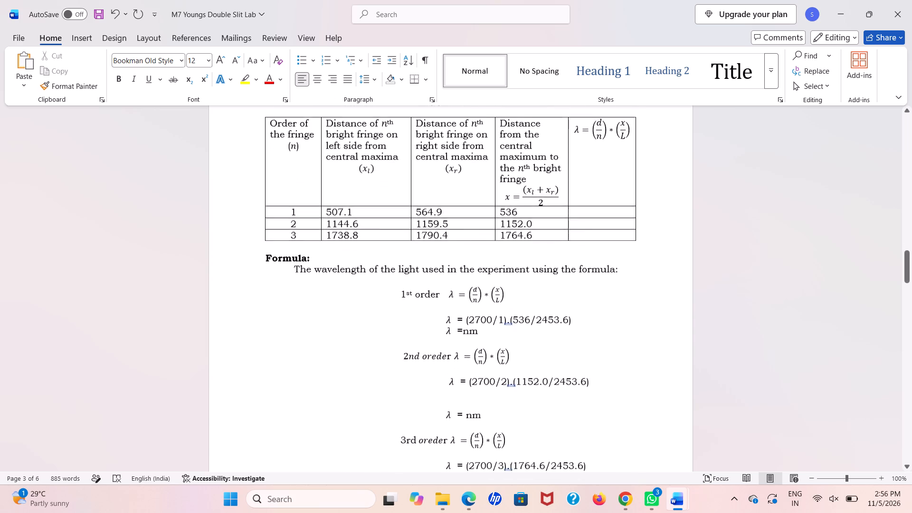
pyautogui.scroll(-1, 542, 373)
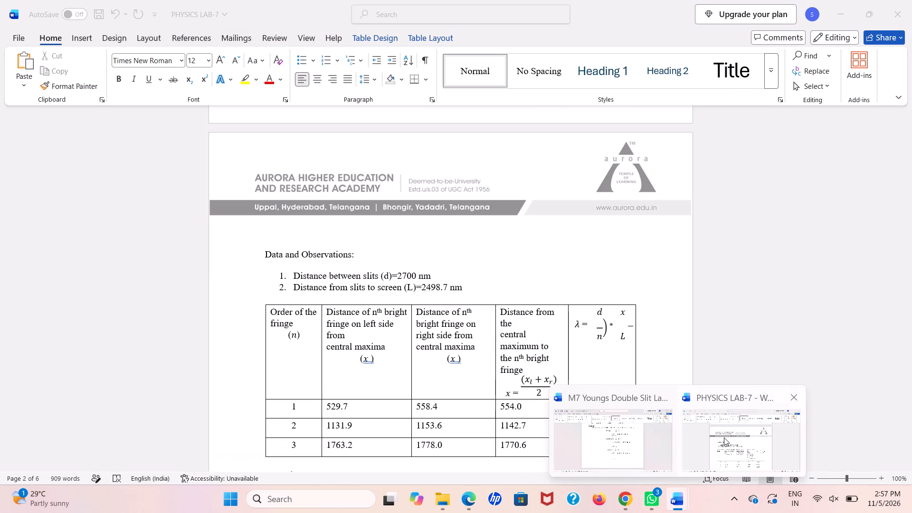
# Switch to the PHYSICS LAB-7 document and replace the student name in the details table on its first page.
pyautogui.click(724, 437)
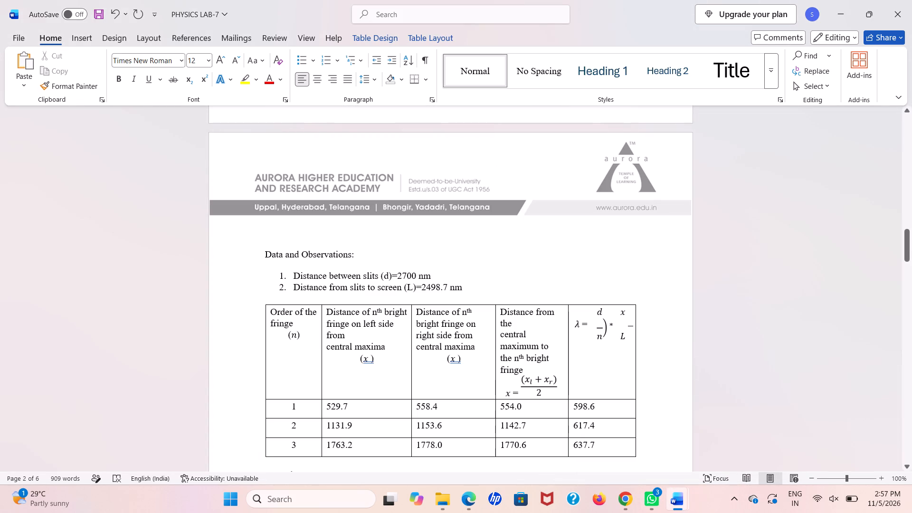
pyautogui.scroll(13, 568, 280)
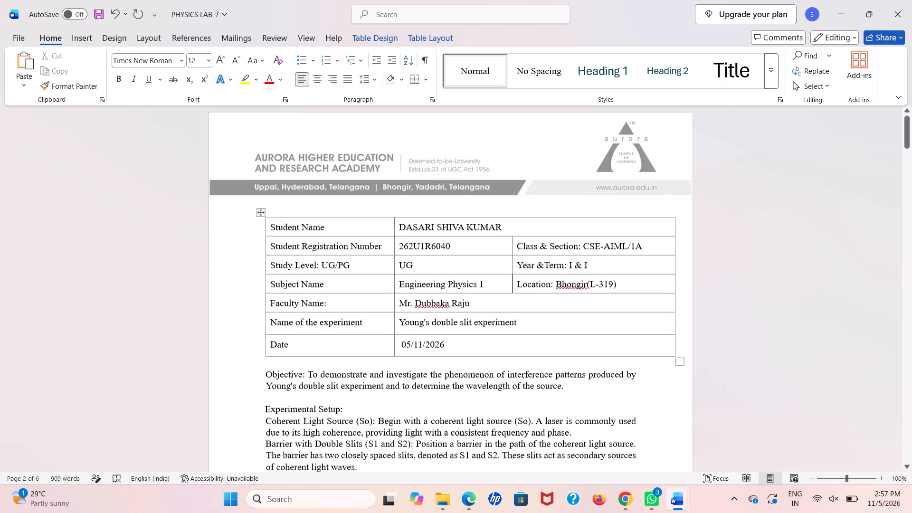
pyautogui.click(514, 221)
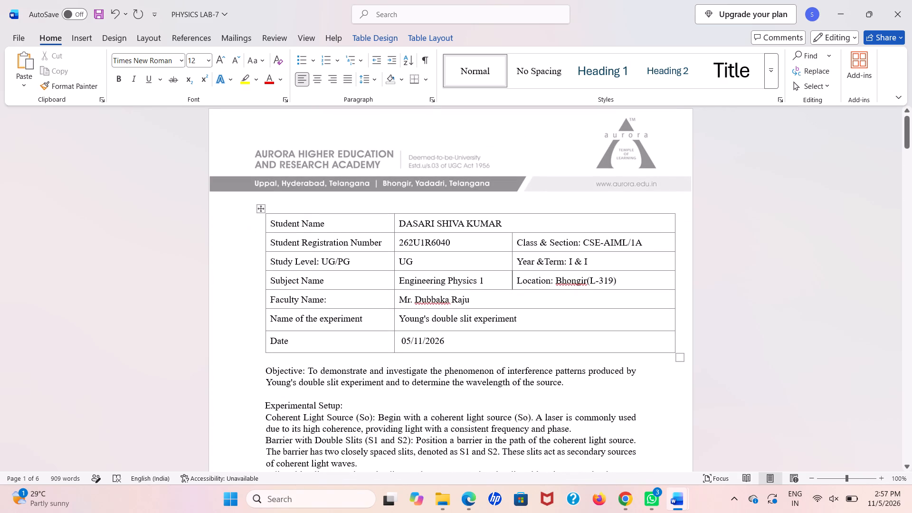
pyautogui.press('BackSpace')
pyautogui.press('BackSpace')
pyautogui.press('BackSpace')
pyautogui.press('BackSpace')
pyautogui.press('BackSpace')
pyautogui.press('BackSpace')
pyautogui.press('BackSpace')
pyautogui.press('BackSpace')
pyautogui.press('BackSpace')
pyautogui.press('BackSpace')
pyautogui.press('BackSpace')
pyautogui.press('BackSpace')
pyautogui.press('BackSpace')
pyautogui.press('BackSpace')
pyautogui.press('BackSpace')
pyautogui.press('BackSpace')
pyautogui.press('BackSpace')
pyautogui.press('BackSpace')
pyautogui.press('BackSpace')
pyautogui.press('BackSpace')
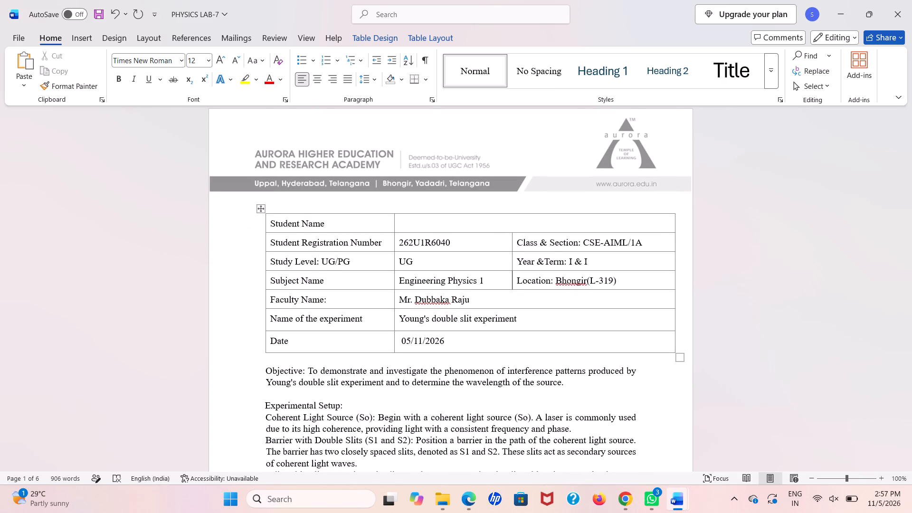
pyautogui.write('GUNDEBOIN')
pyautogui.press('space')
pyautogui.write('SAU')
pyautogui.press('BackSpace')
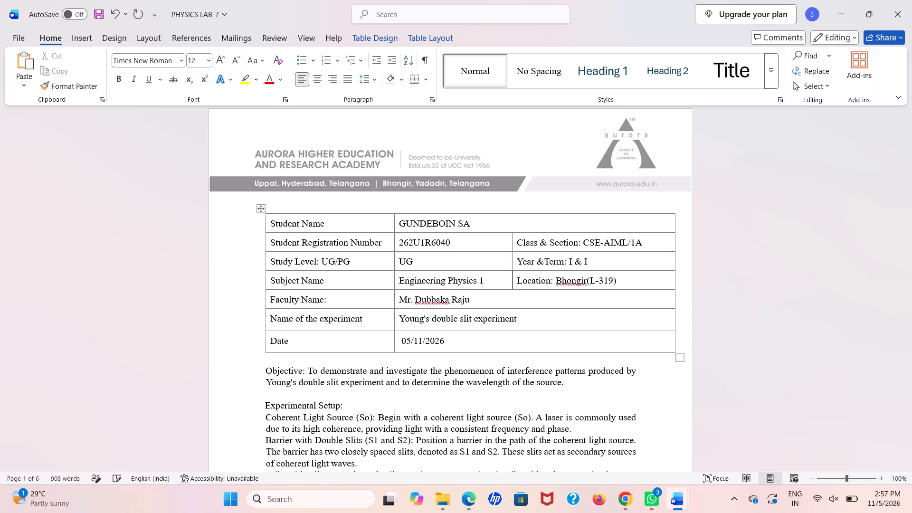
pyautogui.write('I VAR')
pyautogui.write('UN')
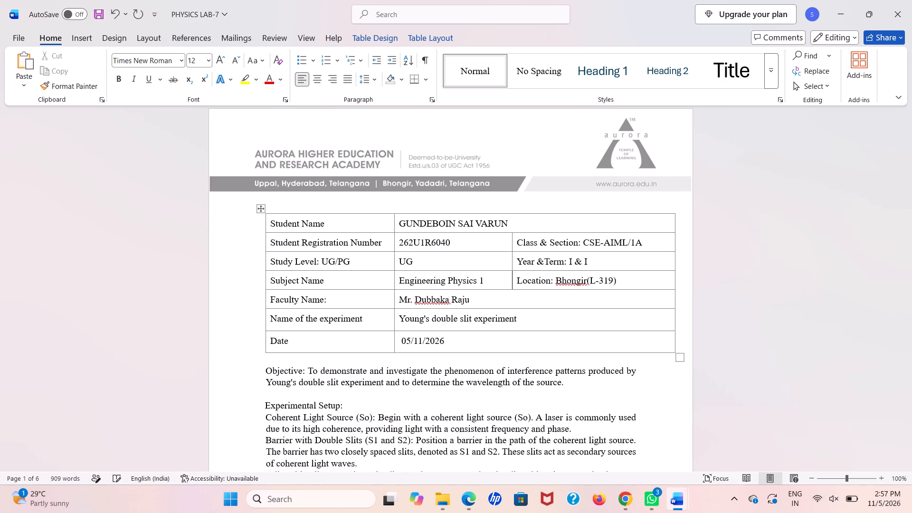
# Update the final digits of the student registration number in the details table to match the new student.
pyautogui.click(452, 245)
pyautogui.press('BackSpace')
pyautogui.press('BackSpace')
pyautogui.press('BackSpace')
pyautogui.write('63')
# Delete the broken bracket, fraction and asterisk symbols after λ = in the 2nd order formula line.
pyautogui.scroll(-2, 685, 293)
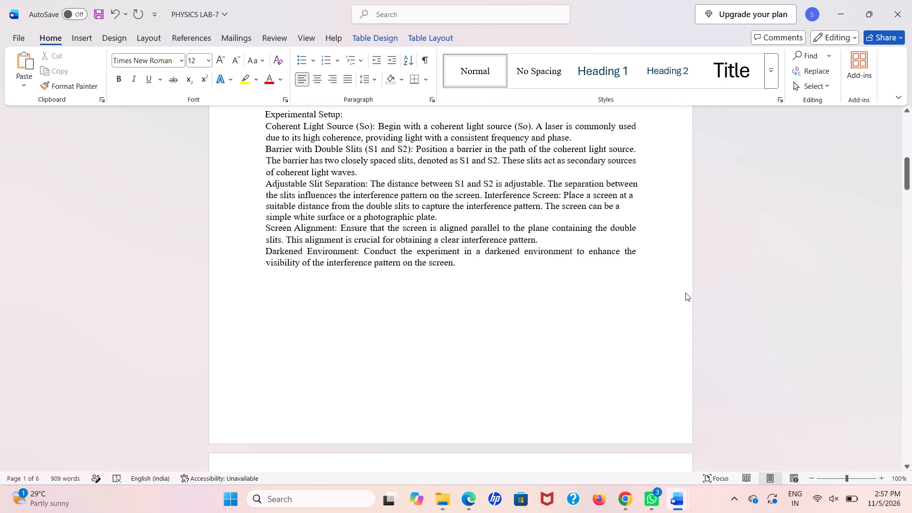
pyautogui.scroll(-6, 685, 293)
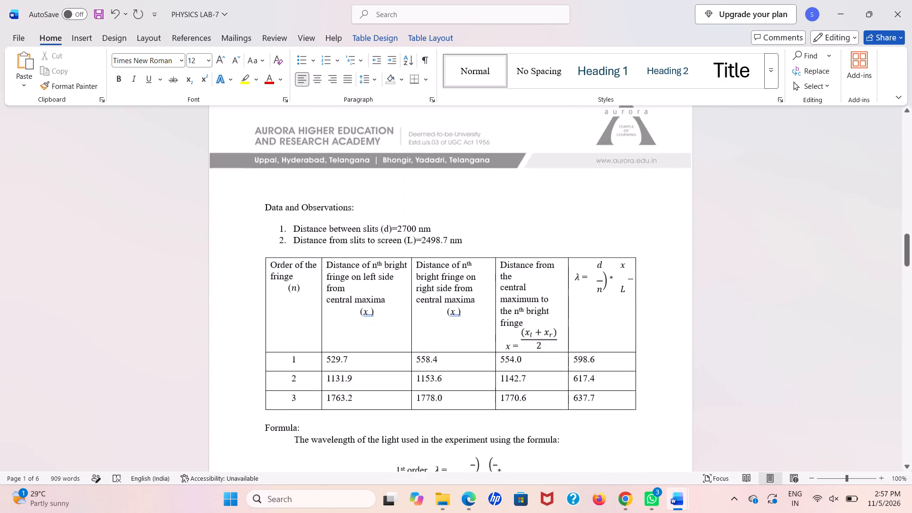
pyautogui.scroll(-1, 685, 293)
pyautogui.scroll(8, 685, 293)
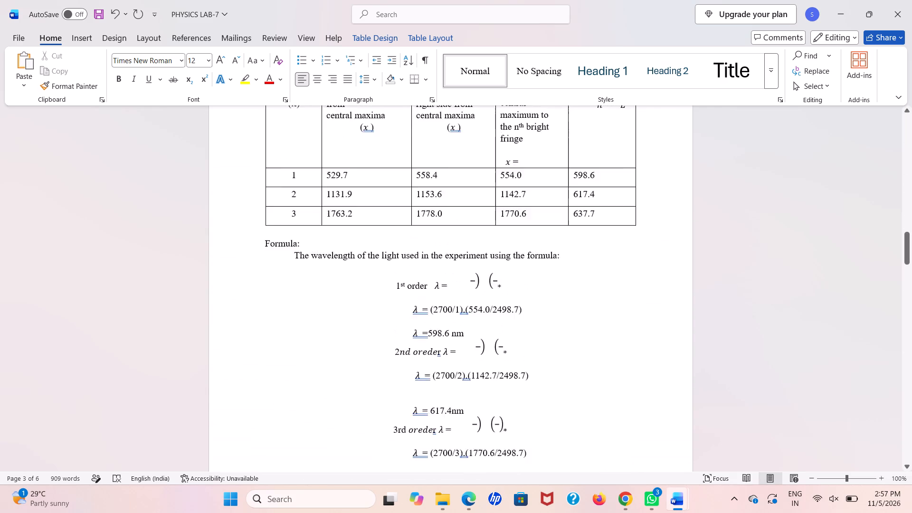
pyautogui.scroll(17, 685, 293)
pyautogui.scroll(-6, 685, 293)
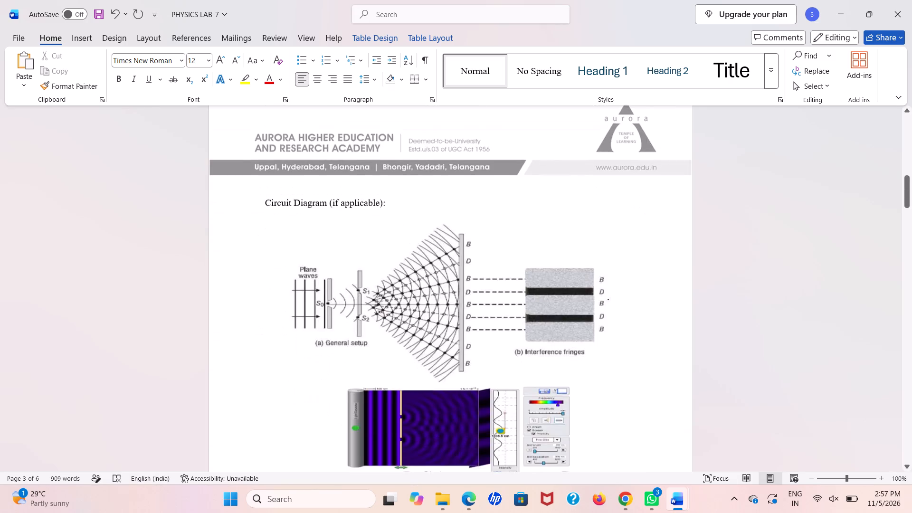
pyautogui.scroll(-4, 685, 293)
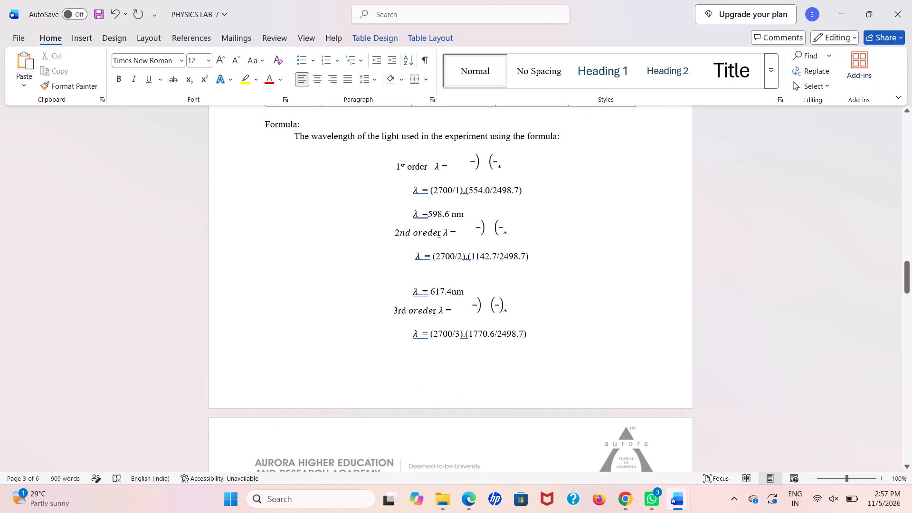
pyautogui.scroll(-1, 685, 293)
pyautogui.moveTo(472, 229); pyautogui.dragTo(503, 228)
pyautogui.press('BackSpace')
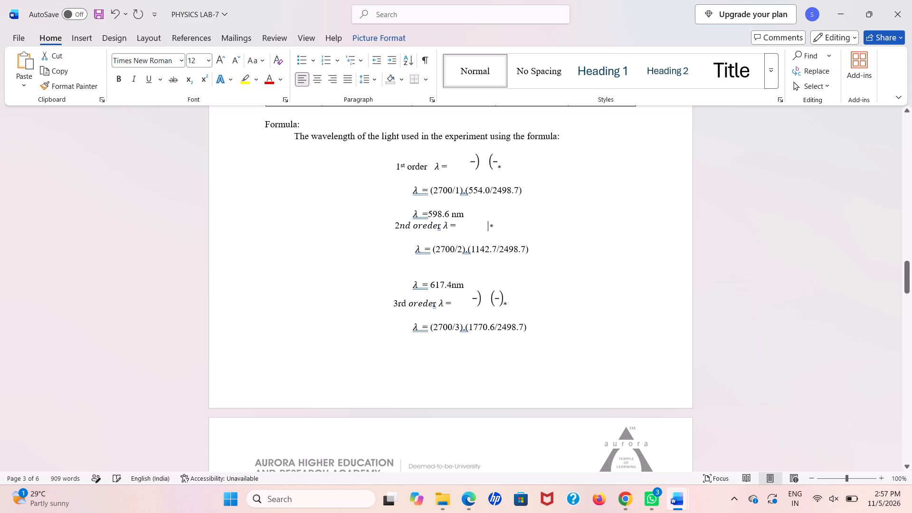
pyautogui.moveTo(480, 228); pyautogui.dragTo(496, 225)
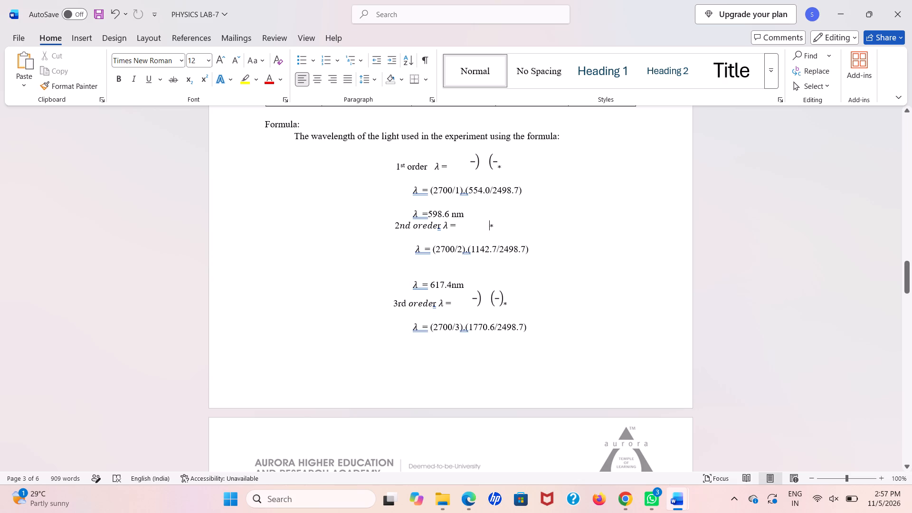
pyautogui.moveTo(496, 225); pyautogui.dragTo(501, 223)
pyautogui.press('BackSpace')
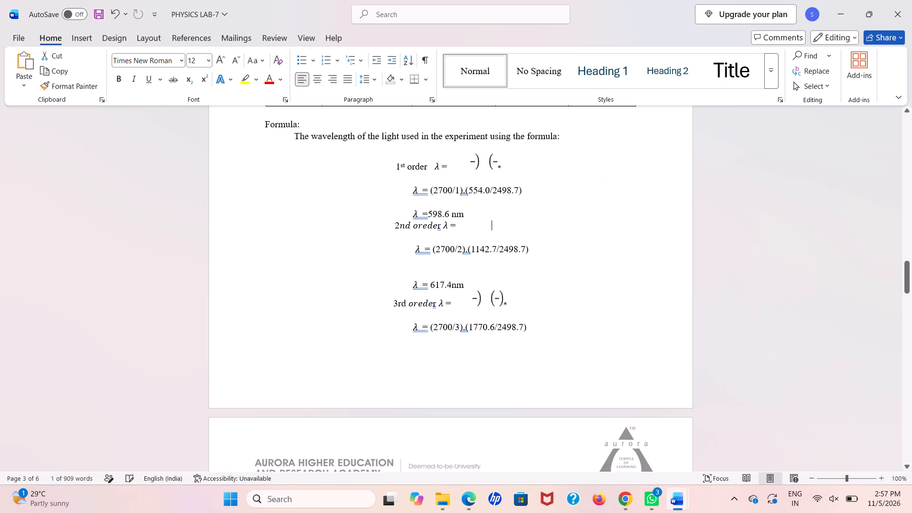
# Remove the leftover bracket and fraction symbols after λ = in the 1st order and 3rd order formula lines.
pyautogui.moveTo(468, 161); pyautogui.dragTo(526, 161)
pyautogui.press('BackSpace')
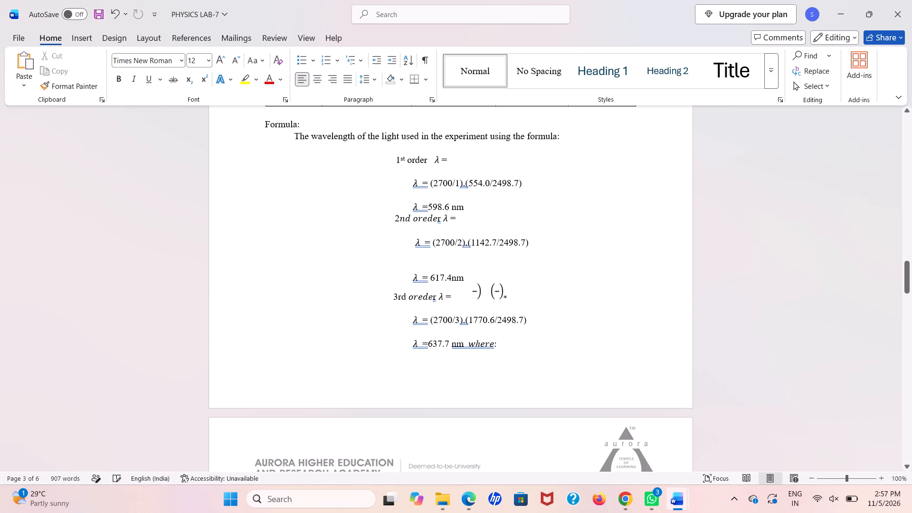
pyautogui.scroll(-1, 526, 161)
pyautogui.moveTo(468, 222); pyautogui.dragTo(505, 229)
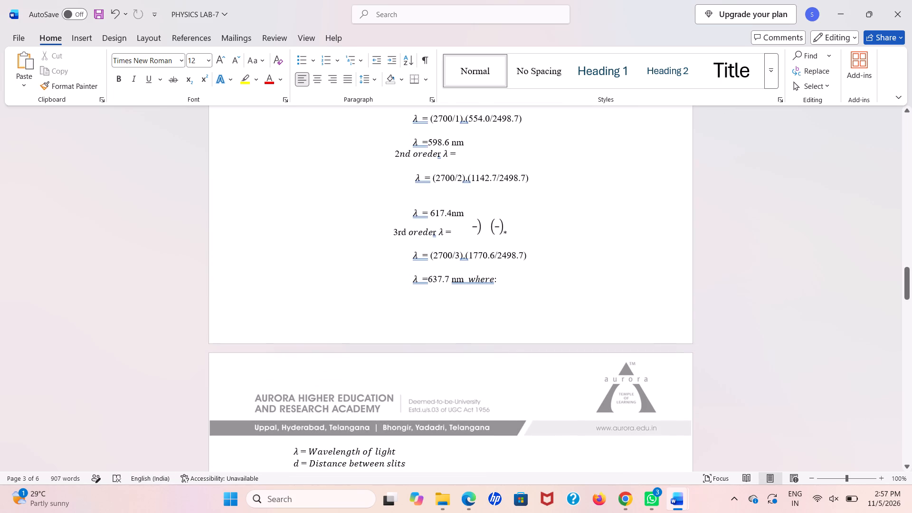
pyautogui.moveTo(505, 229); pyautogui.dragTo(524, 227)
pyautogui.press('BackSpace')
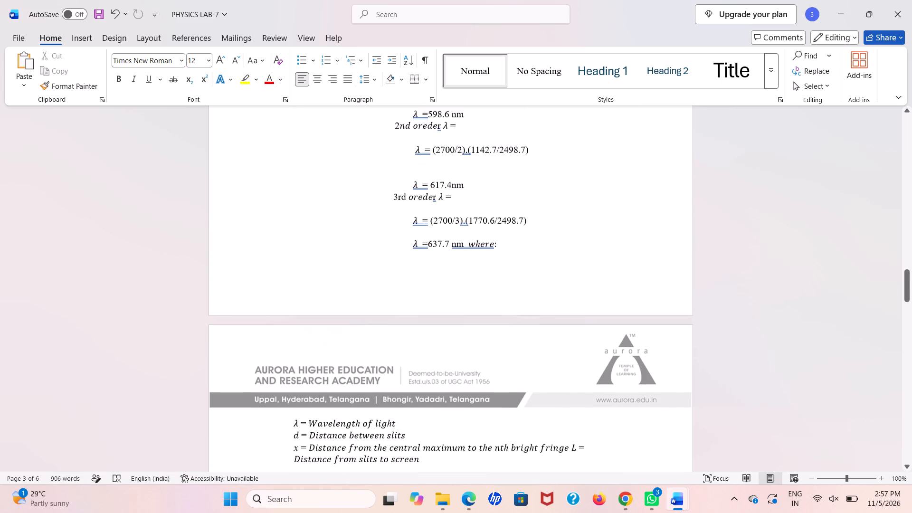
# Add a line break at the 2nd order wavelength result and a blank line after the 3rd order result ending in "where:".
pyautogui.click(472, 176)
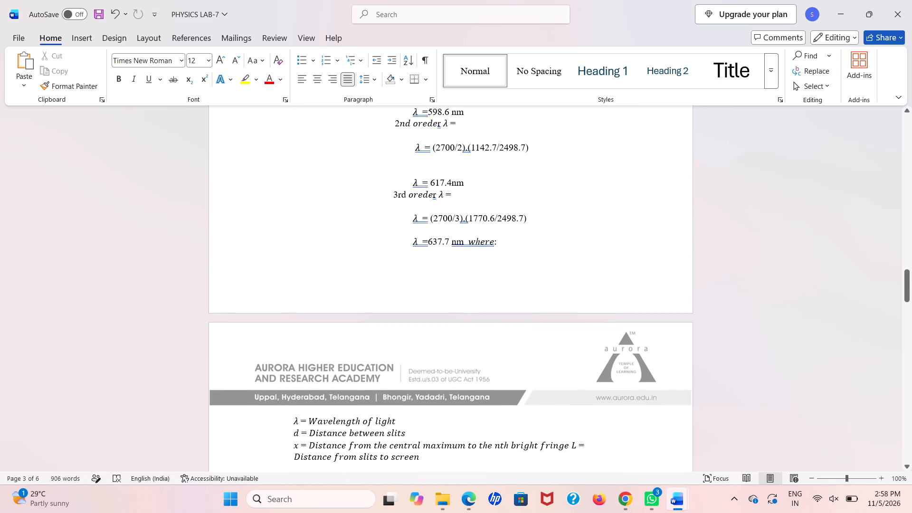
pyautogui.press('Return')
pyautogui.scroll(-1, 472, 176)
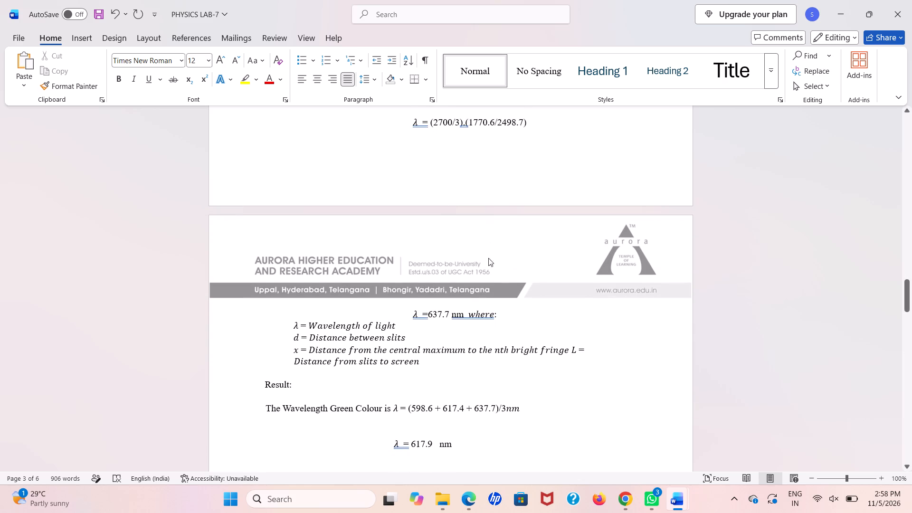
pyautogui.click(508, 309)
pyautogui.press('Return')
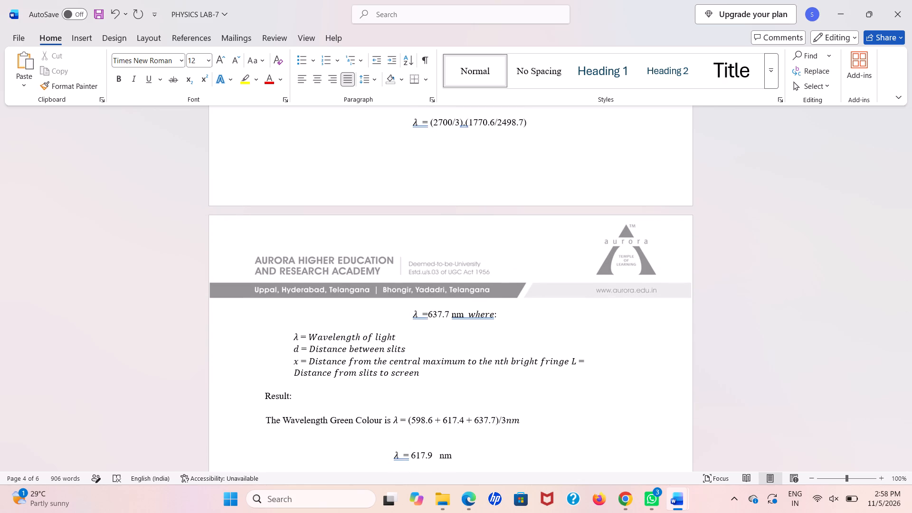
# Review the report's result, discussion, conclusion and viva answers, and go back through the data table to the student details.
pyautogui.scroll(-3, 508, 309)
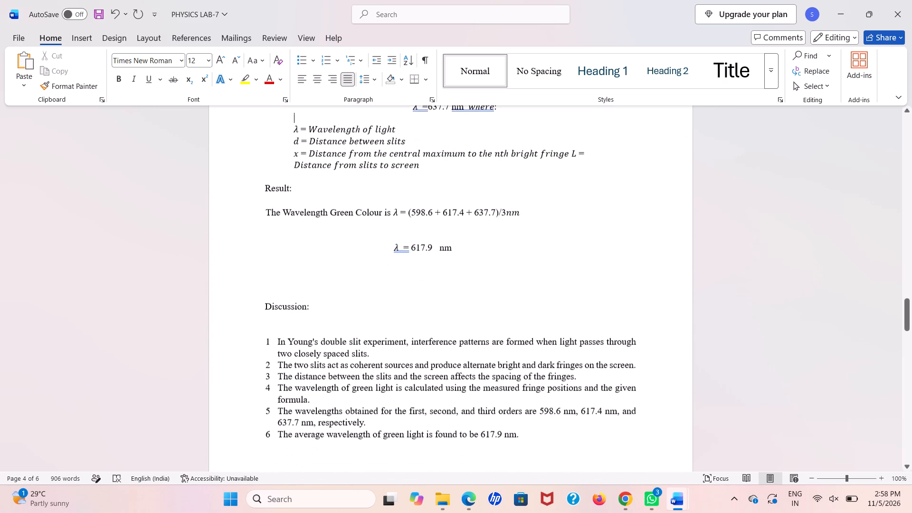
pyautogui.scroll(-5, 508, 309)
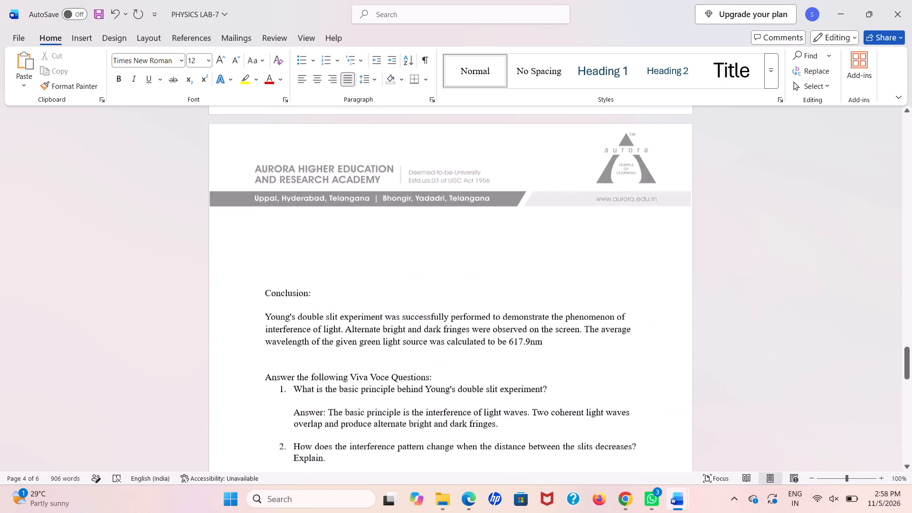
pyautogui.scroll(-4, 508, 309)
pyautogui.scroll(5, 508, 309)
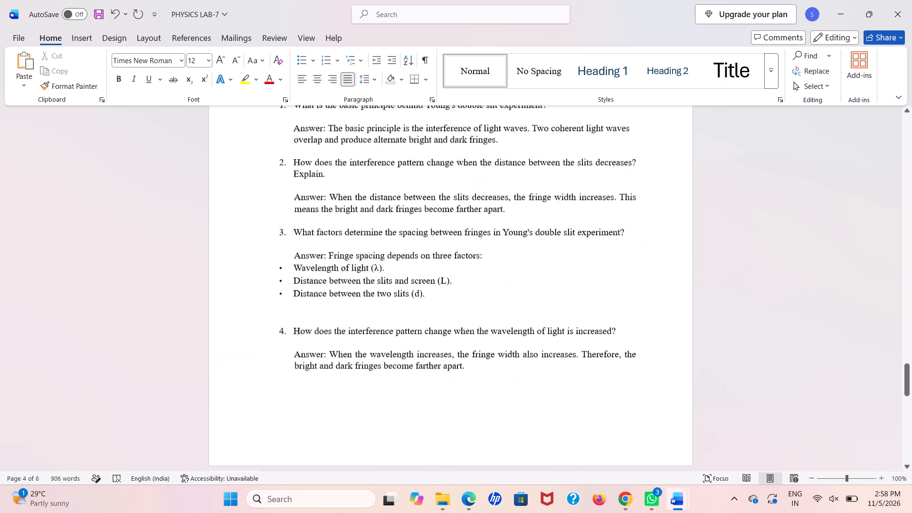
pyautogui.scroll(1, 508, 309)
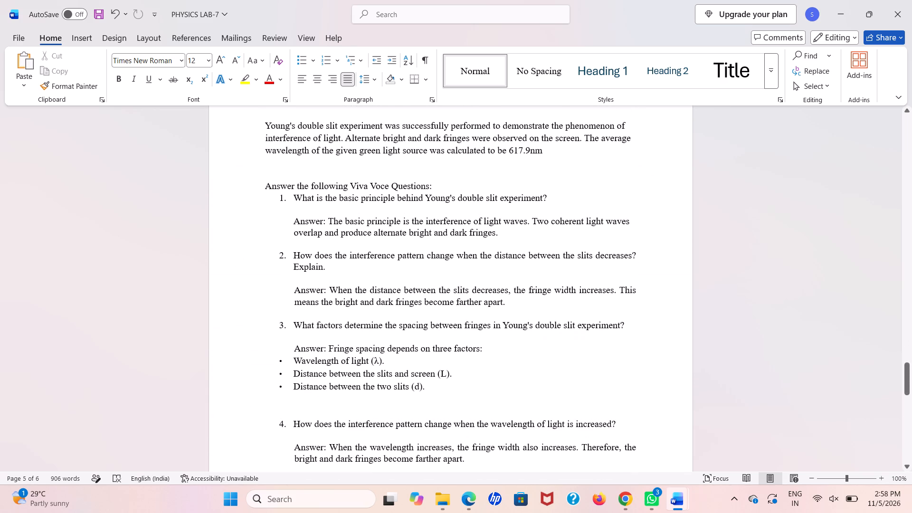
pyautogui.scroll(11, 508, 309)
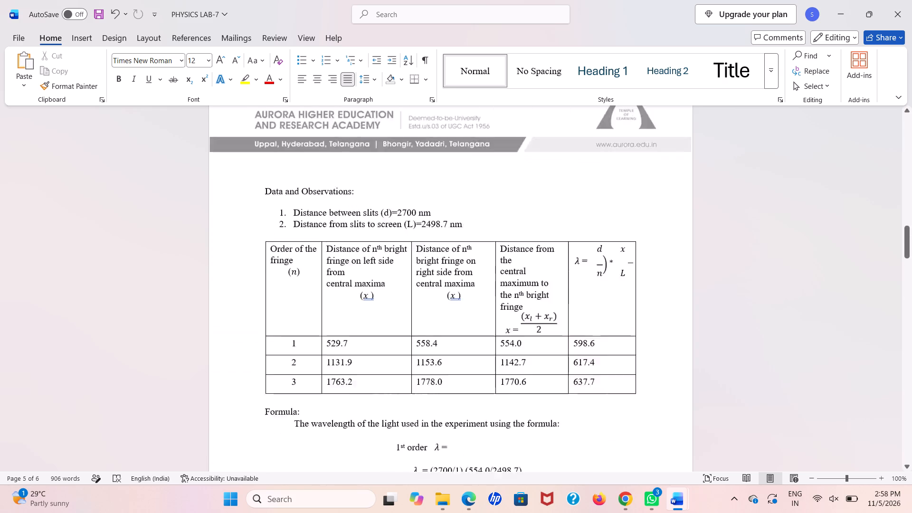
pyautogui.scroll(5, 508, 309)
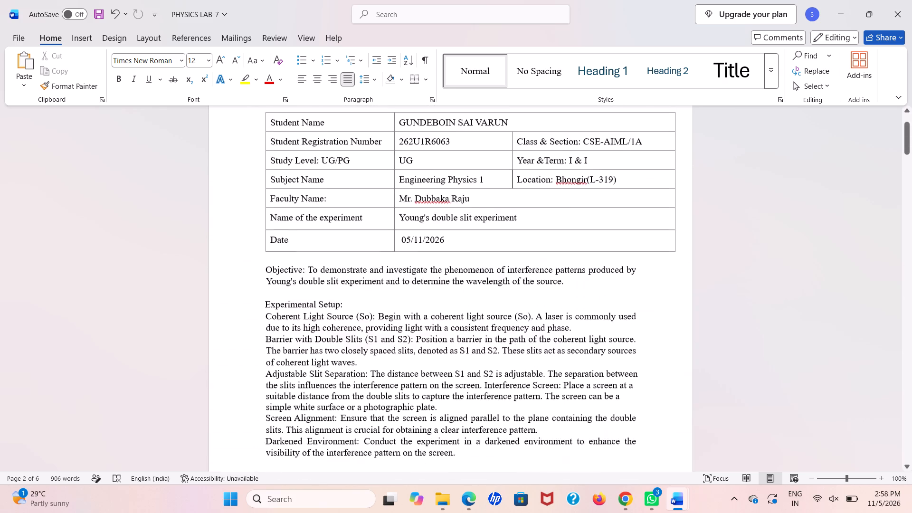
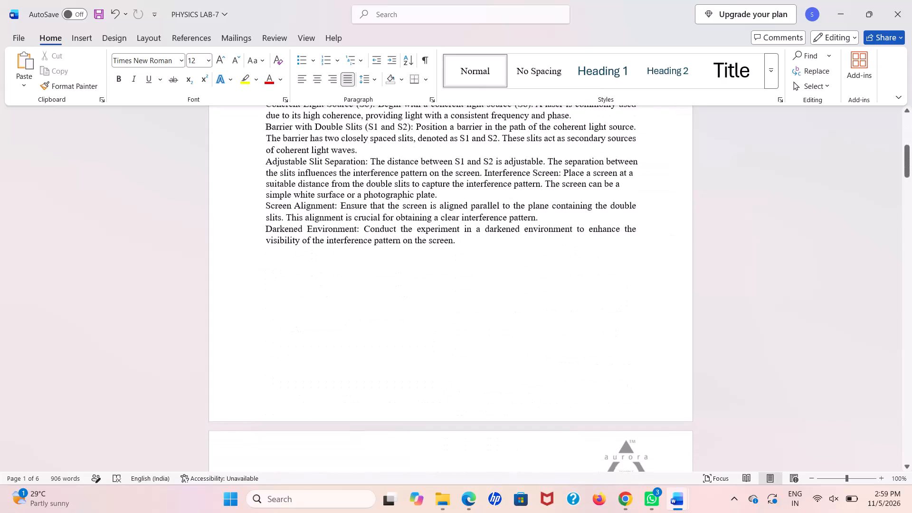
# Review the PHYSICS LAB-7 report from the student details through the data table, wavelength formula lines and discussion.
pyautogui.scroll(-6, 508, 309)
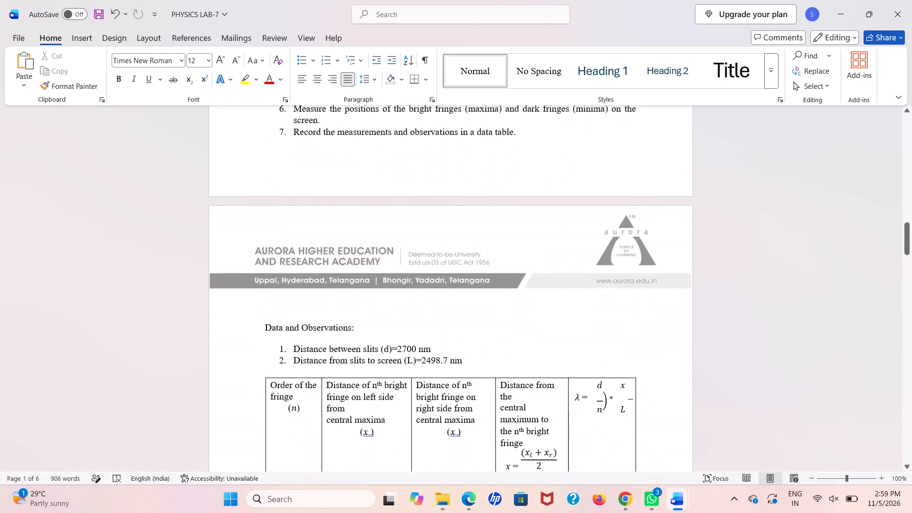
pyautogui.scroll(-3, 508, 309)
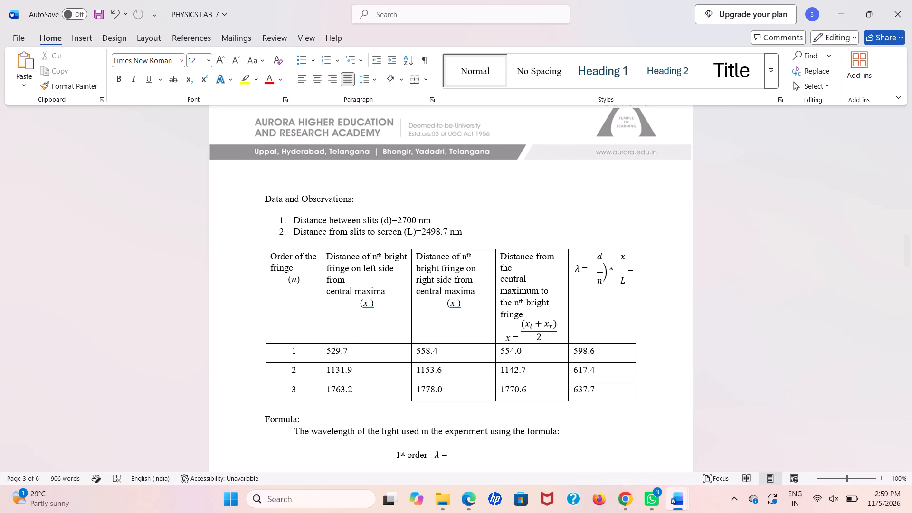
pyautogui.scroll(15, 508, 309)
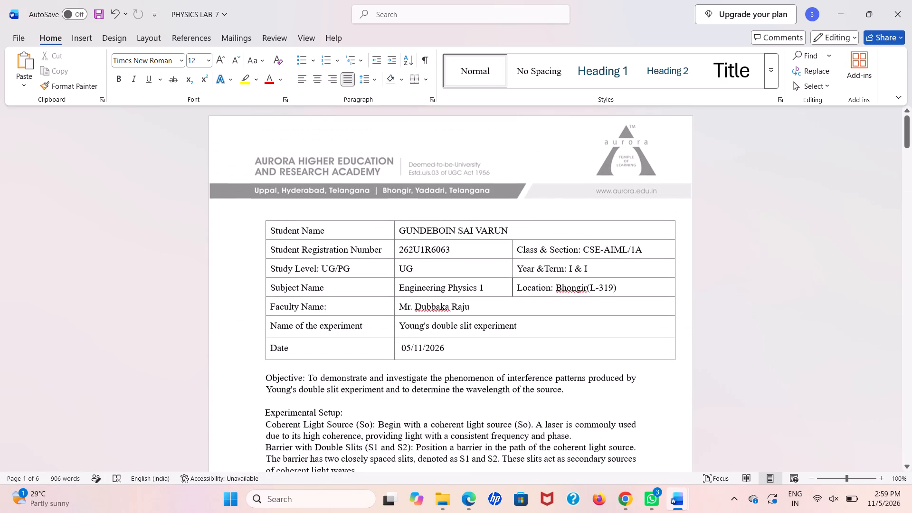
pyautogui.scroll(6, 508, 309)
pyautogui.scroll(-4, 508, 309)
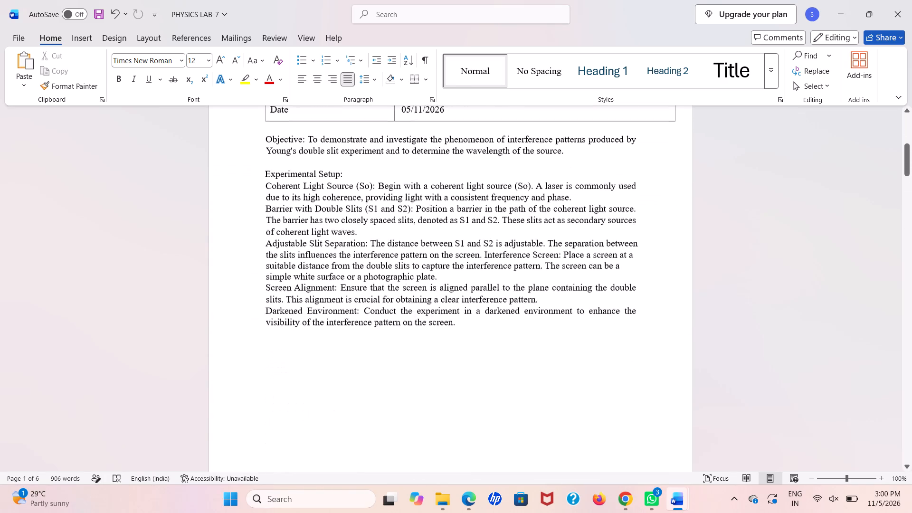
pyautogui.scroll(-2, 508, 309)
pyautogui.scroll(4, 508, 309)
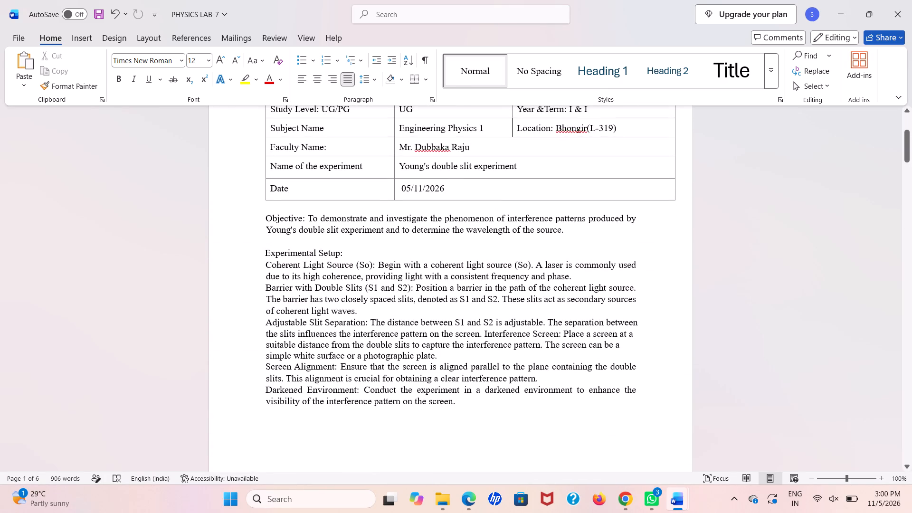
pyautogui.scroll(3, 508, 309)
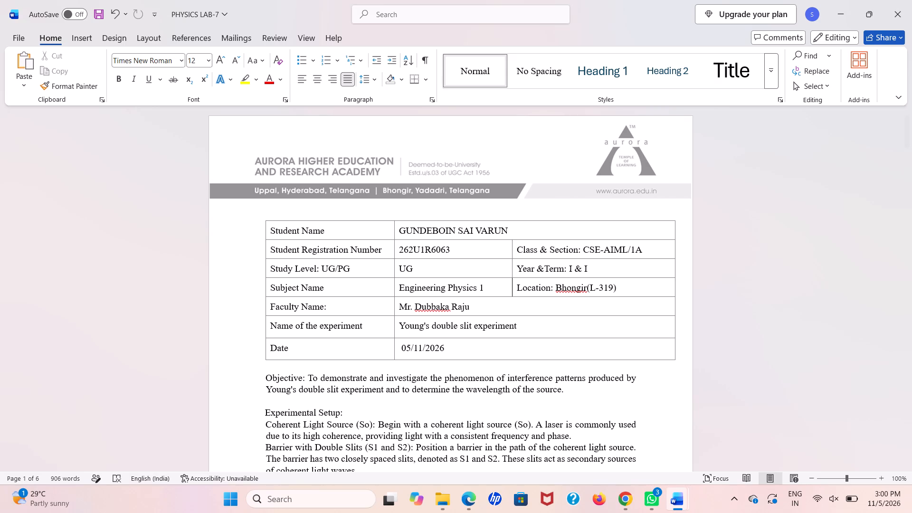
pyautogui.click(511, 323)
pyautogui.scroll(-4, 511, 323)
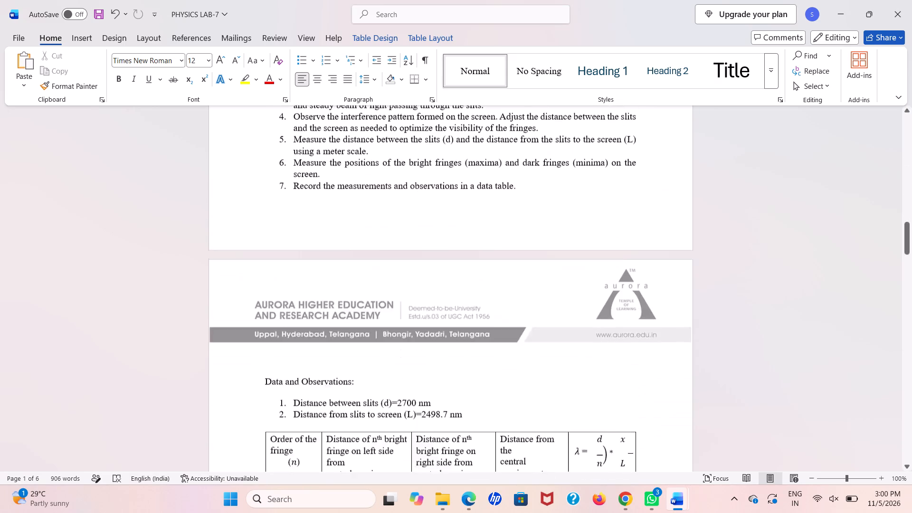
pyautogui.scroll(-5, 511, 323)
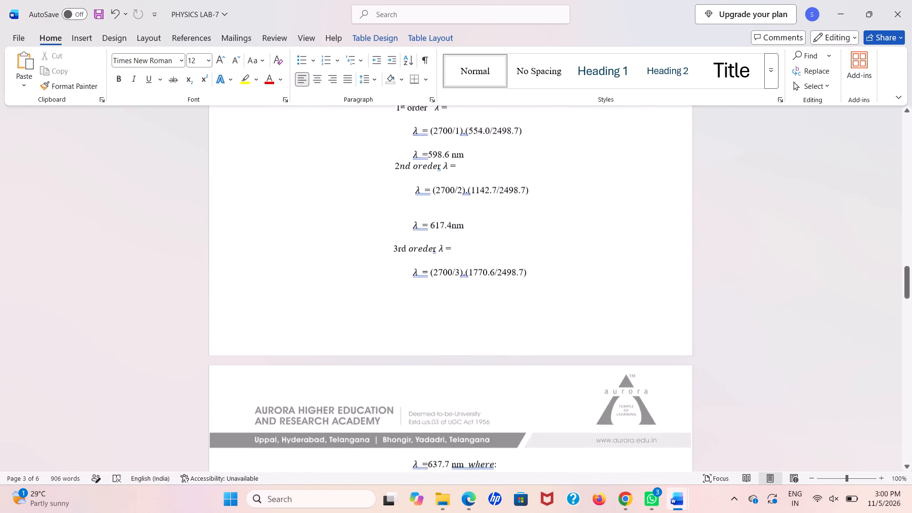
pyautogui.scroll(-1, 511, 323)
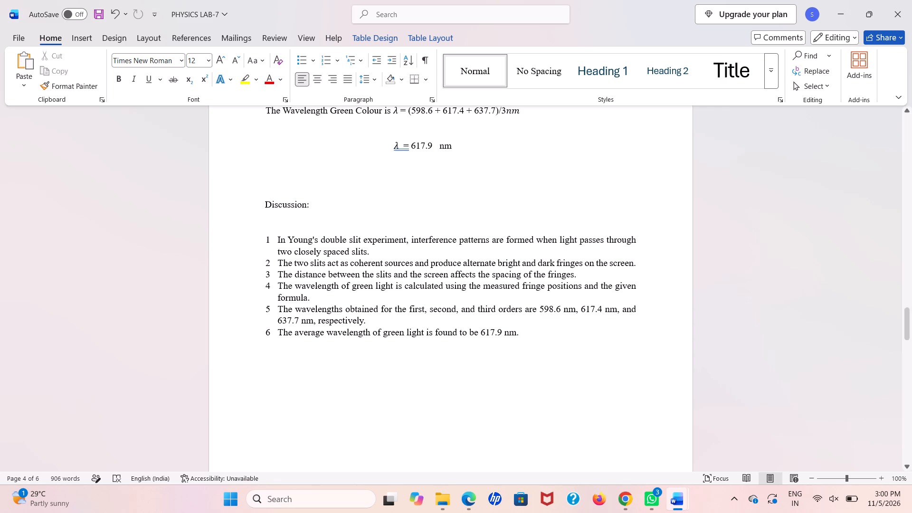
pyautogui.scroll(3, 562, 320)
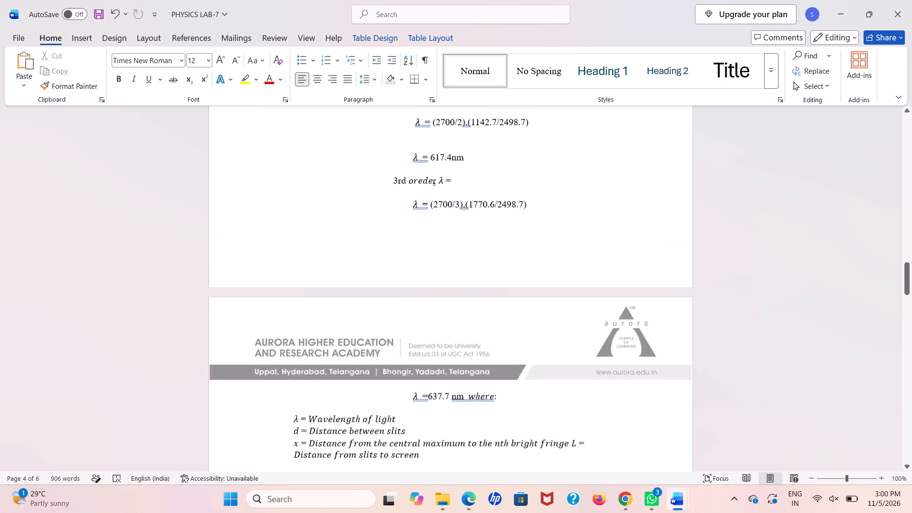
pyautogui.scroll(1, 562, 320)
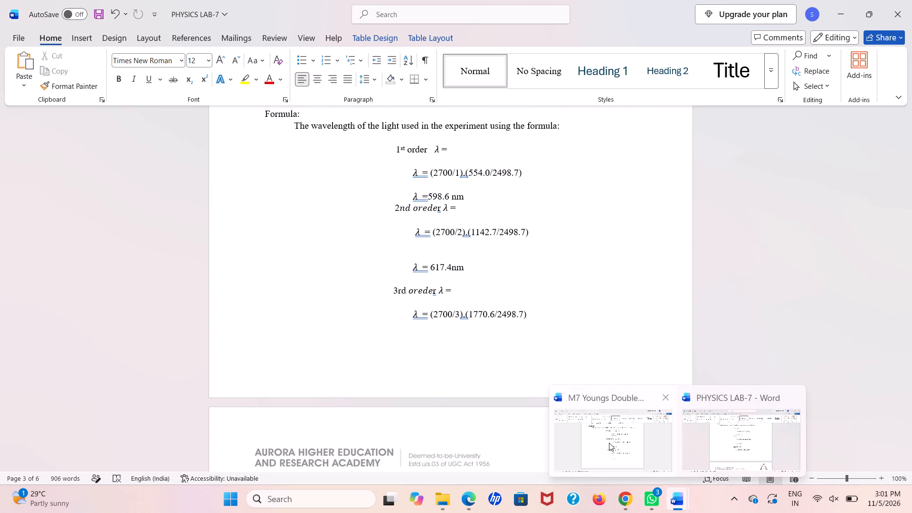
# Switch to the M7 Youngs Double Slit Lab document and go back to its student details table.
pyautogui.click(607, 441)
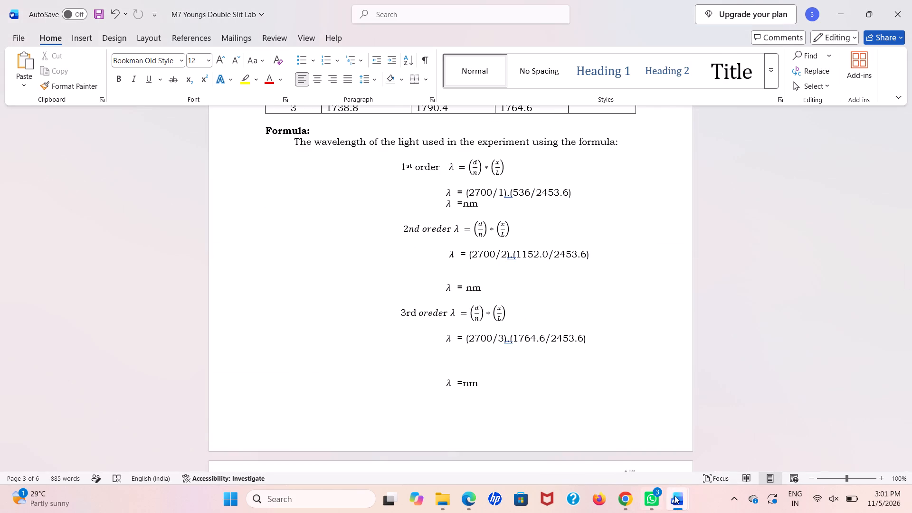
pyautogui.click(674, 495)
pyautogui.click(617, 448)
pyautogui.scroll(8, 556, 375)
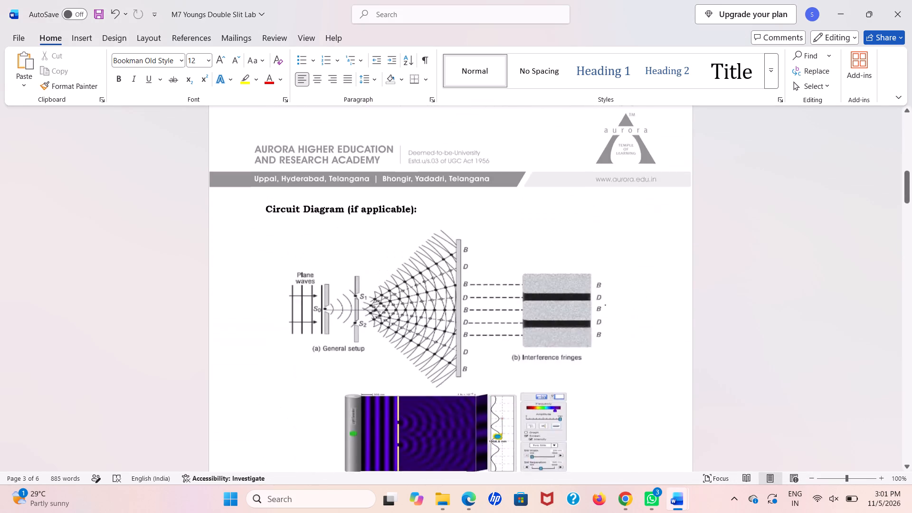
pyautogui.scroll(5, 556, 375)
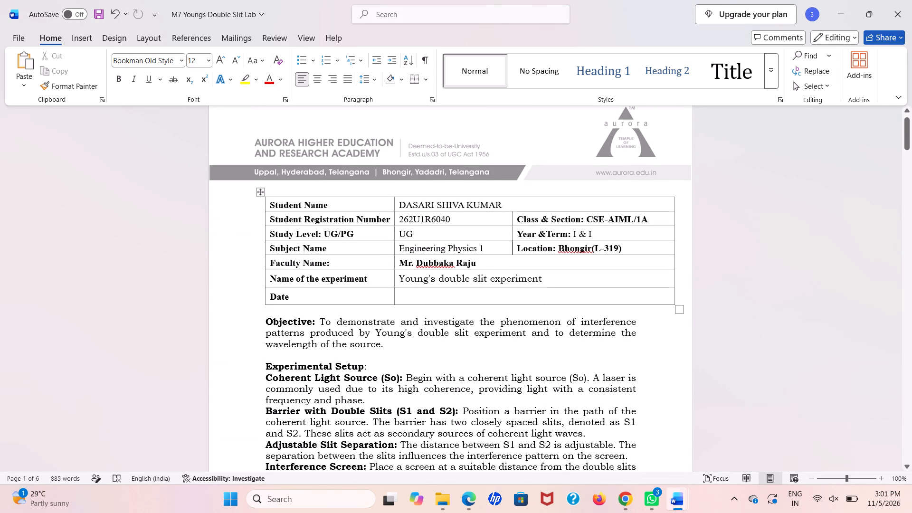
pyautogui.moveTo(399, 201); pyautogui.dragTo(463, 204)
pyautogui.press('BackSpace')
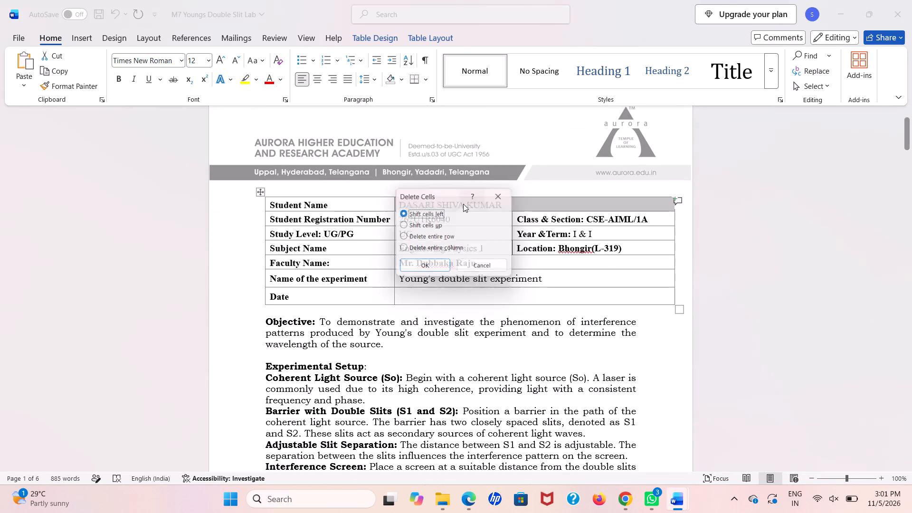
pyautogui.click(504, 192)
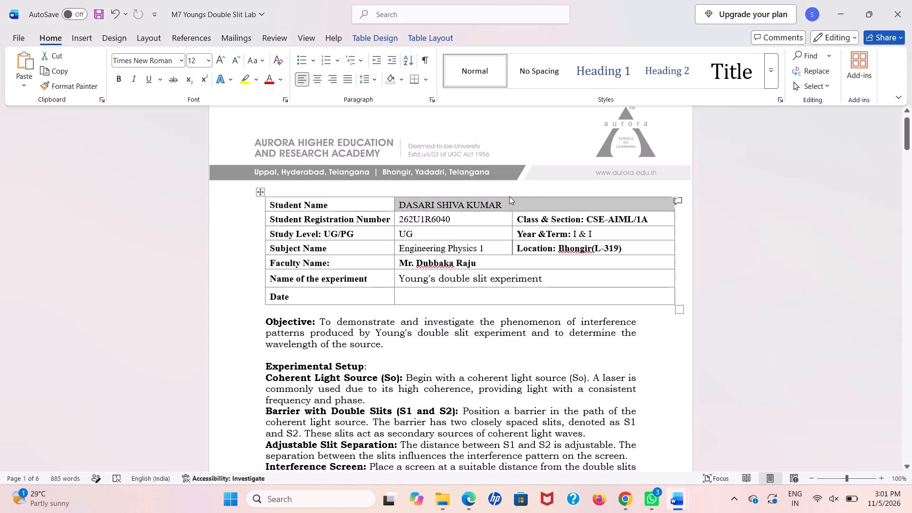
# Replace the student name in the student details table with SAI.
pyautogui.click(514, 199)
pyautogui.press('BackSpace')
pyautogui.press('BackSpace')
pyautogui.press('BackSpace')
pyautogui.press('BackSpace')
pyautogui.press('BackSpace')
pyautogui.press('BackSpace')
pyautogui.press('BackSpace')
pyautogui.press('BackSpace')
pyautogui.press('BackSpace')
pyautogui.press('BackSpace')
pyautogui.press('BackSpace')
pyautogui.press('BackSpace')
pyautogui.press('BackSpace')
pyautogui.press('BackSpace')
pyautogui.press('BackSpace')
pyautogui.press('BackSpace')
pyautogui.press('BackSpace')
pyautogui.press('BackSpace')
pyautogui.press('BackSpace')
pyautogui.press('BackSpace')
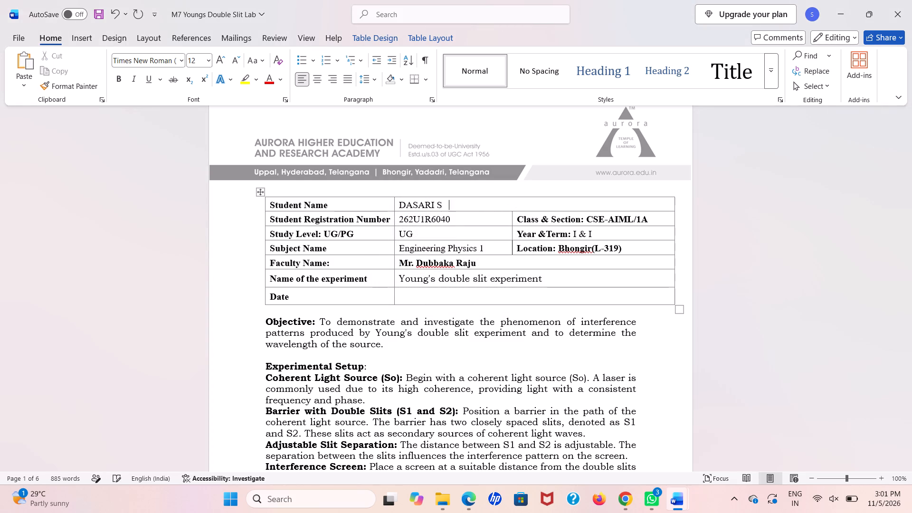
pyautogui.write('SA')
pyautogui.press('i')
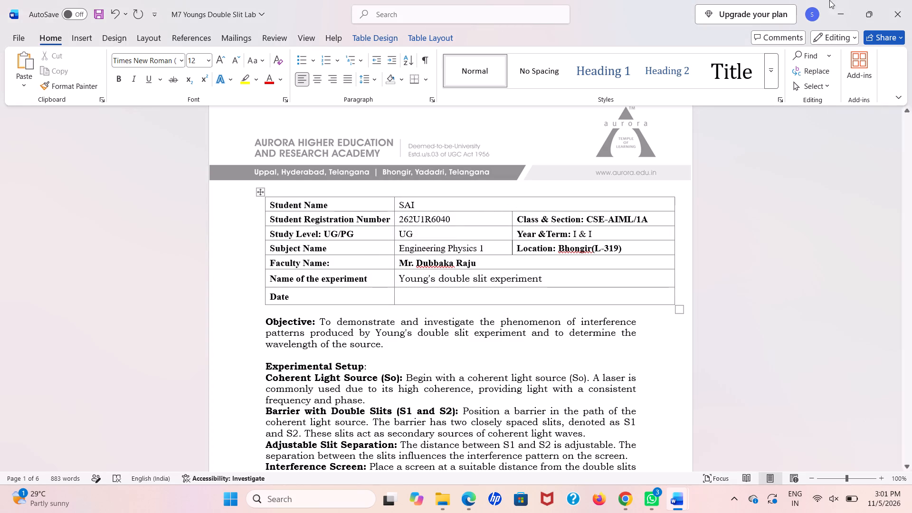
# Close the M7 Youngs Double Slit Lab document and save its changes in the 2026-45 folder.
pyautogui.click(911, 0)
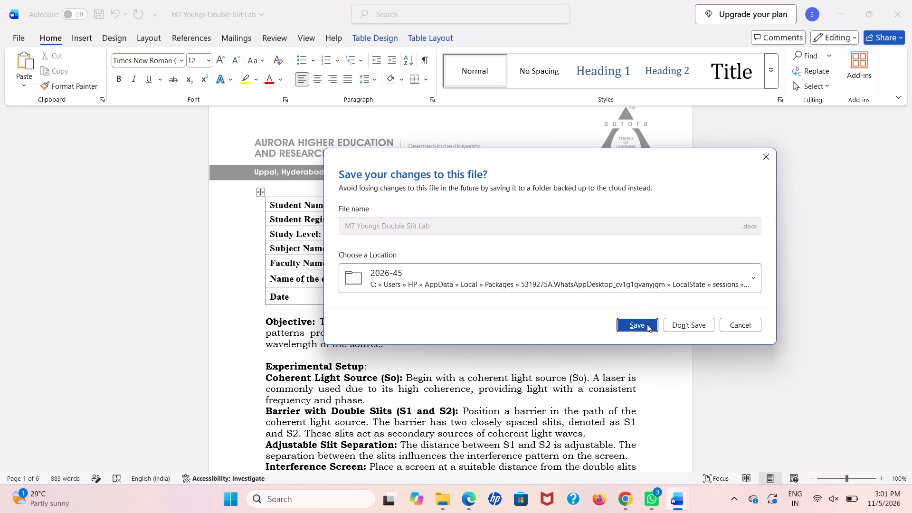
pyautogui.click(647, 324)
# Close the PHYSICS LAB-7 document without saving its changes.
pyautogui.click(911, 0)
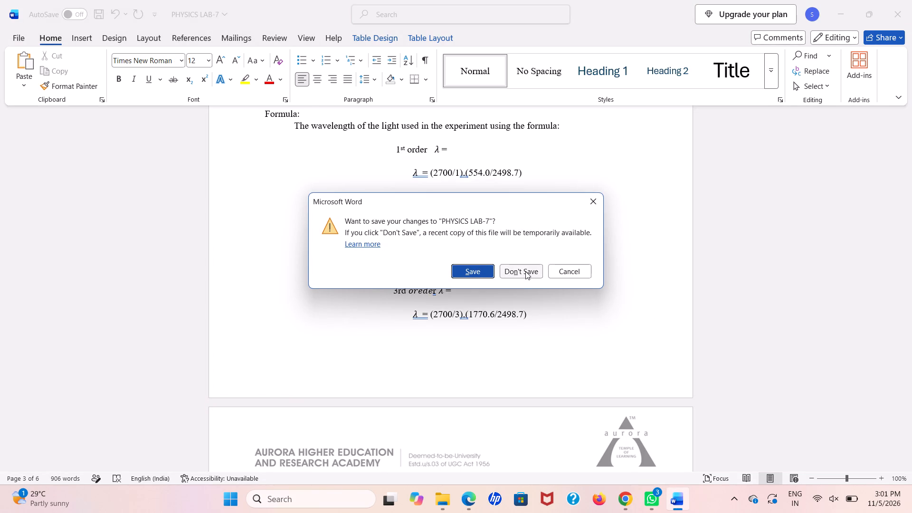
pyautogui.click(525, 271)
# Close the Chrome window that holds the PHYSICS LAB-7 and M7 Youngs report PDFs.
pyautogui.click(911, 0)
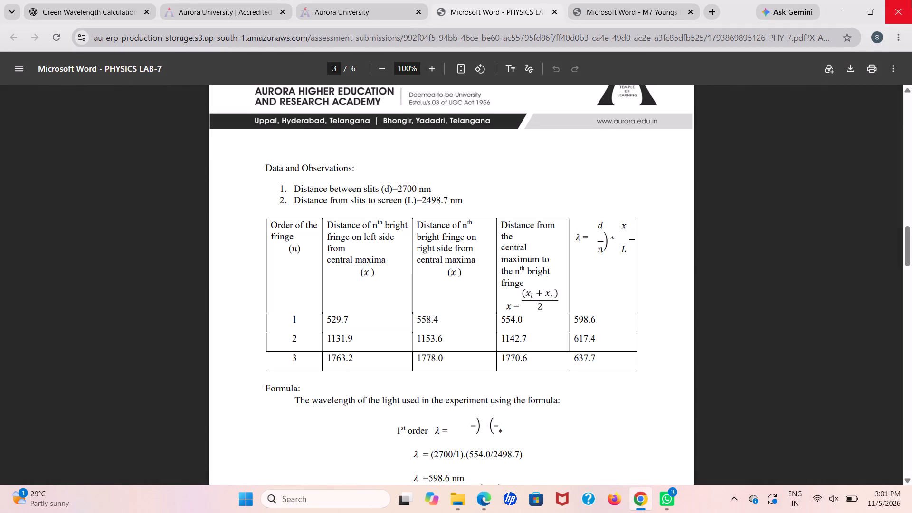
pyautogui.click(911, 0)
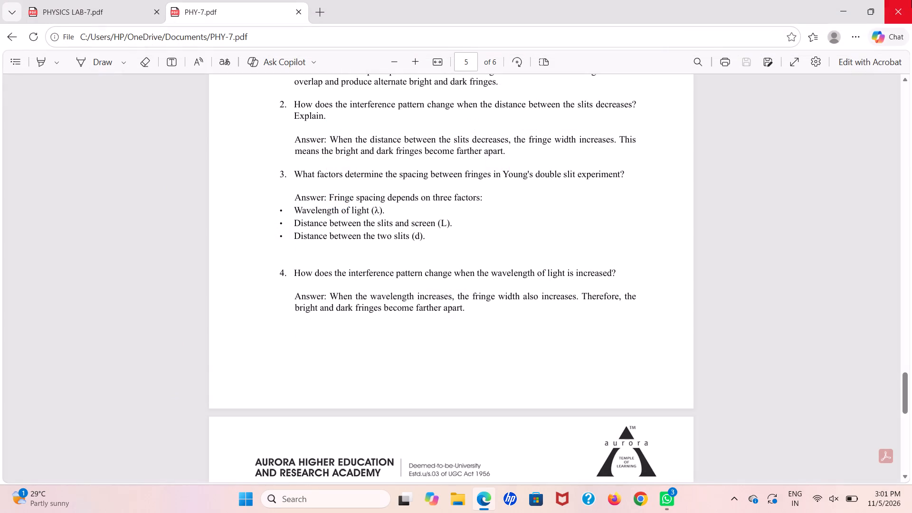